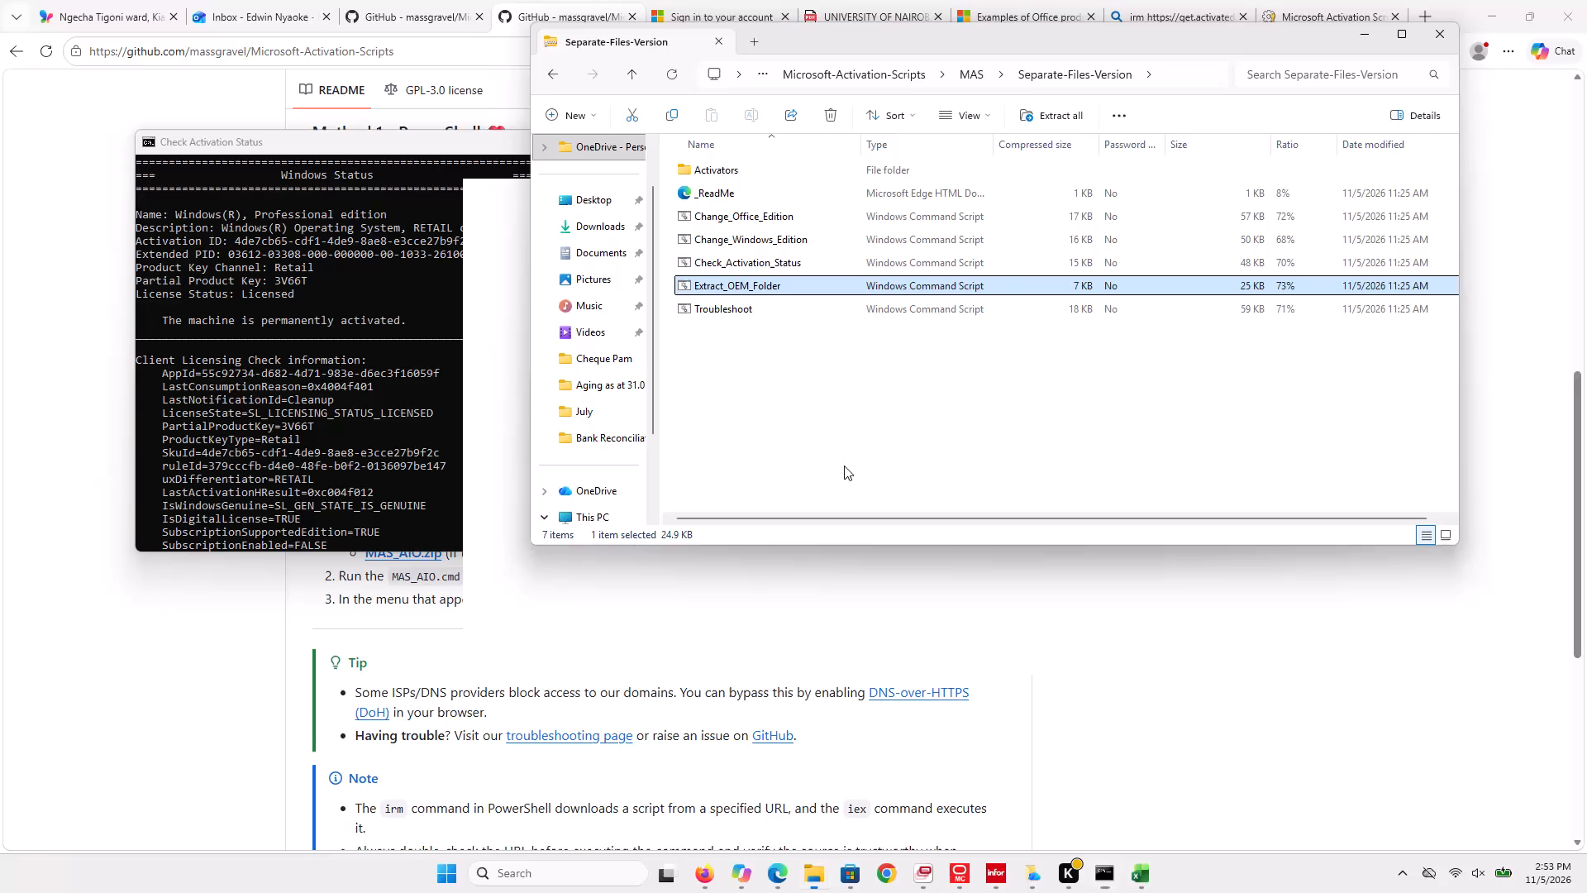
# Switch to the Edge window showing the Microsoft-Activation-Scripts README on GitHub.
pyautogui.click(1515, 281)
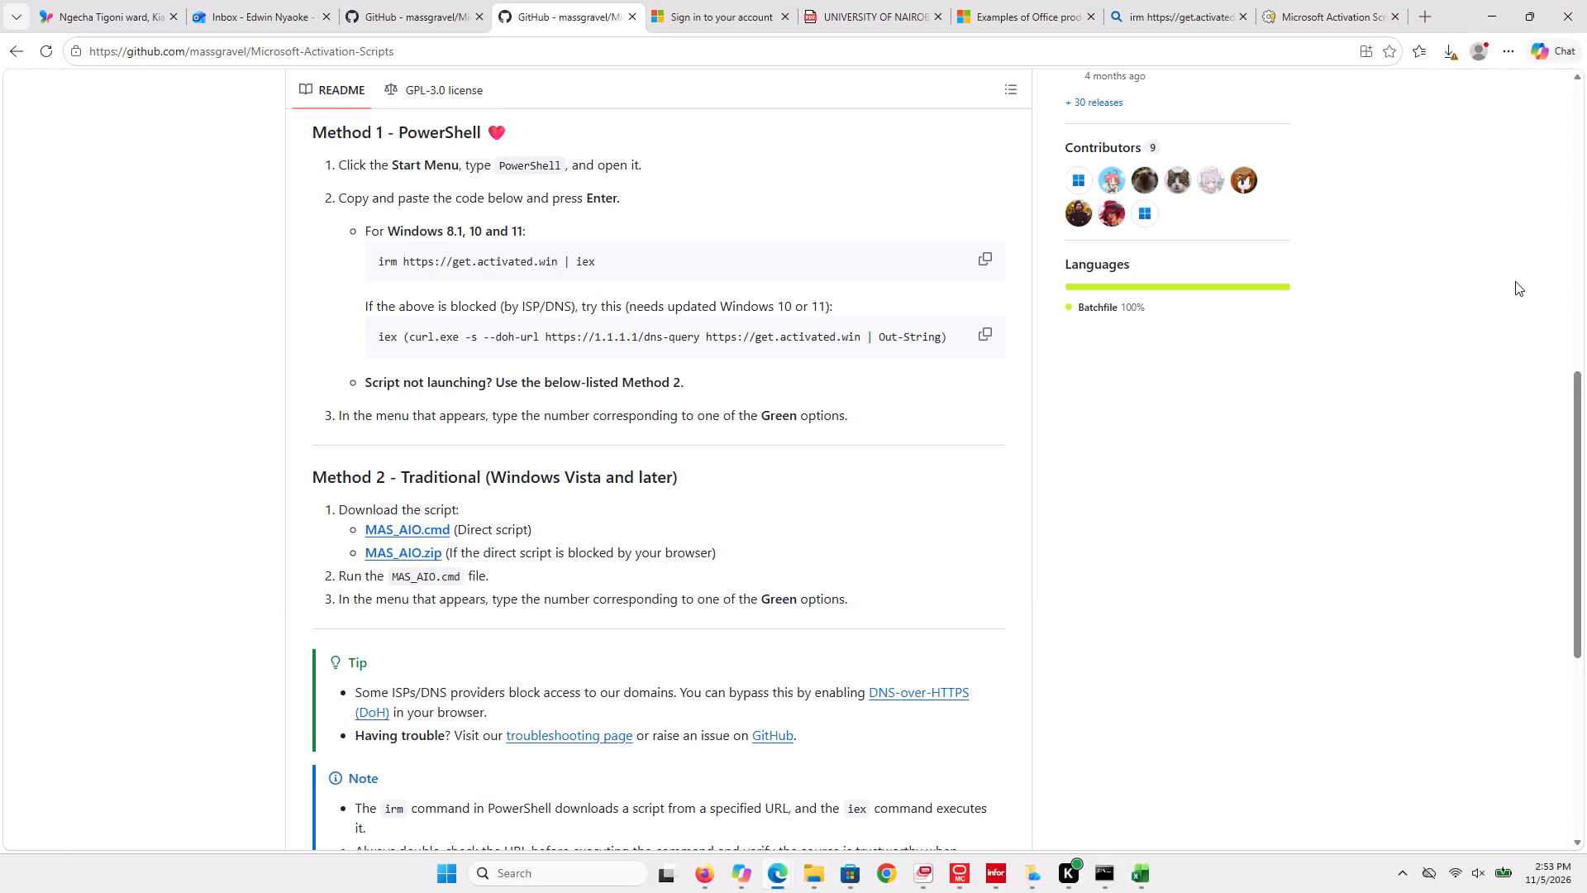
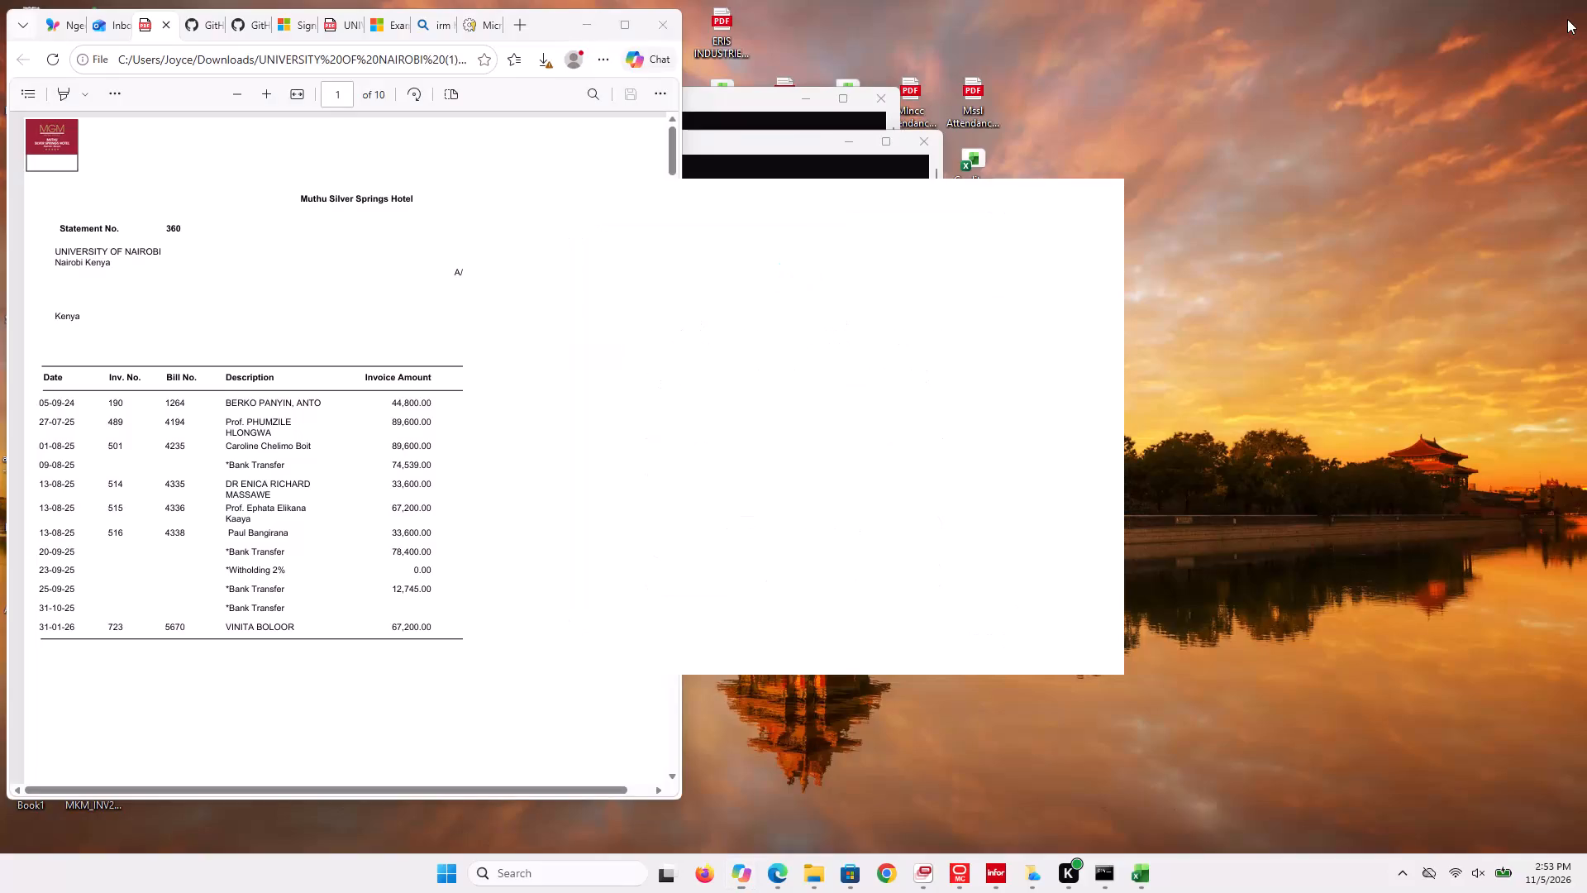
# Bring the Check Activation Status console window to the front to view the Office licence status.
pyautogui.click(1434, 255)
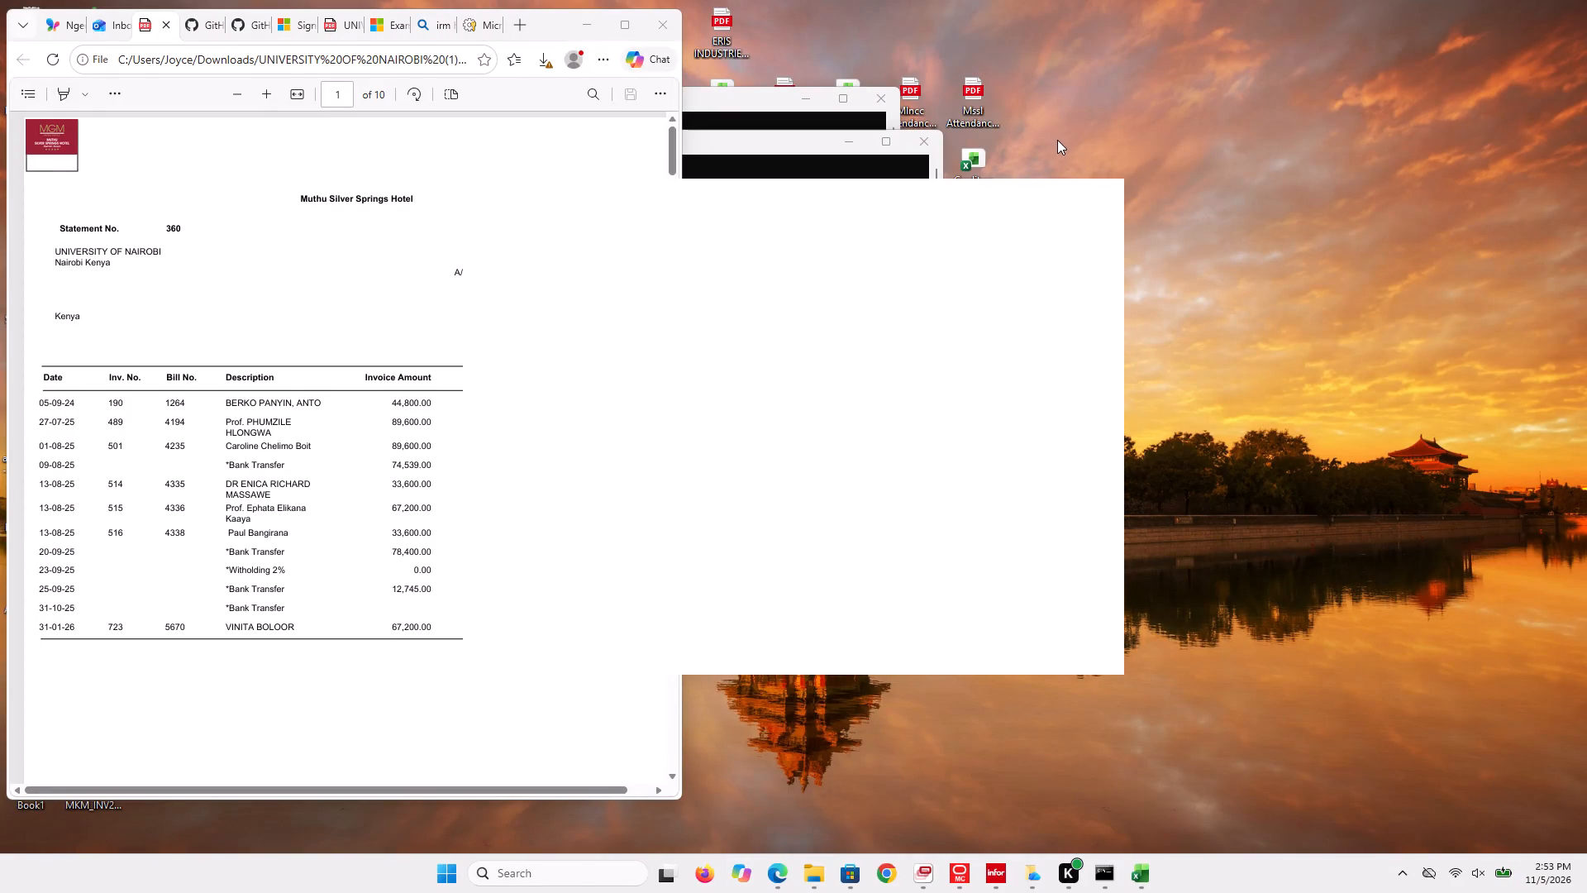
pyautogui.click(1052, 140)
pyautogui.click(797, 124)
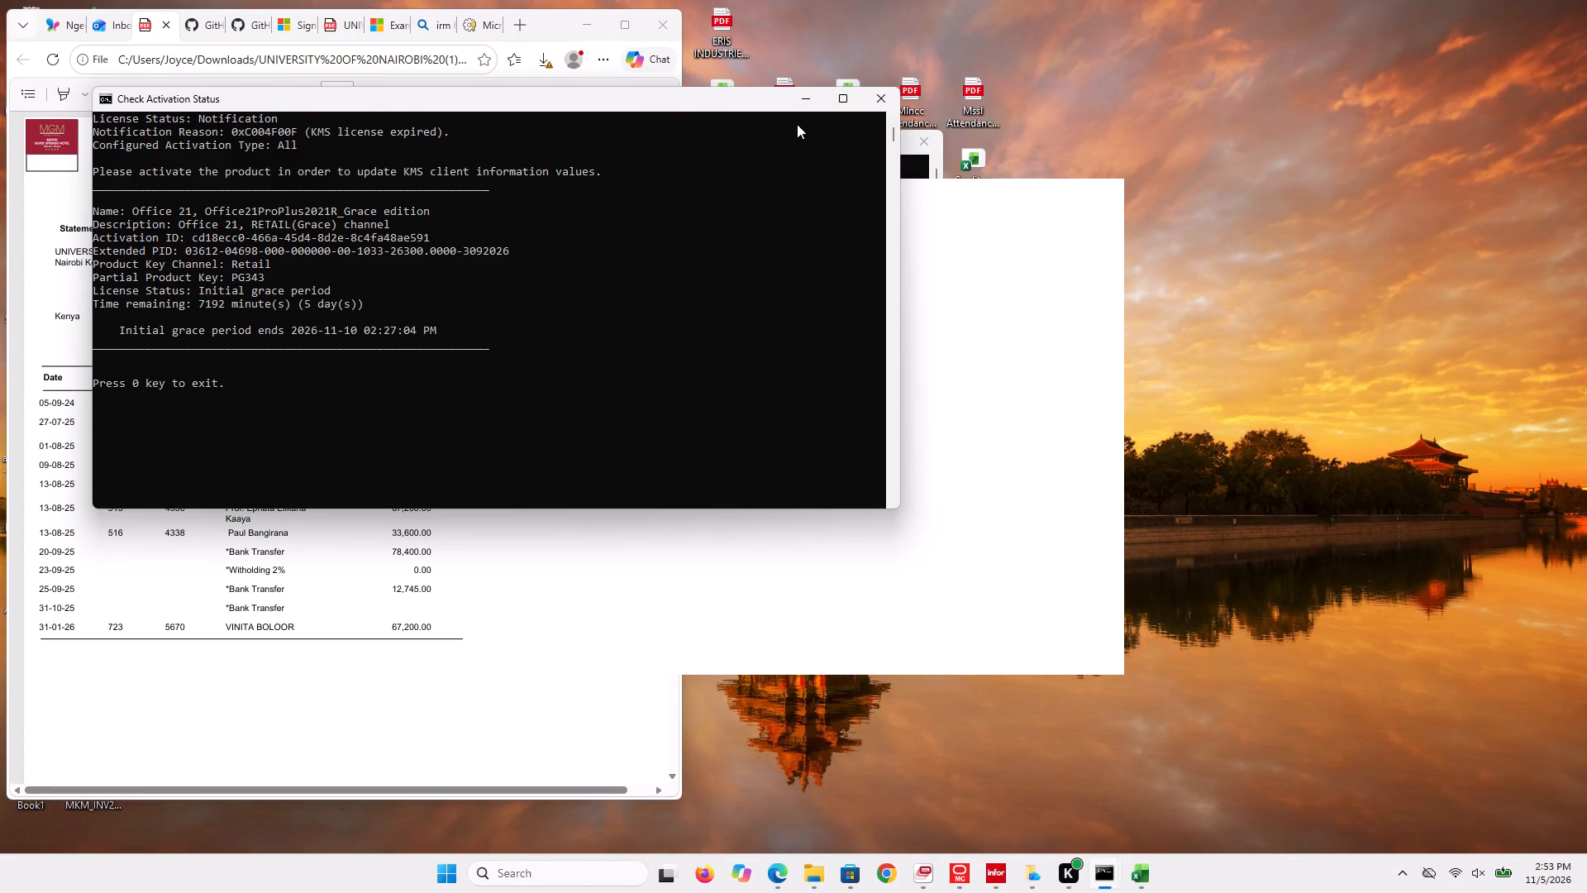
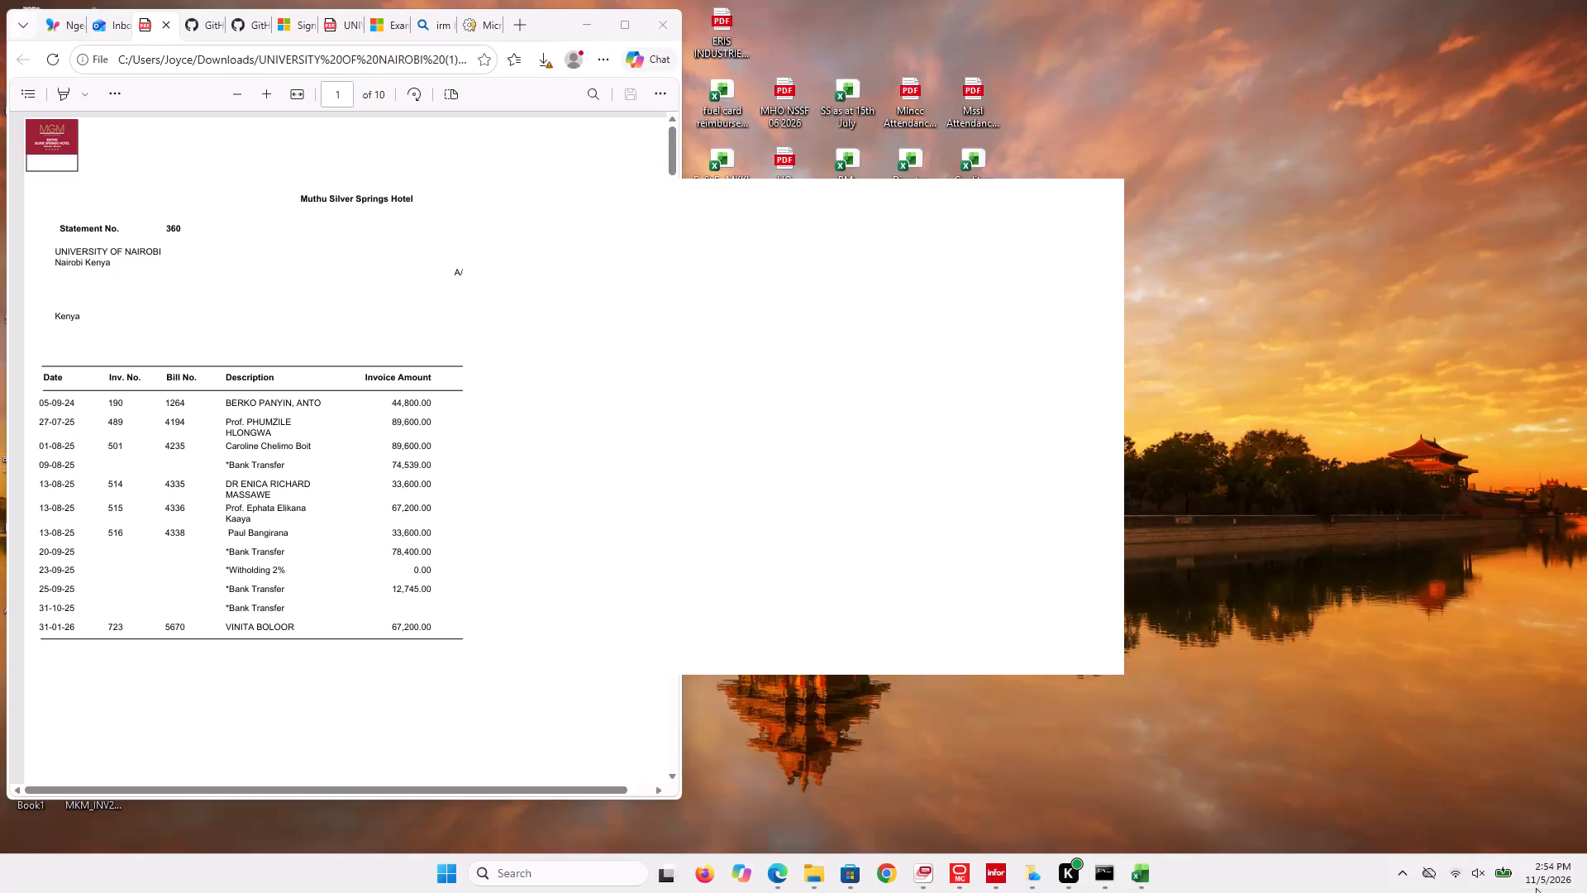
# Bring the University of Nairobi statement PDF to the front, with the UON Rec Silver workbook in Excel beside it.
pyautogui.click(1523, 513)
pyautogui.click(535, 754)
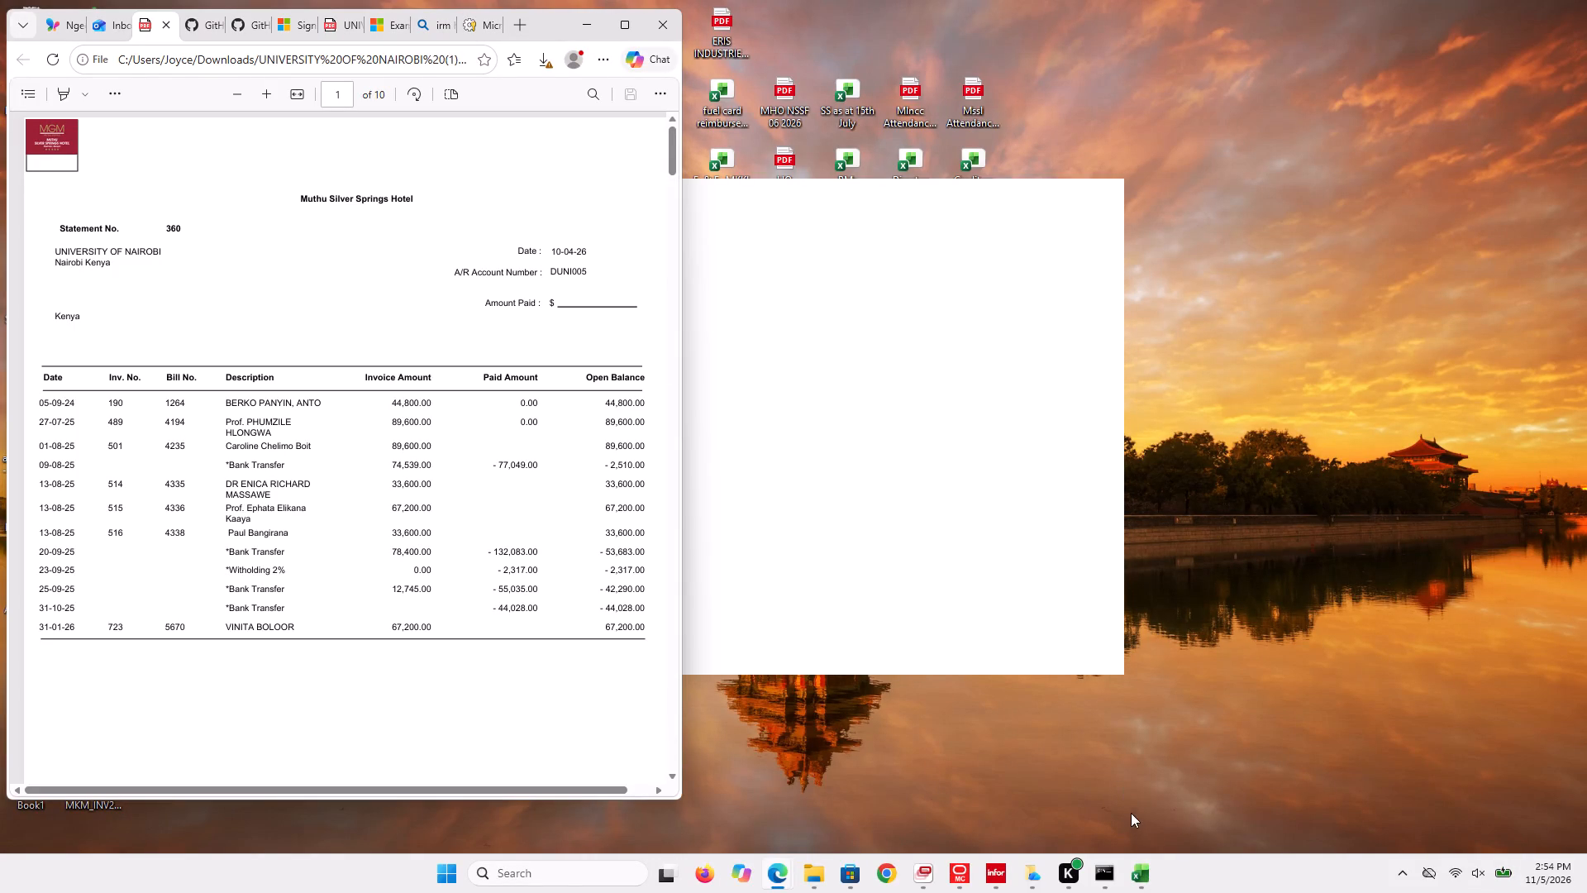
pyautogui.click(1134, 867)
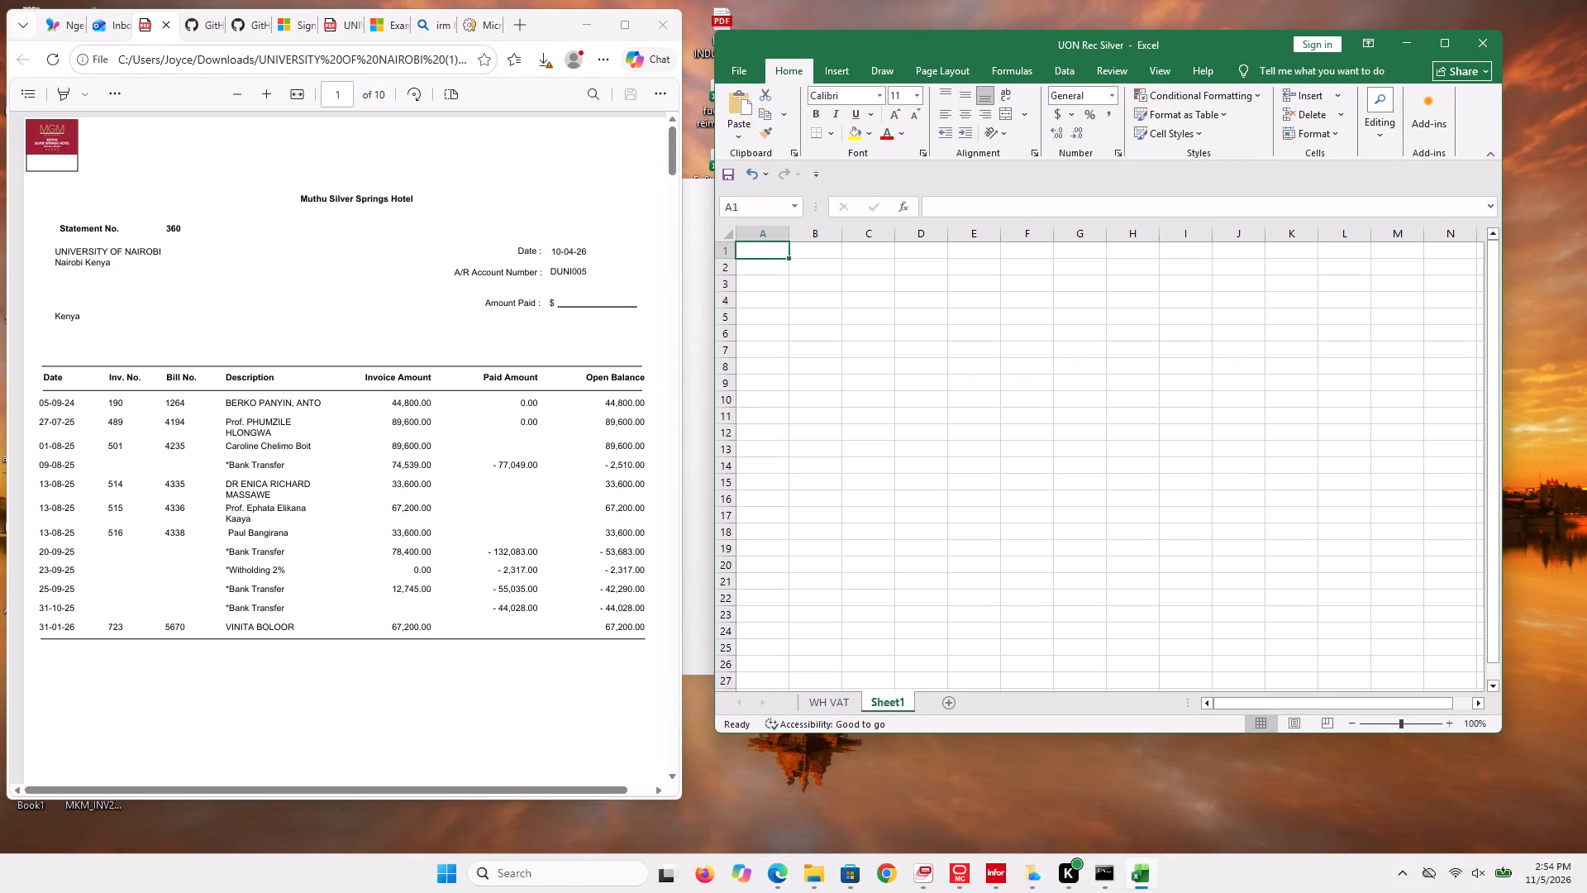
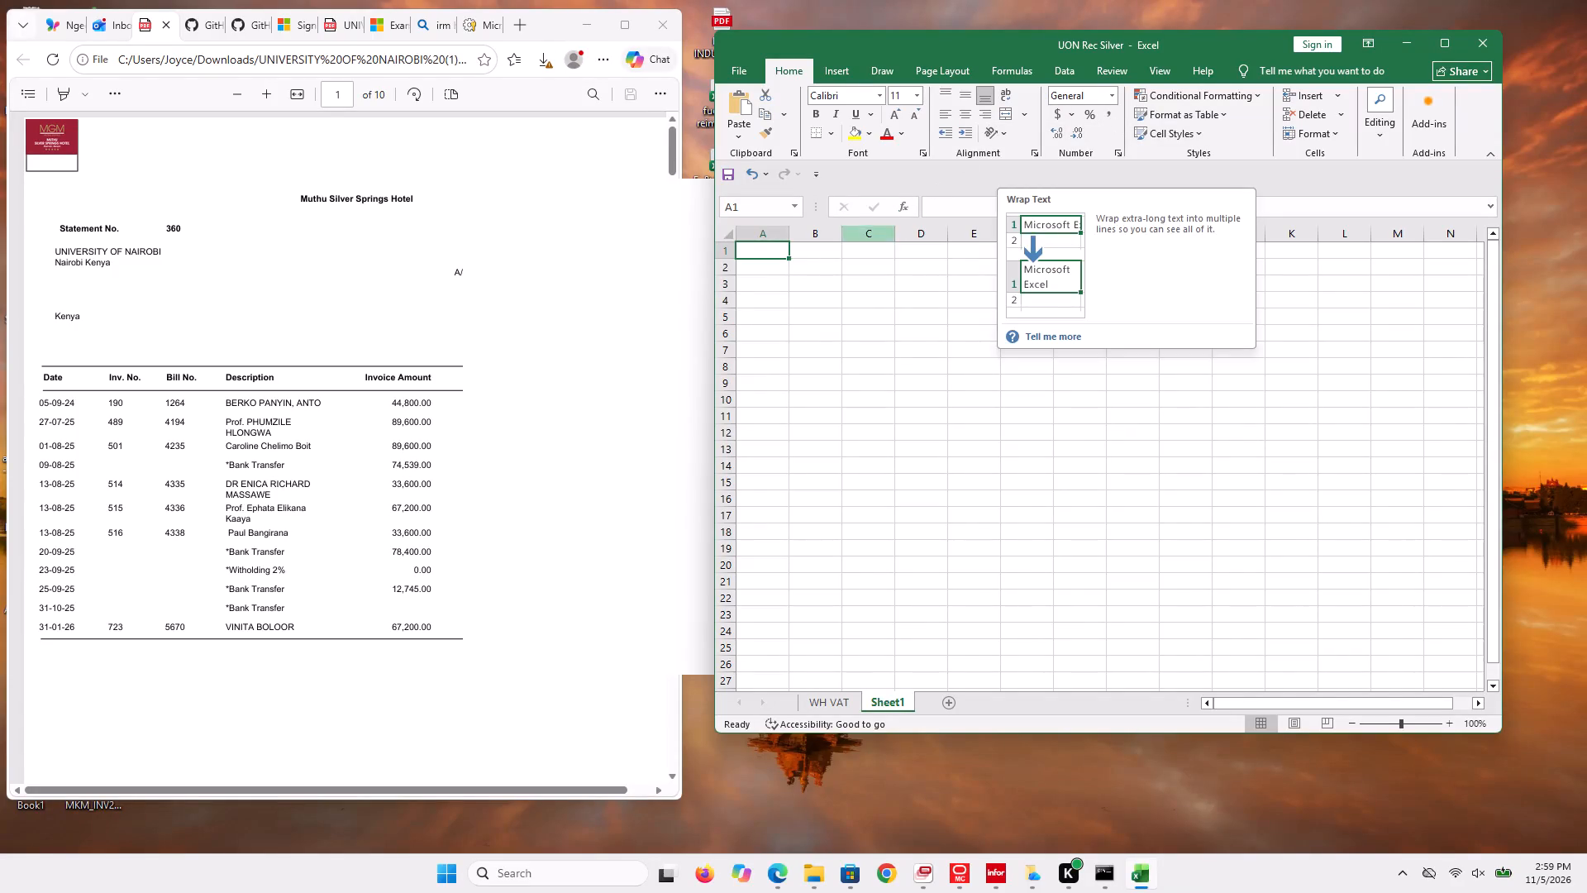
# Enter the column heading "Invoice Date" in cell A1 of the blank Sheet1.
pyautogui.click(873, 259)
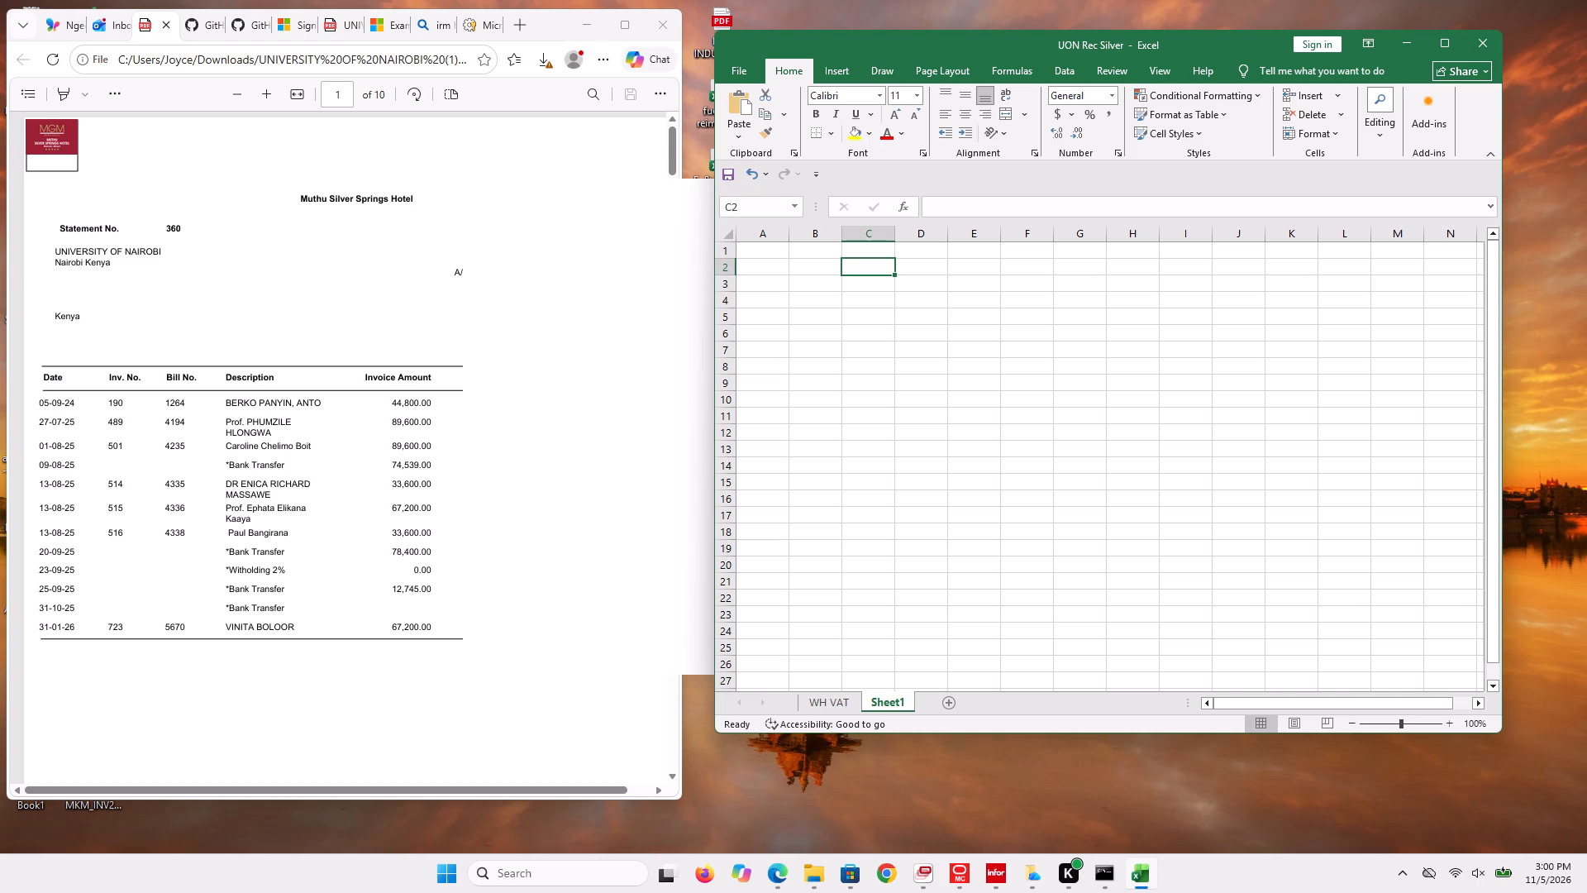
pyautogui.click(769, 247)
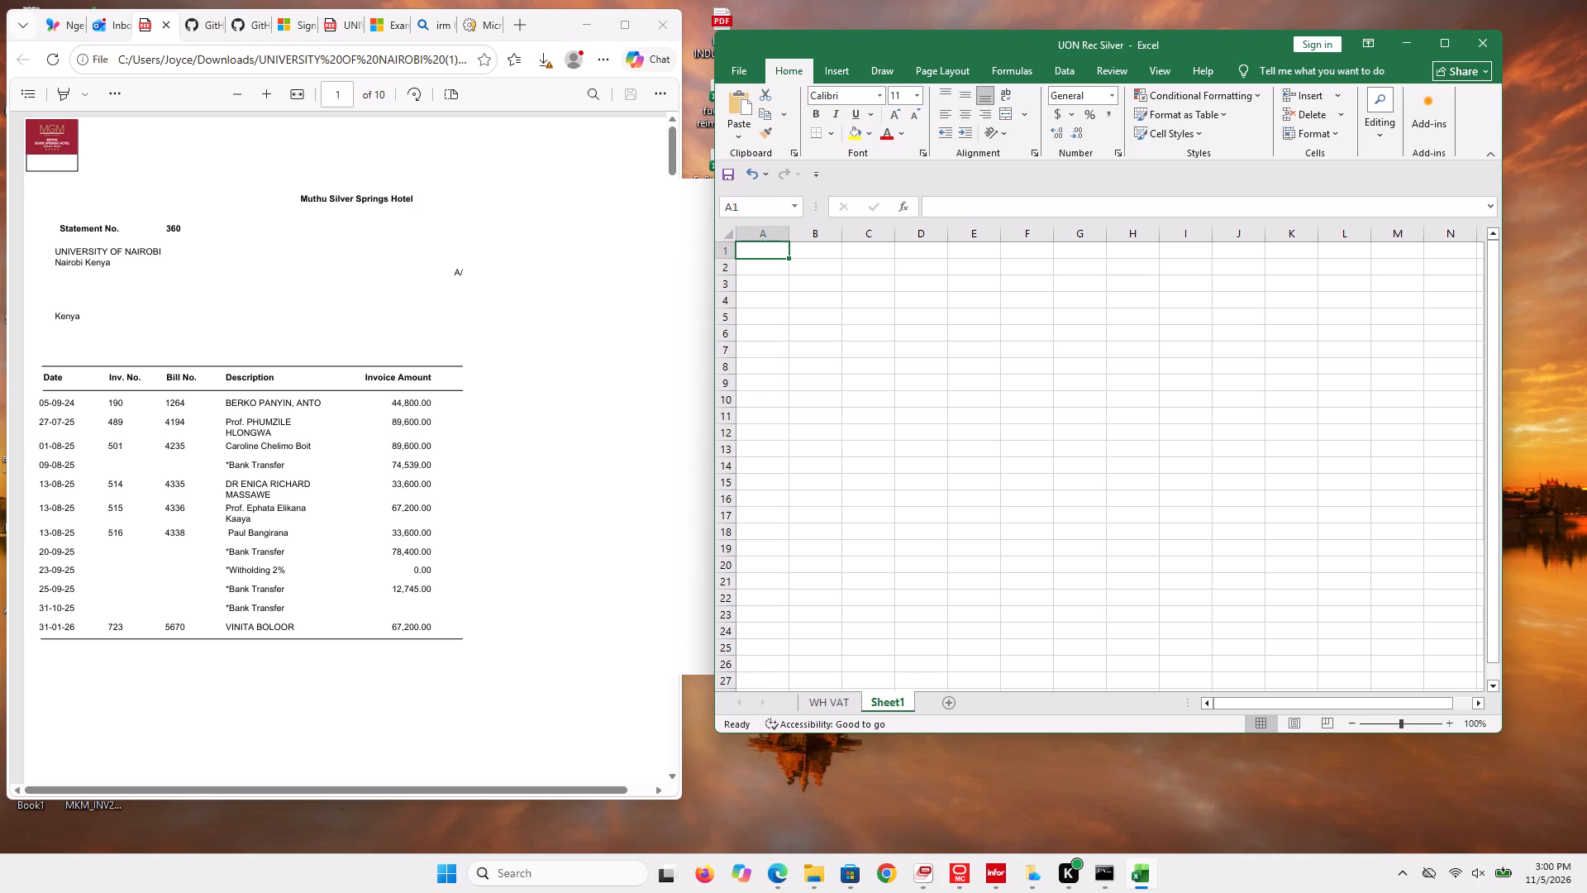
pyautogui.press('i')
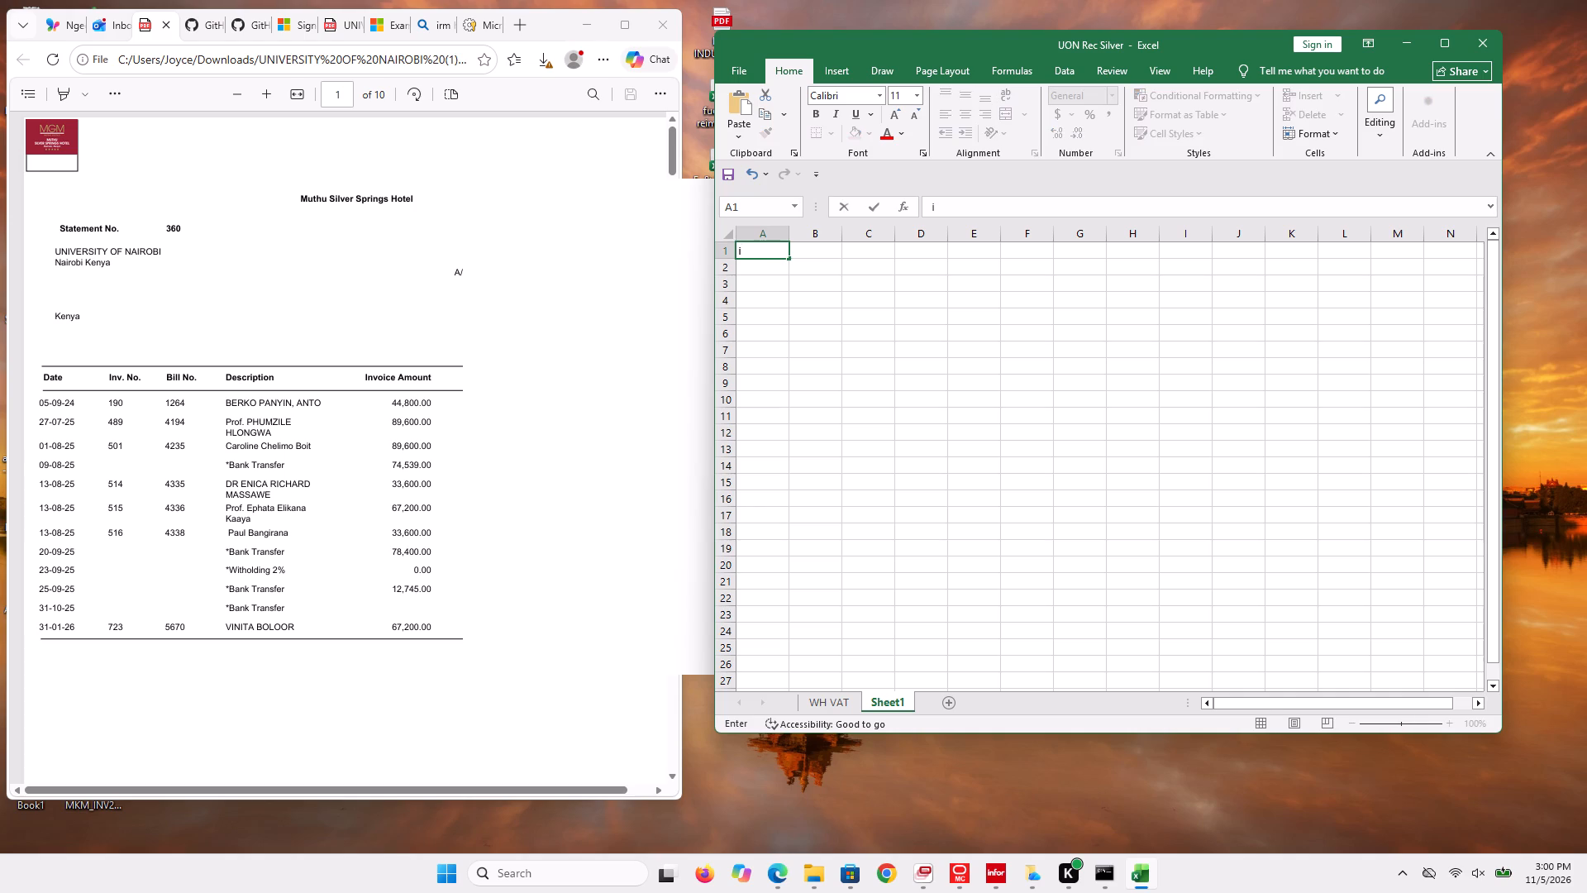
pyautogui.press('BackSpace')
pyautogui.write('ce')
pyautogui.click(814, 254)
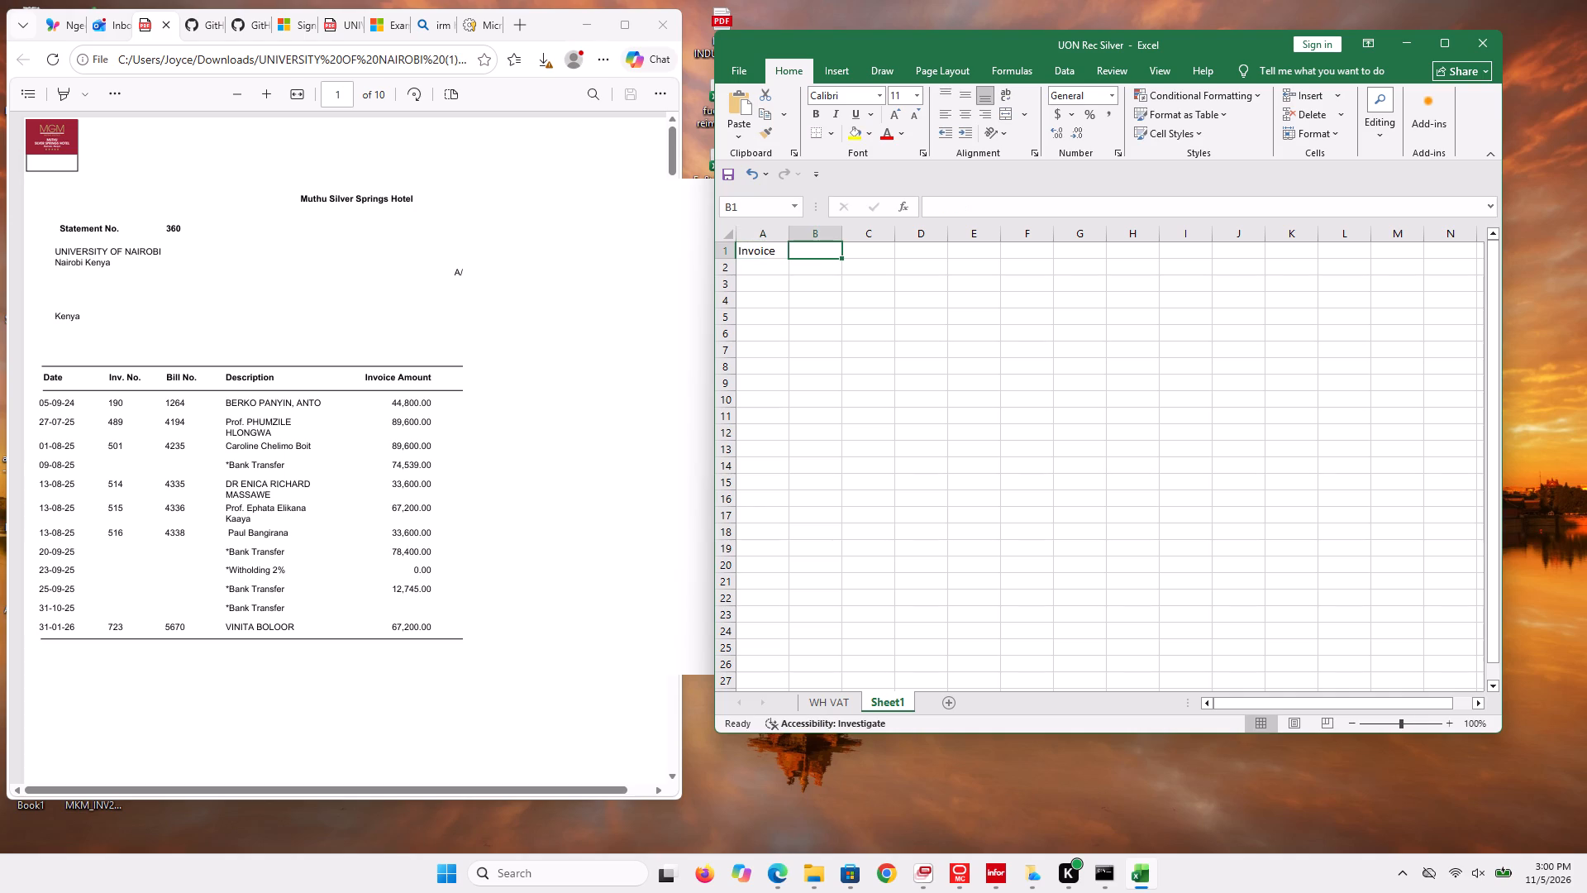
pyautogui.click(776, 257)
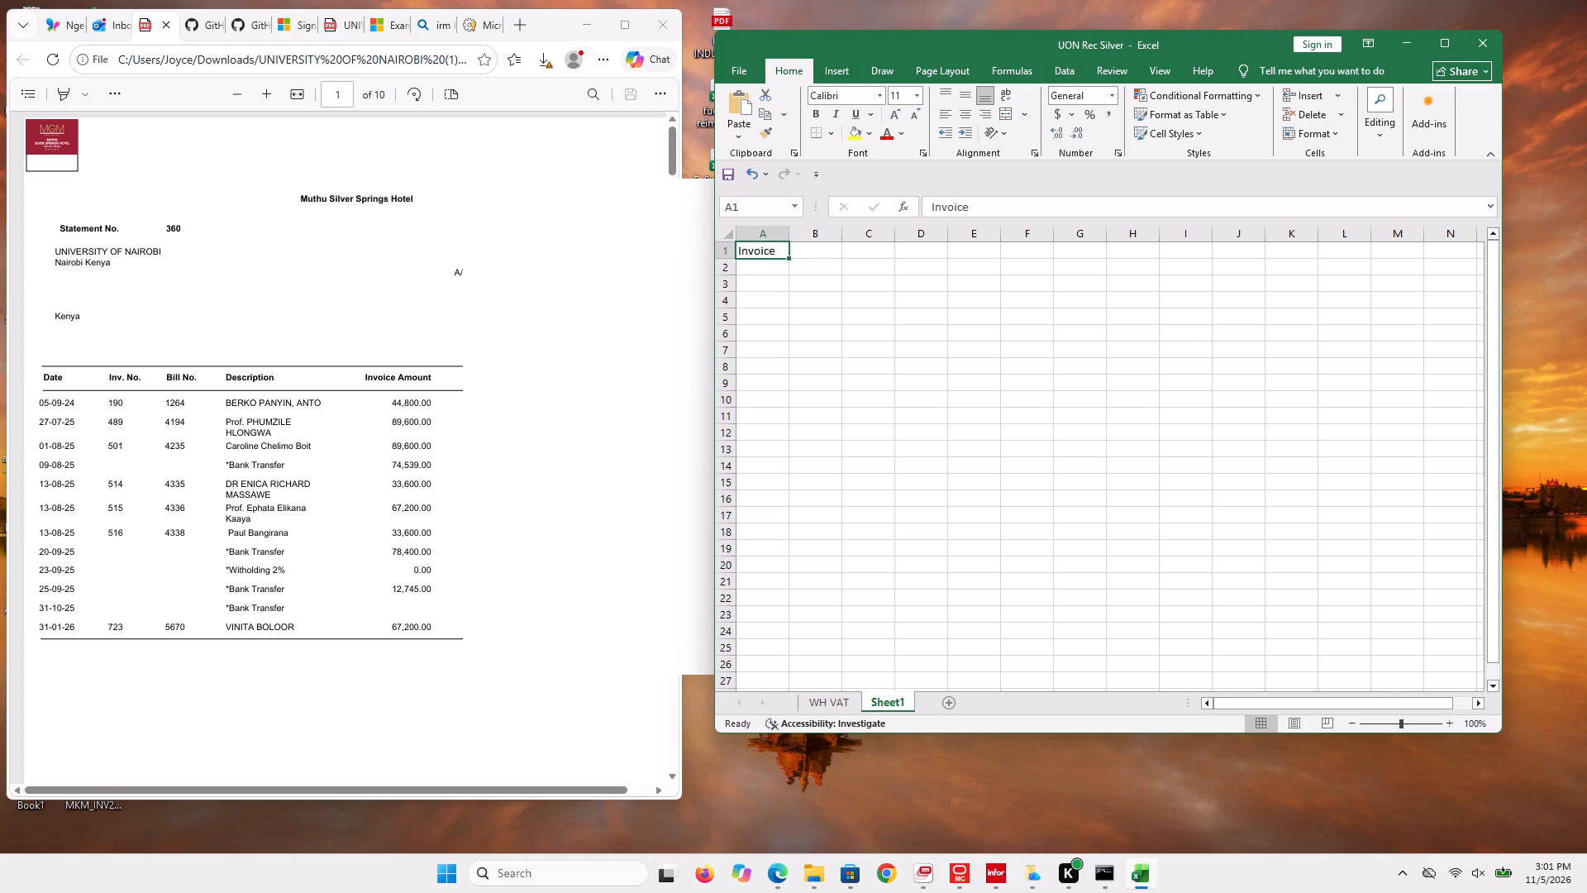
pyautogui.click(996, 208)
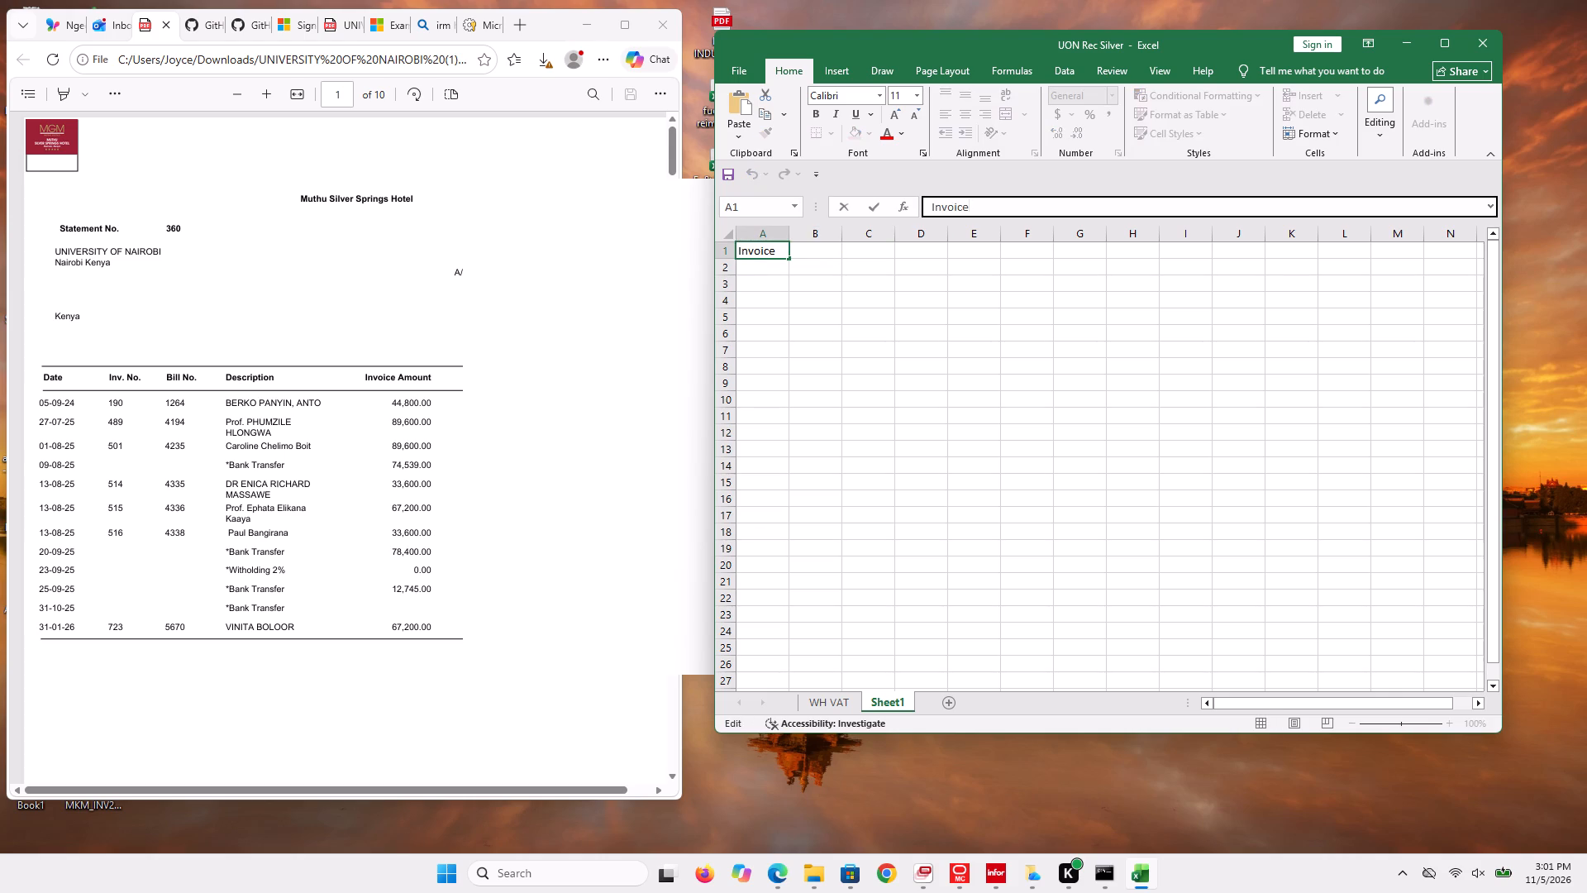
pyautogui.press('space')
pyautogui.write('da')
pyautogui.press('BackSpace')
pyautogui.press('BackSpace')
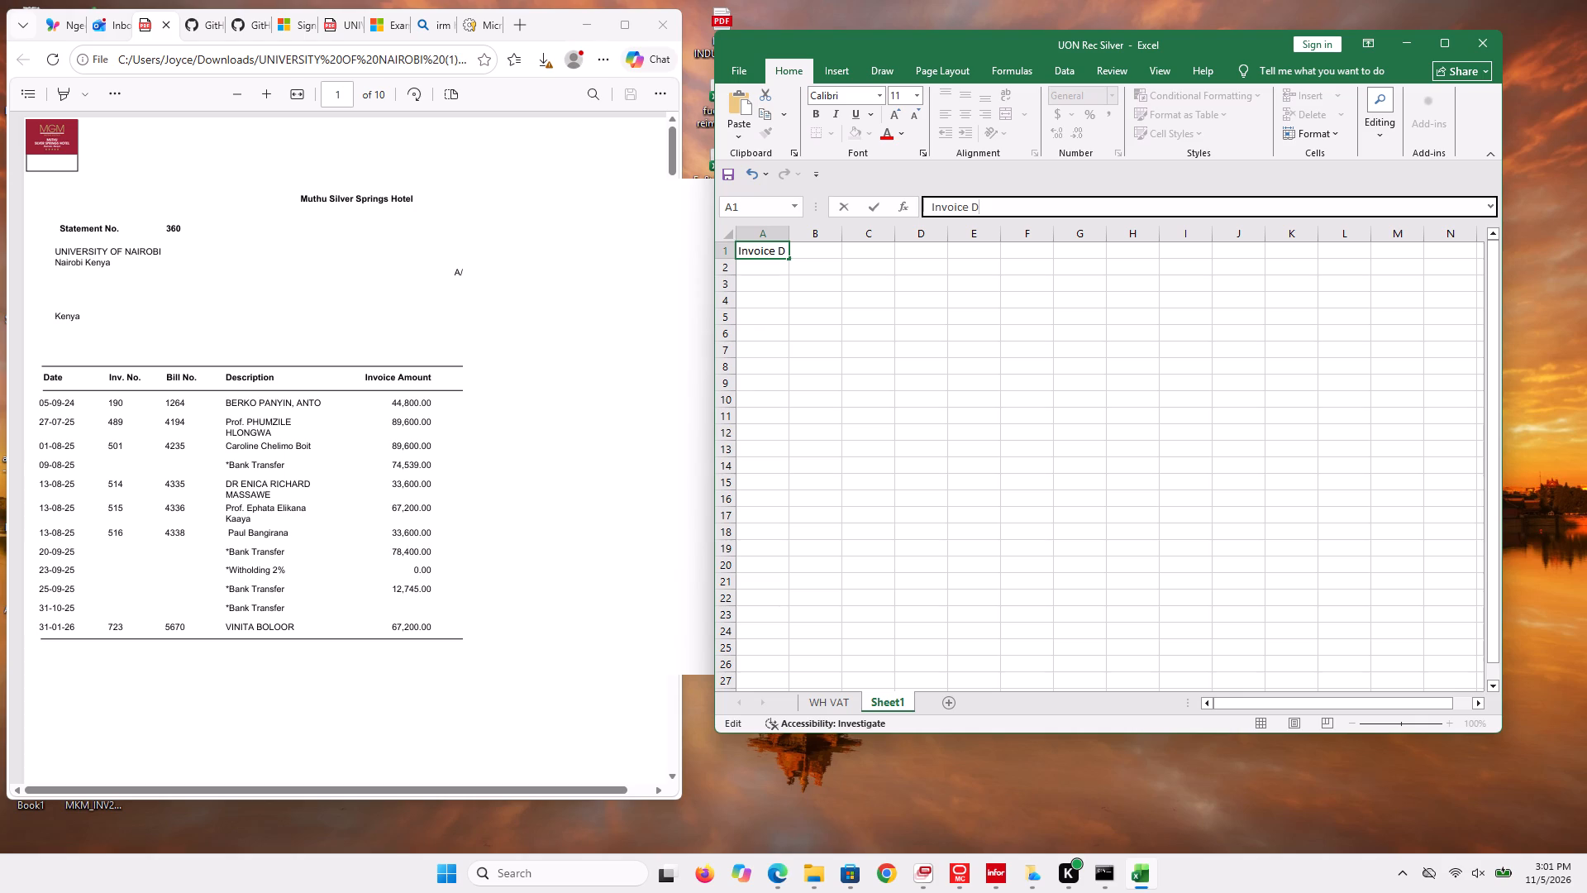
pyautogui.write('at')
pyautogui.press('e')
# Widen columns A, B and C, making column A wide enough to fit the Invoice Date heading.
pyautogui.click(791, 235)
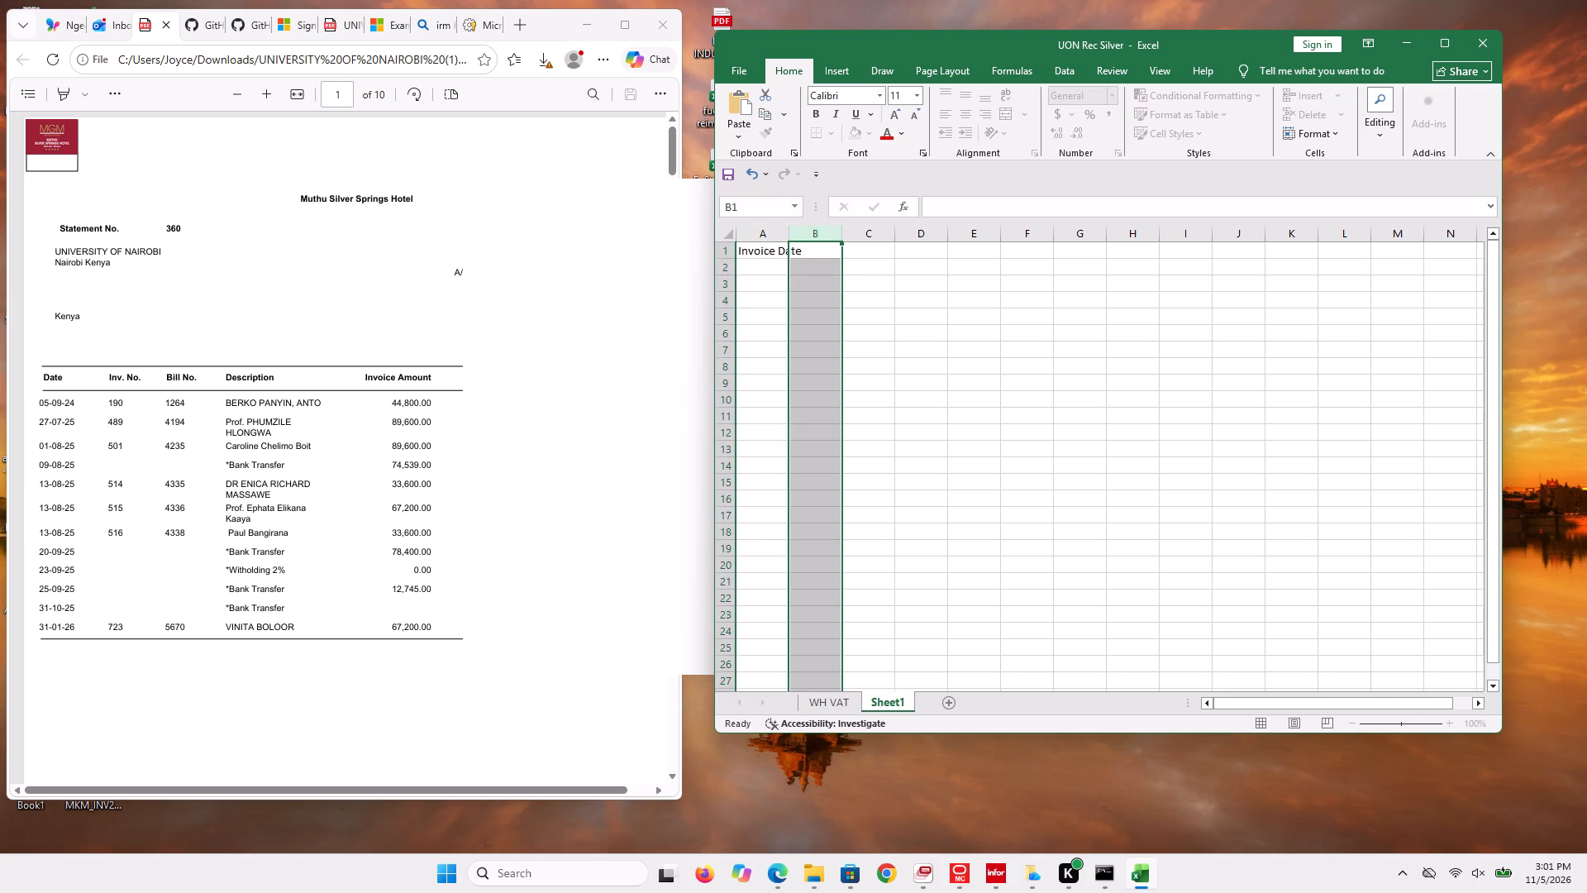
pyautogui.moveTo(789, 233); pyautogui.dragTo(824, 234)
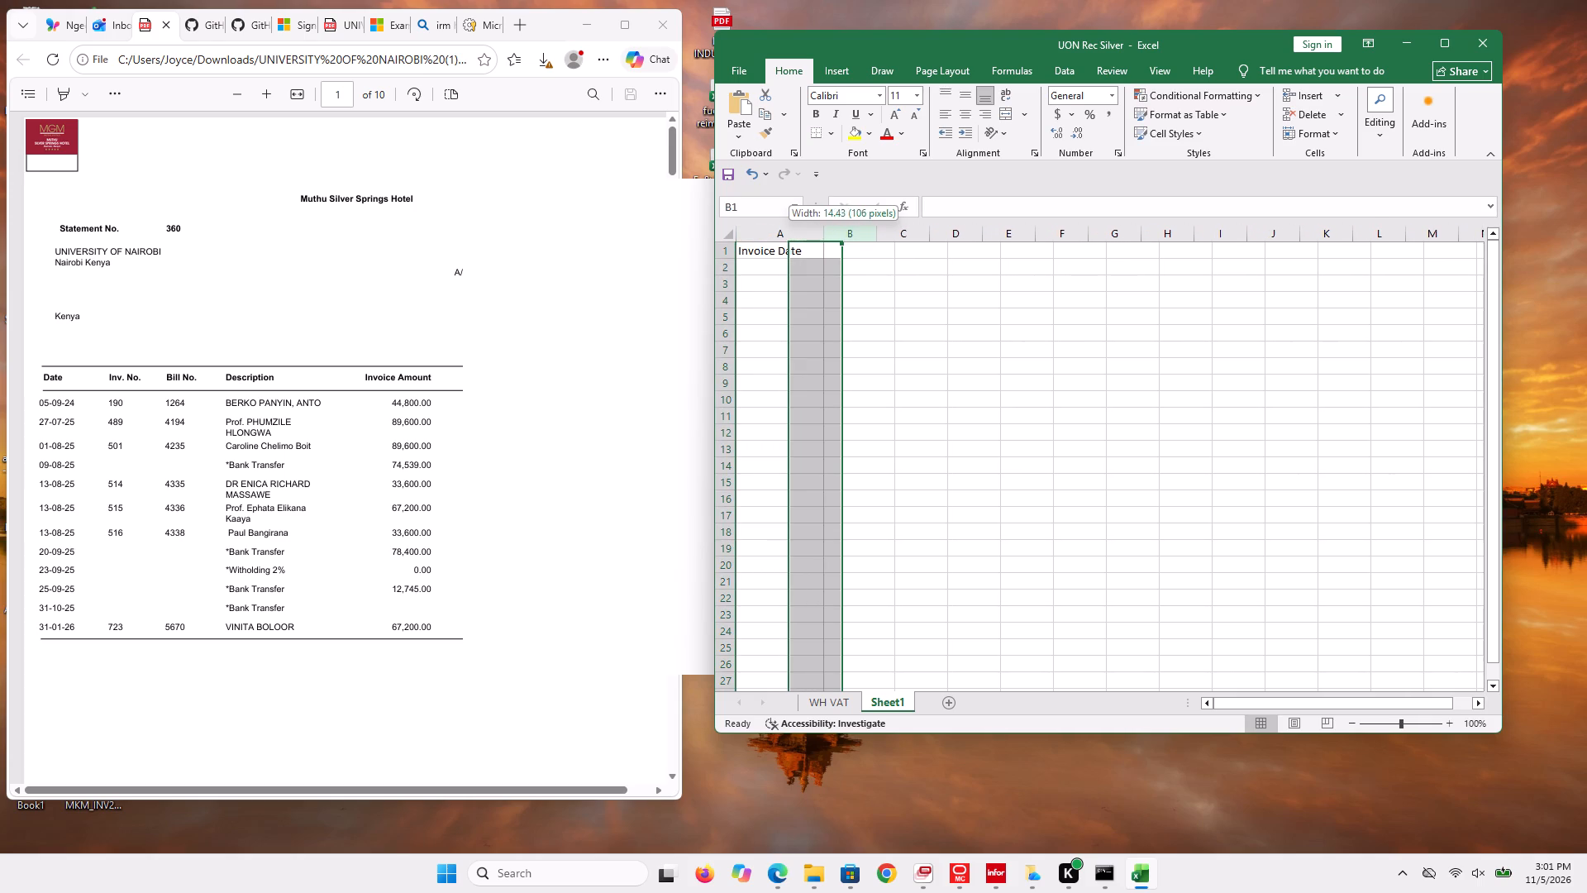
pyautogui.moveTo(824, 234); pyautogui.dragTo(828, 234)
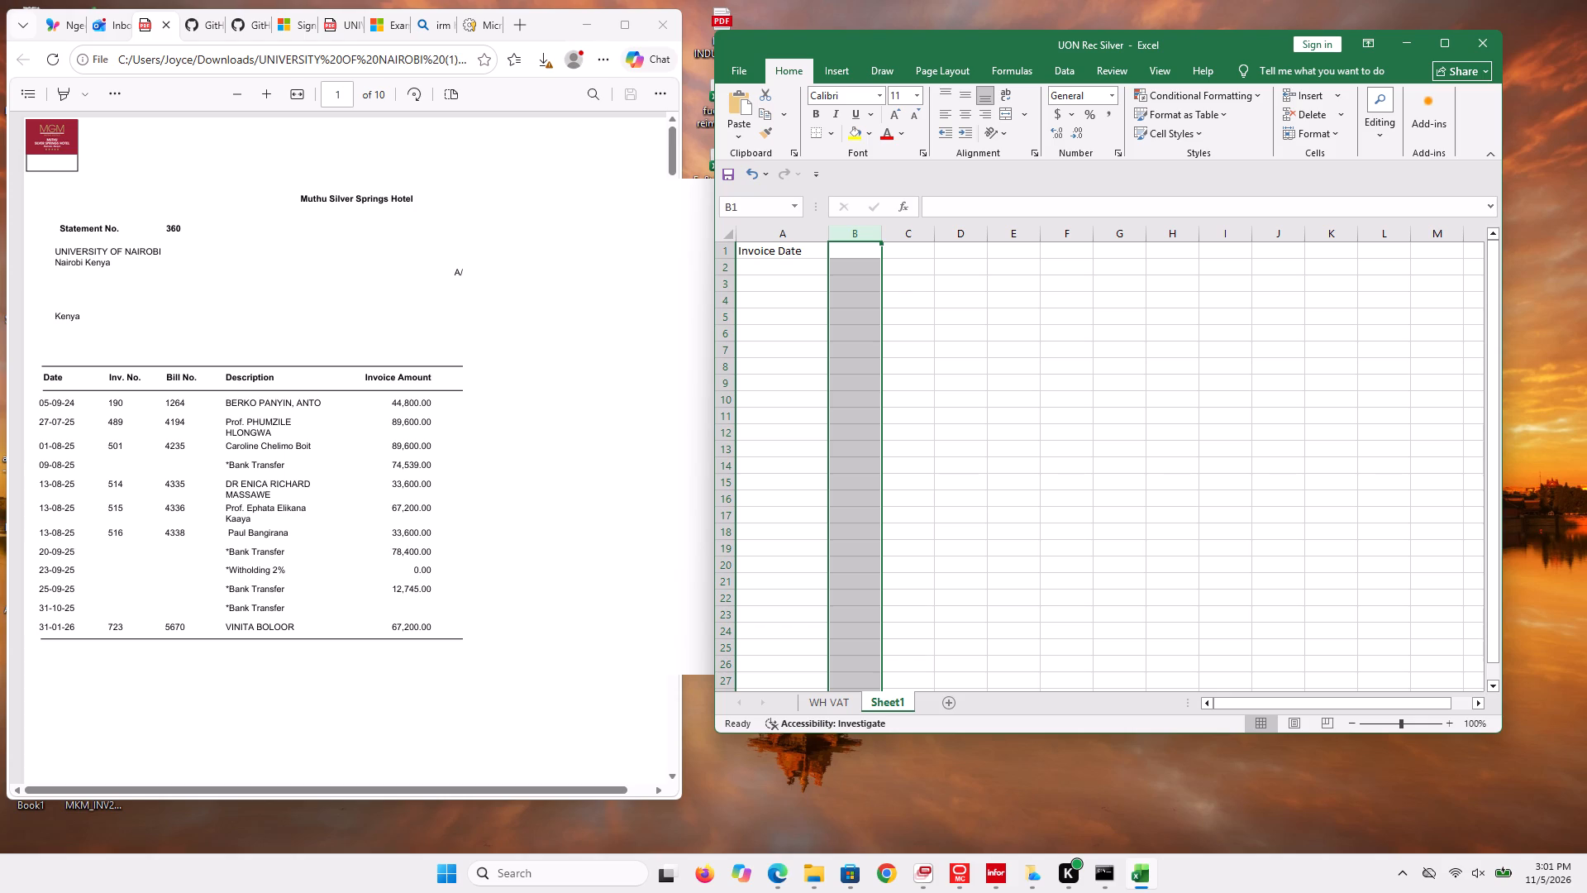
pyautogui.moveTo(885, 233); pyautogui.dragTo(913, 236)
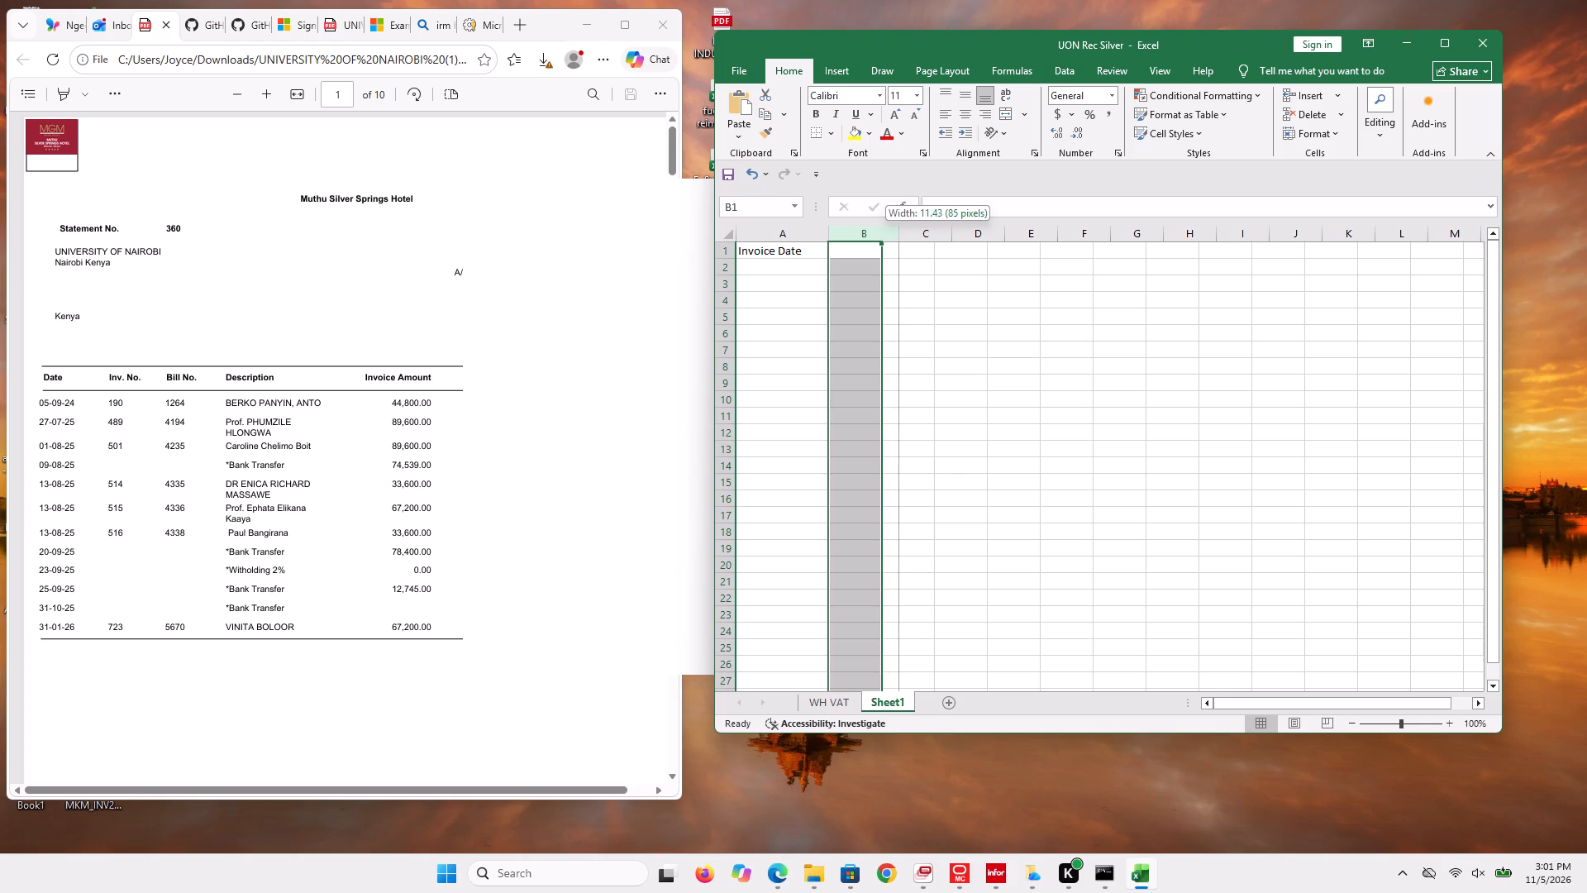
pyautogui.moveTo(913, 236); pyautogui.dragTo(916, 236)
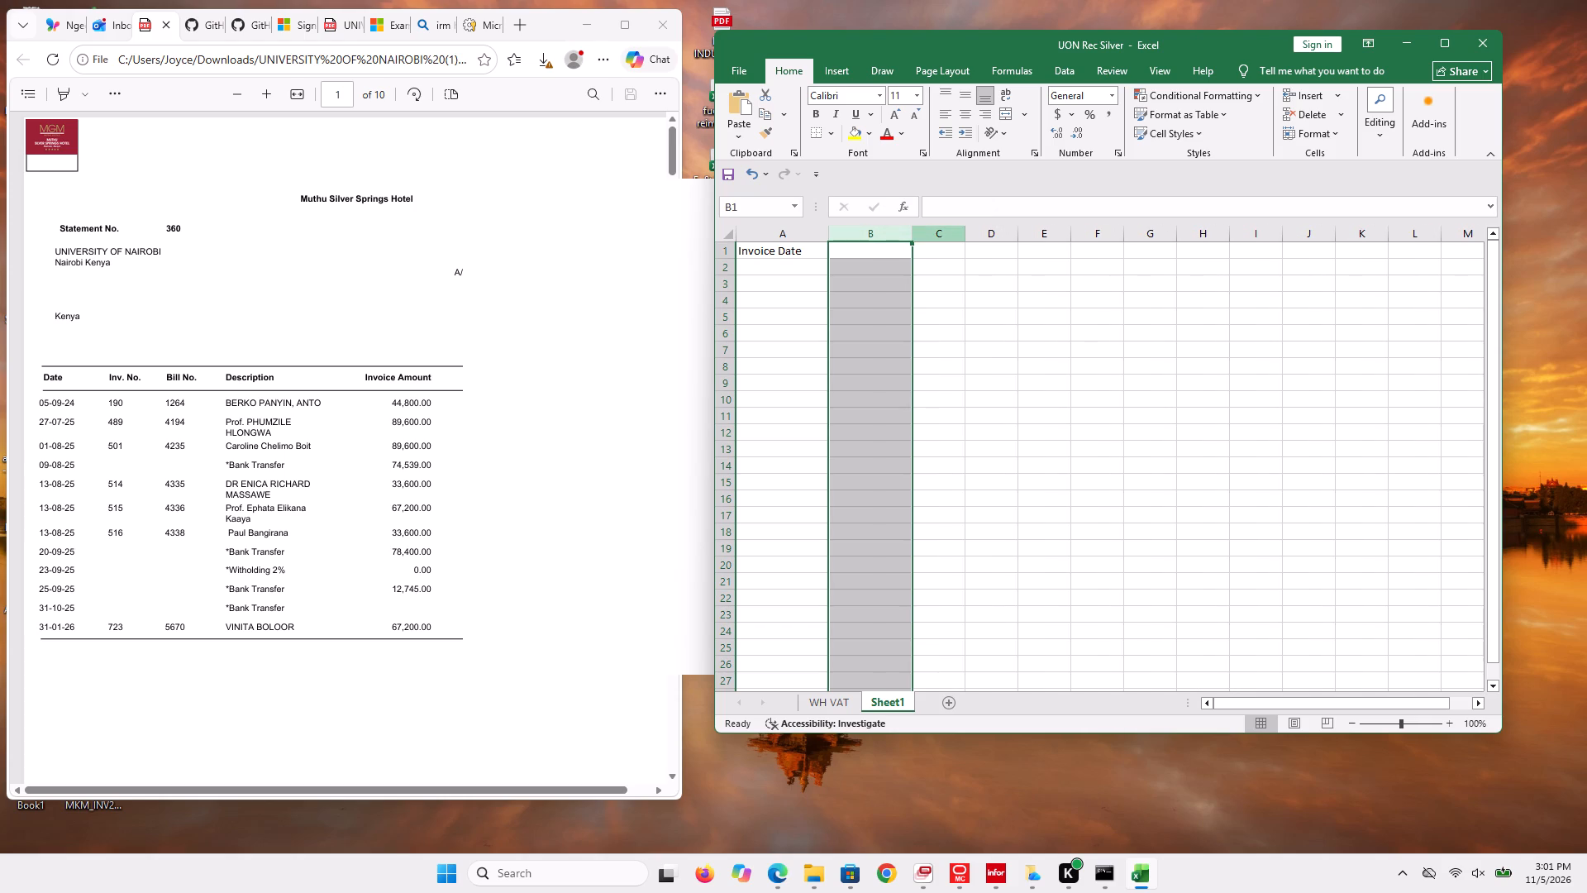
pyautogui.moveTo(971, 236); pyautogui.dragTo(1012, 236)
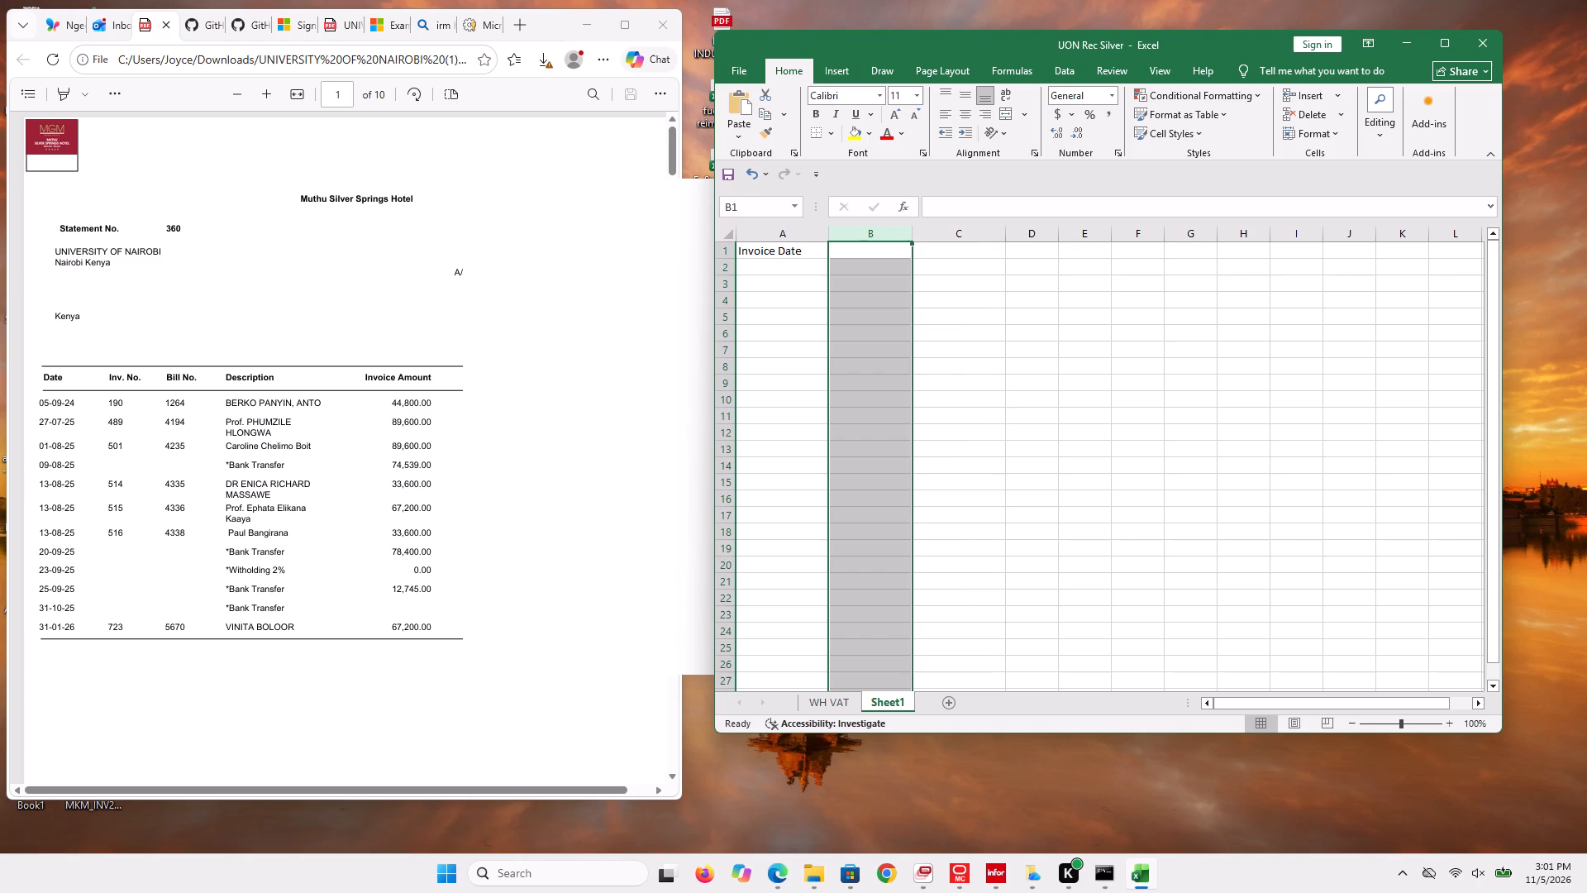
# Make the Invoice Date heading in cell A1 bold.
pyautogui.click(894, 250)
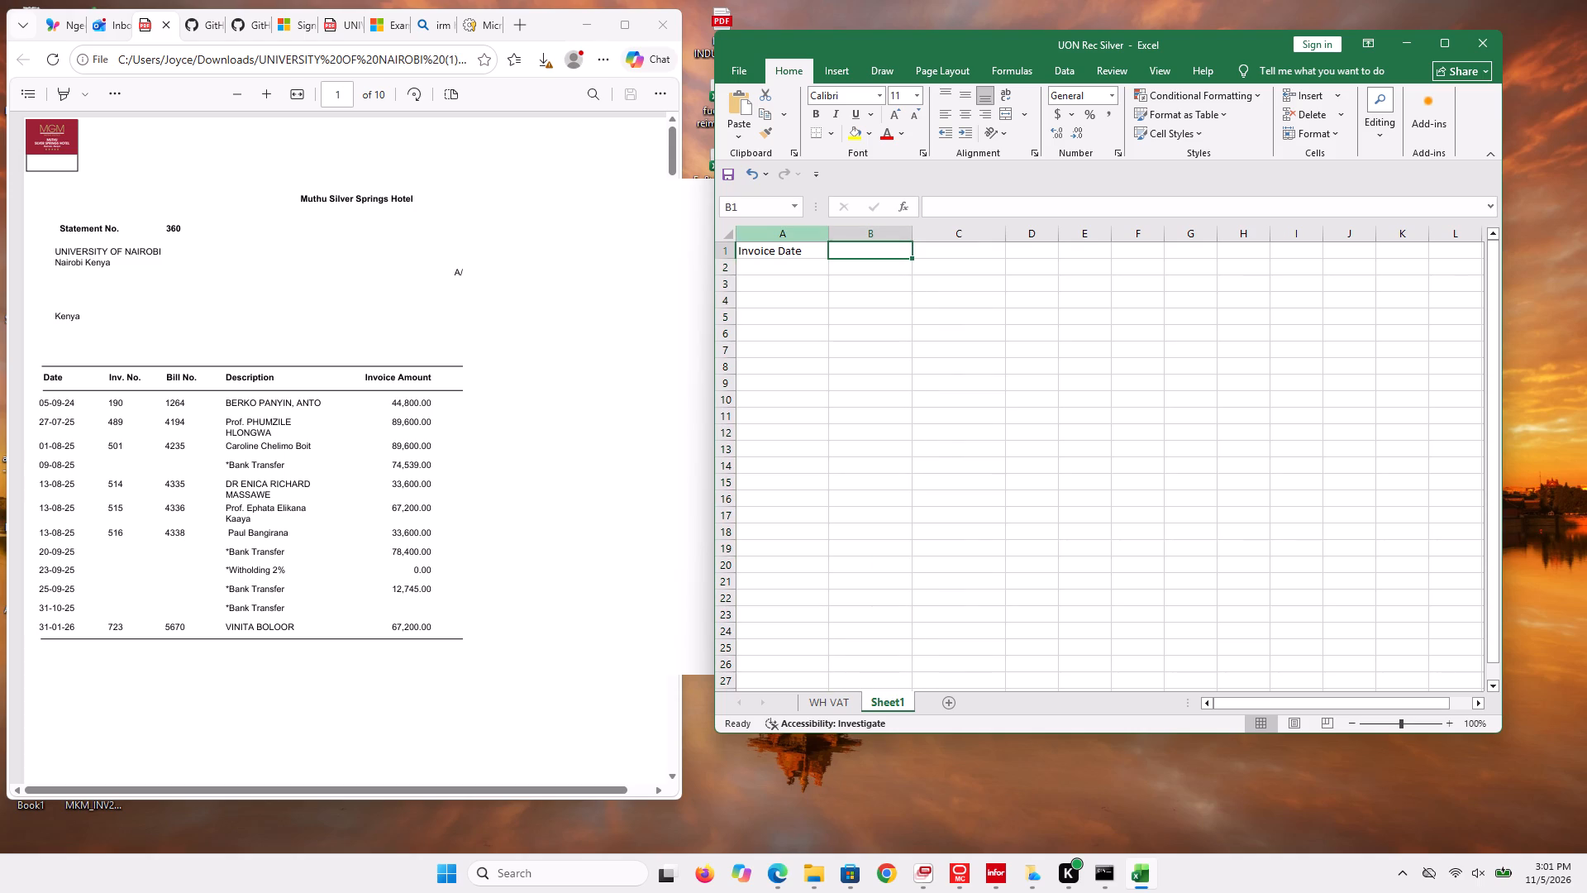
pyautogui.click(774, 258)
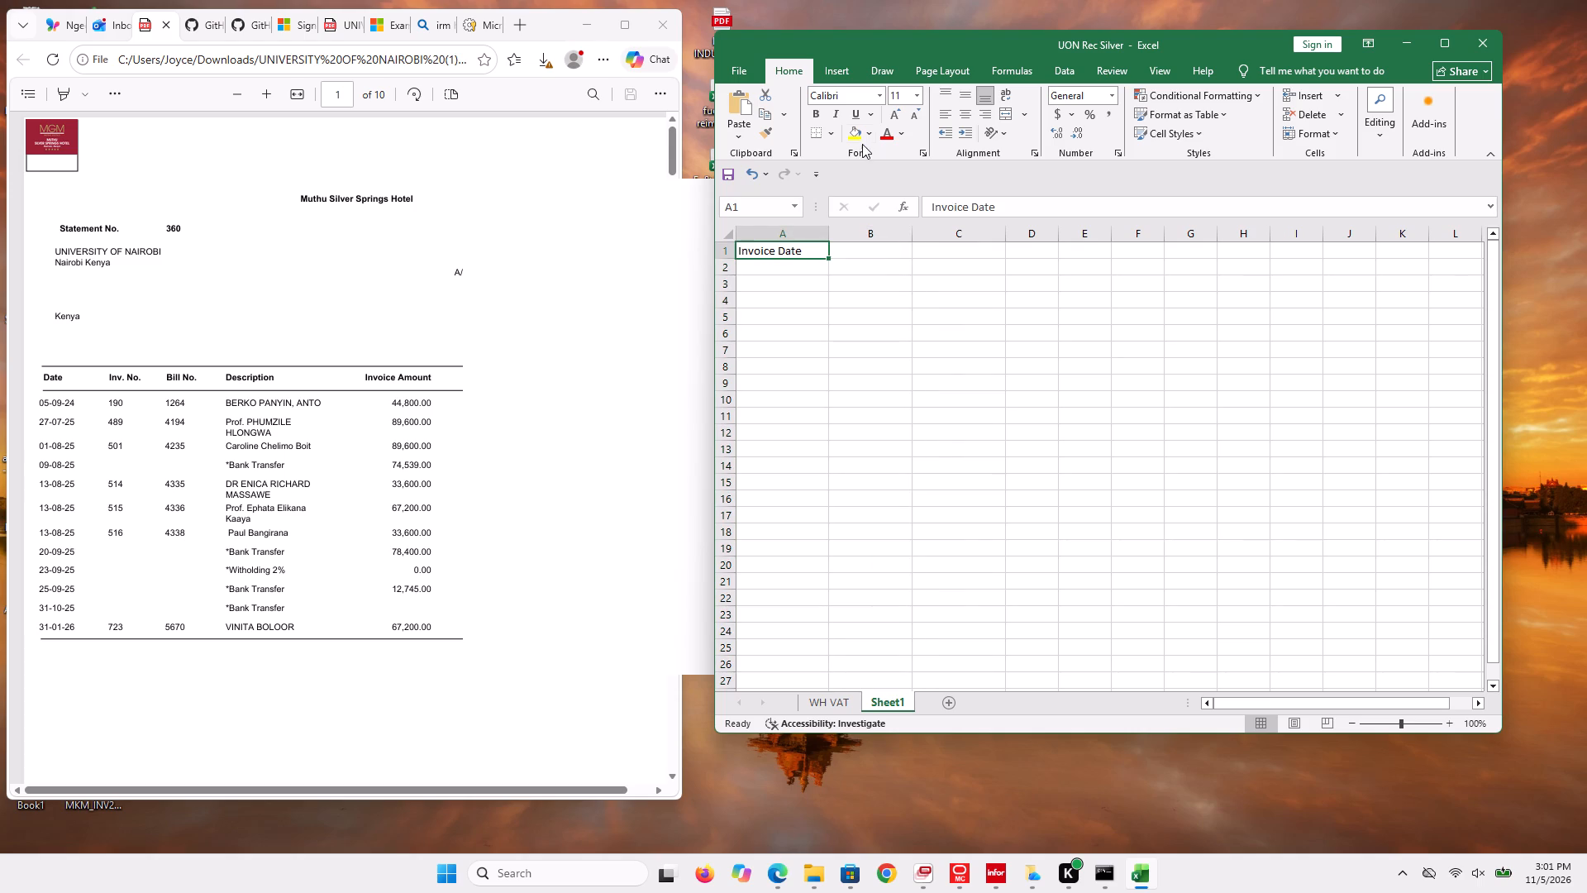
pyautogui.click(814, 106)
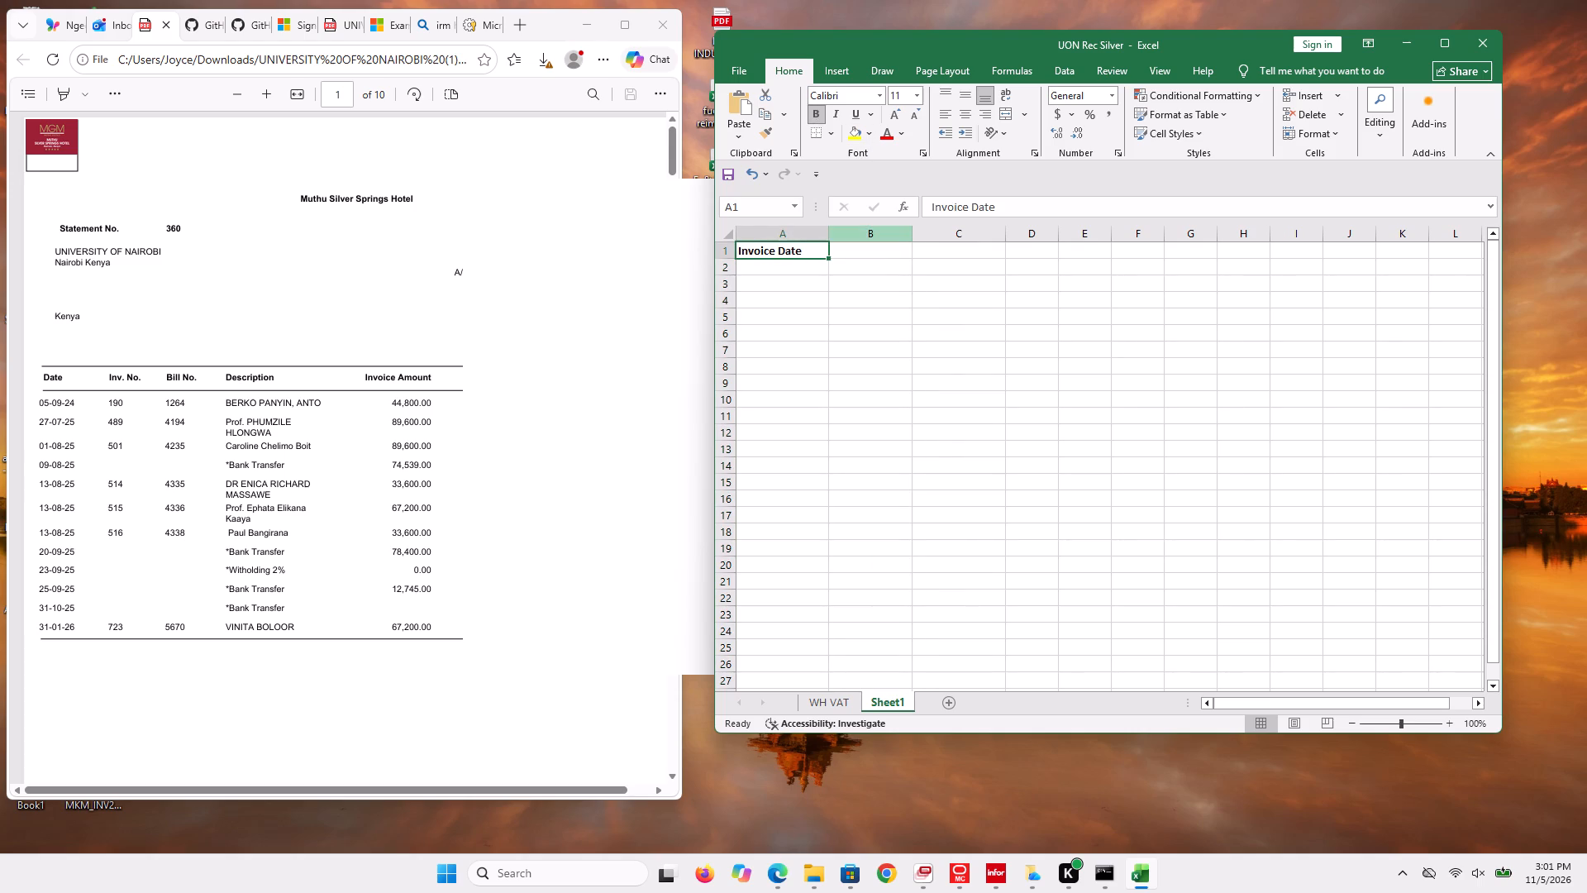
# Enter the column heading "Invoice" in cell B1 and make it bold.
pyautogui.click(887, 255)
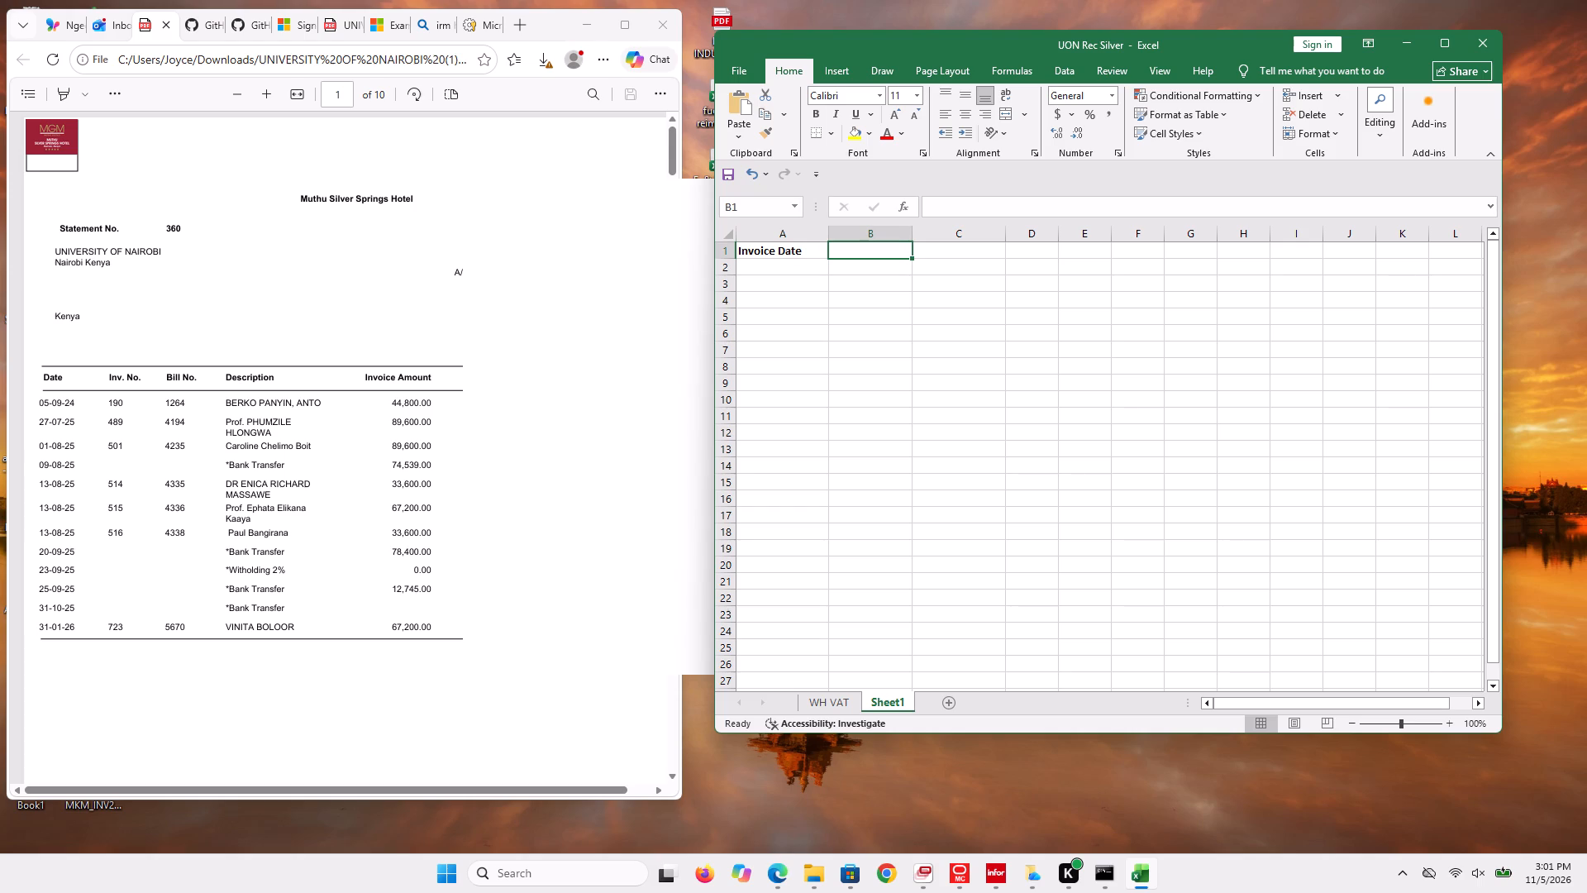
pyautogui.click(879, 248)
pyautogui.doubleClick(879, 248)
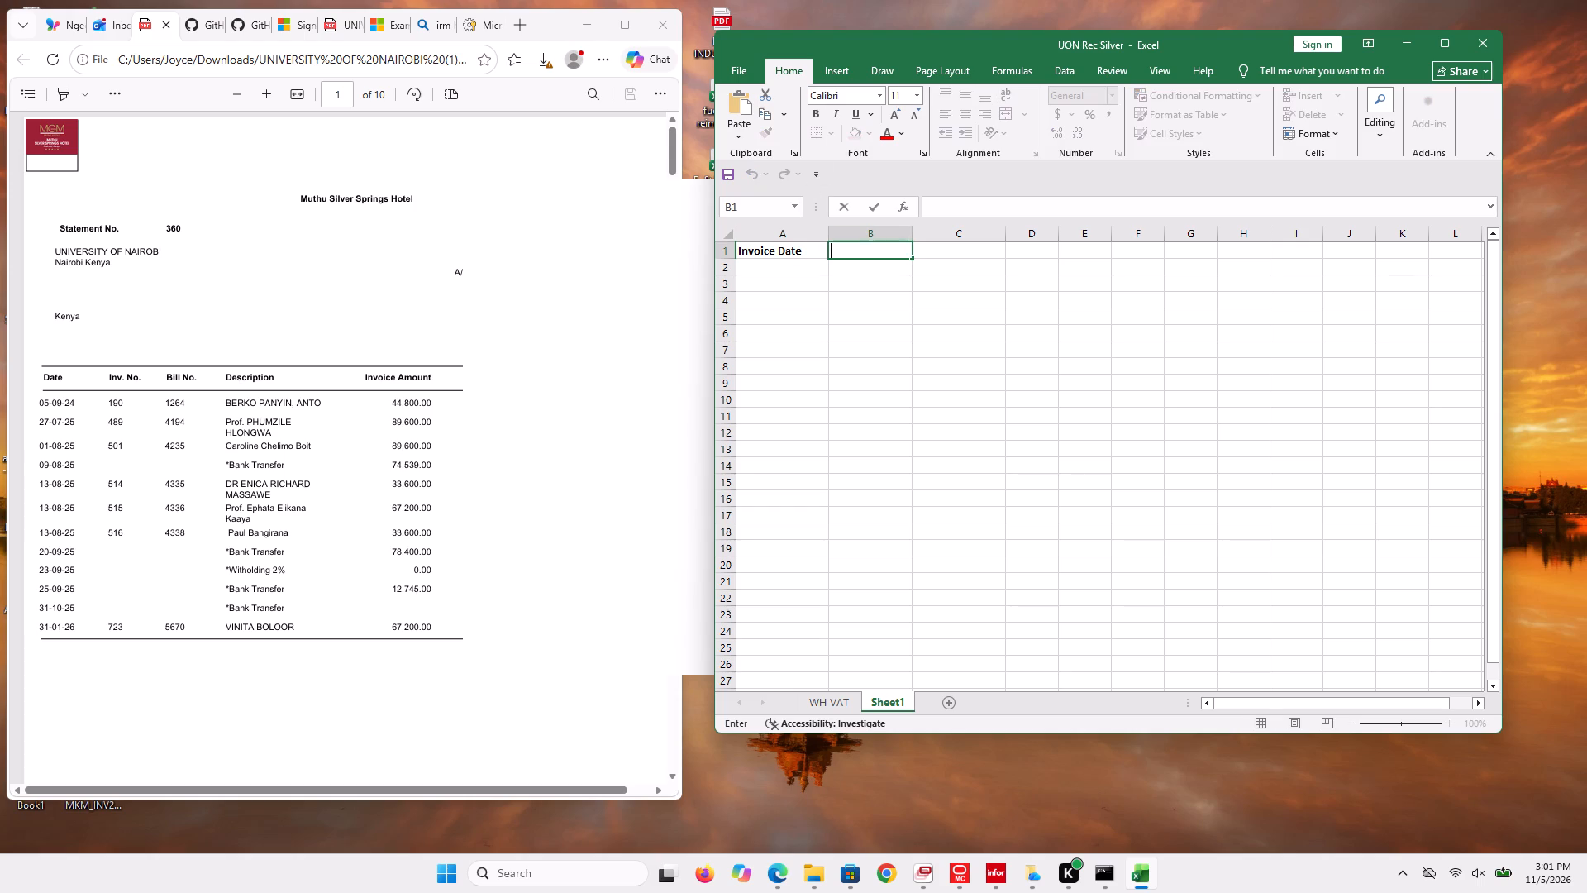
pyautogui.click(813, 119)
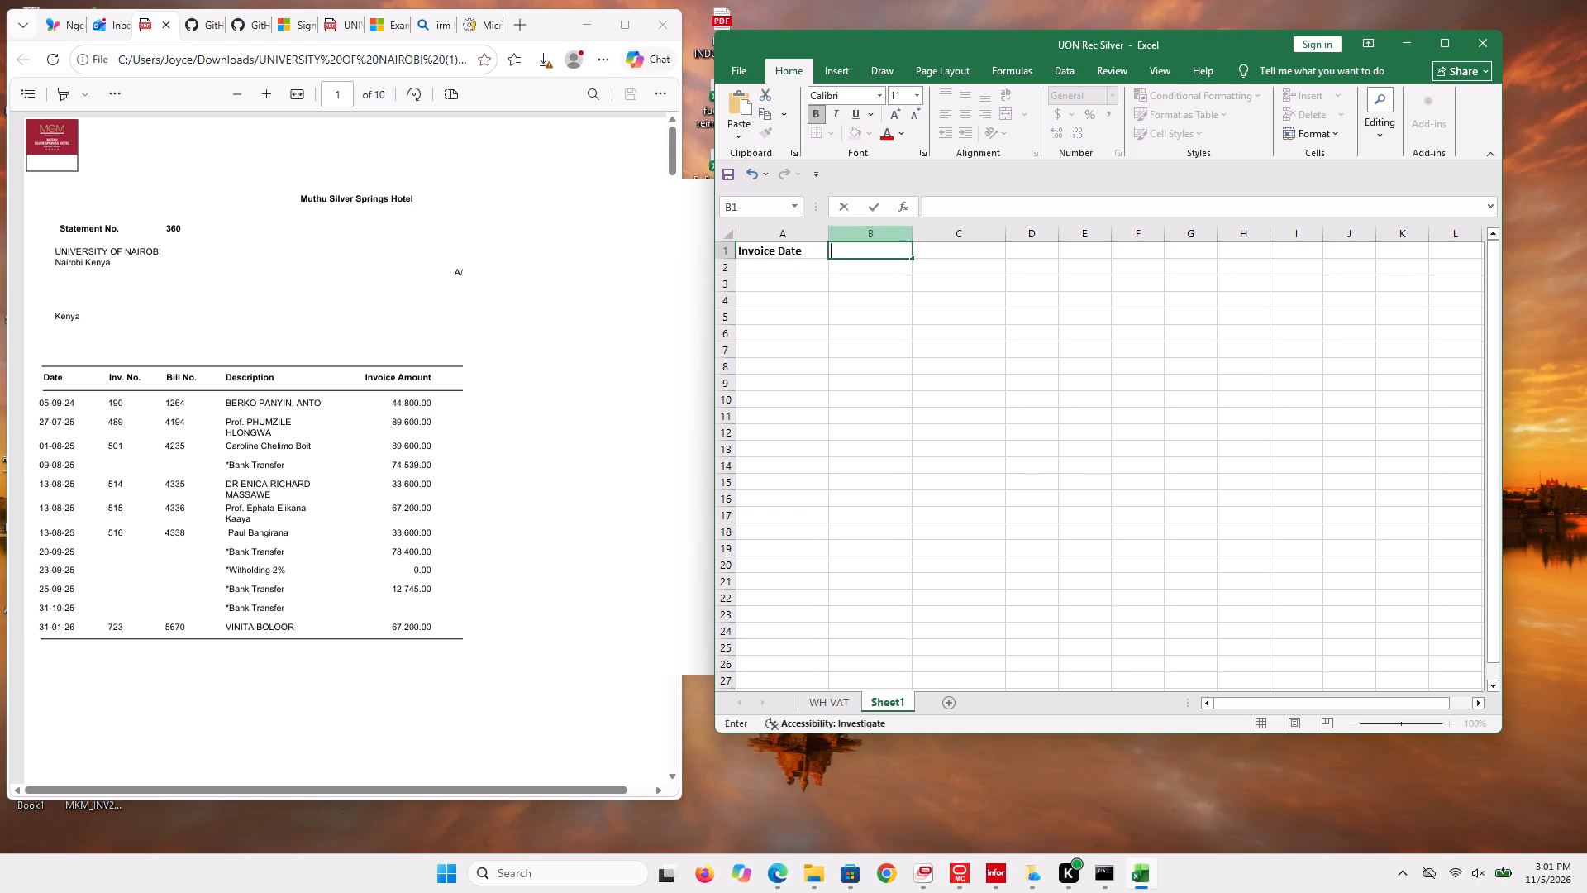
pyautogui.click(868, 251)
pyautogui.press('i')
pyautogui.press('BackSpace')
pyautogui.press('n')
pyautogui.write('vi')
pyautogui.press('BackSpace')
pyautogui.write('oice')
pyautogui.press('space')
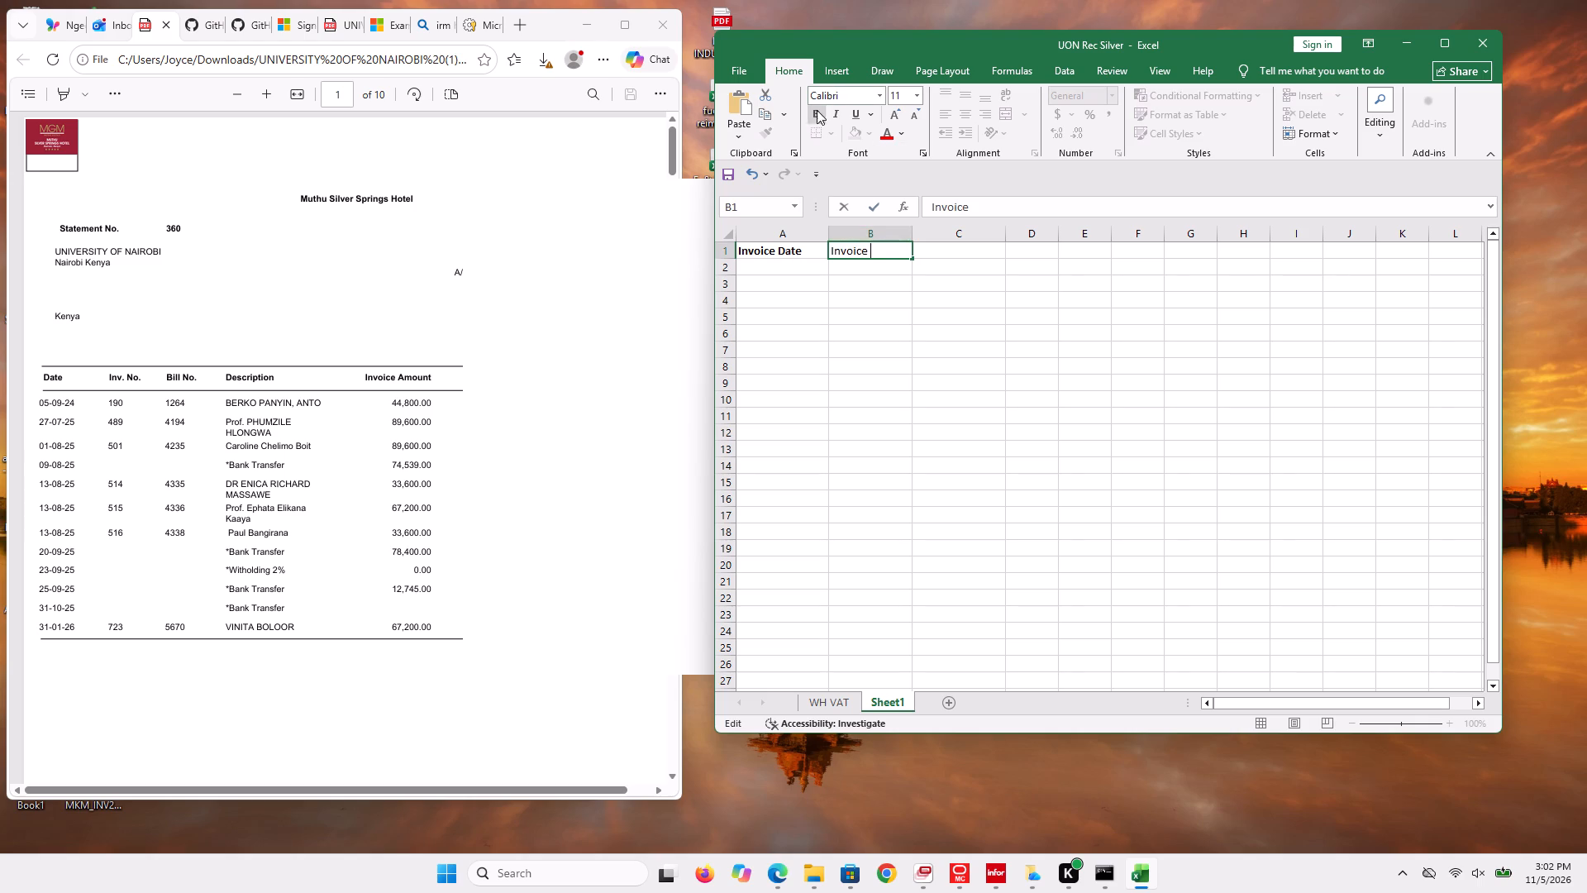
pyautogui.click(816, 117)
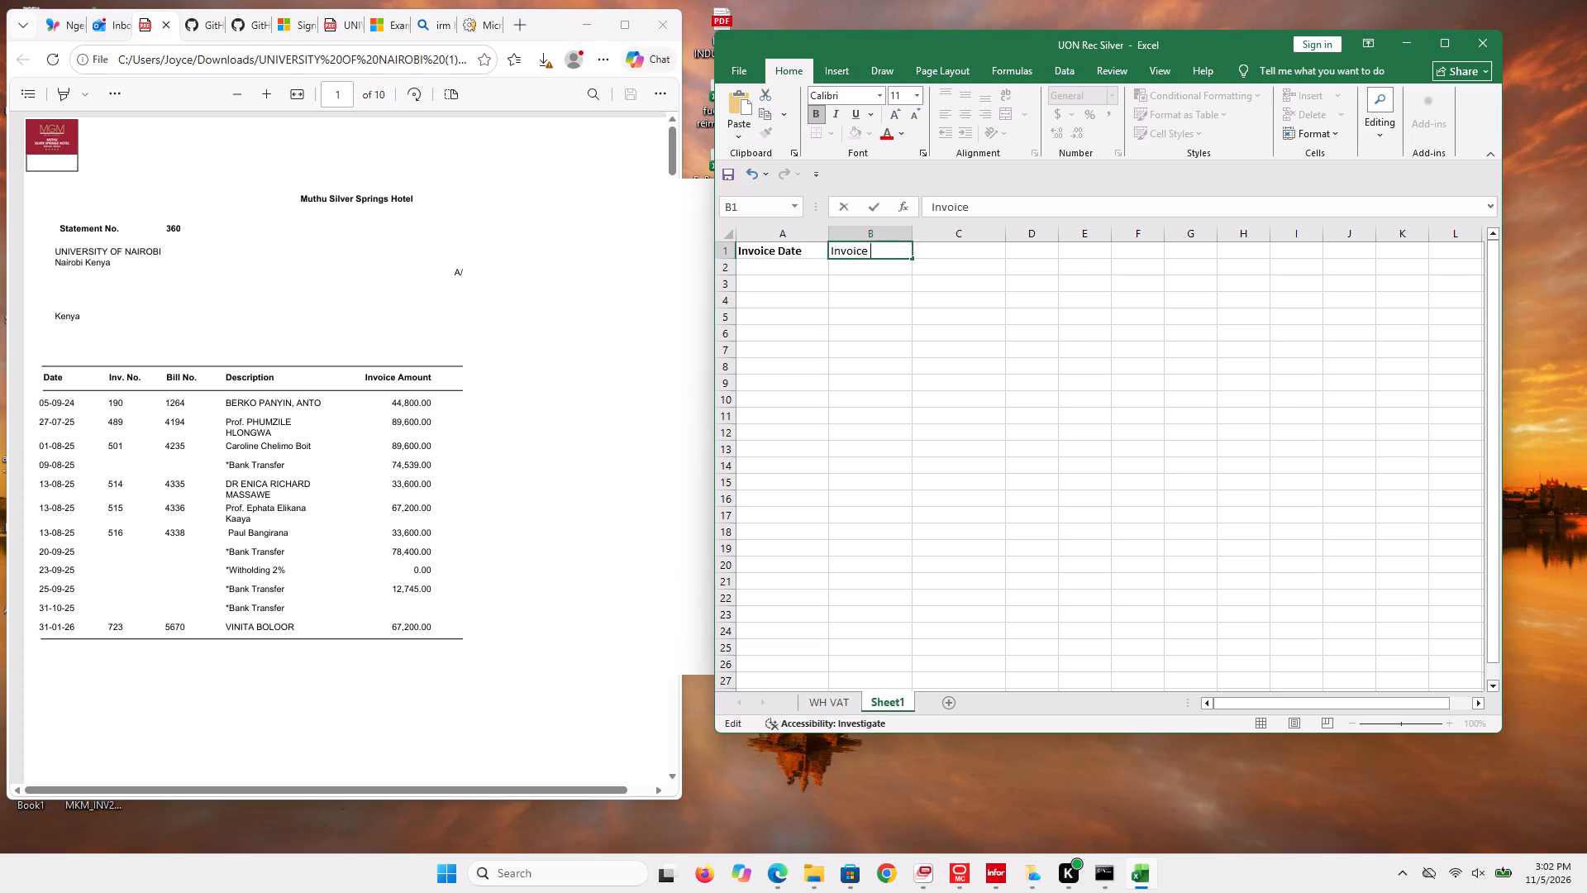
pyautogui.click(884, 286)
pyautogui.click(868, 257)
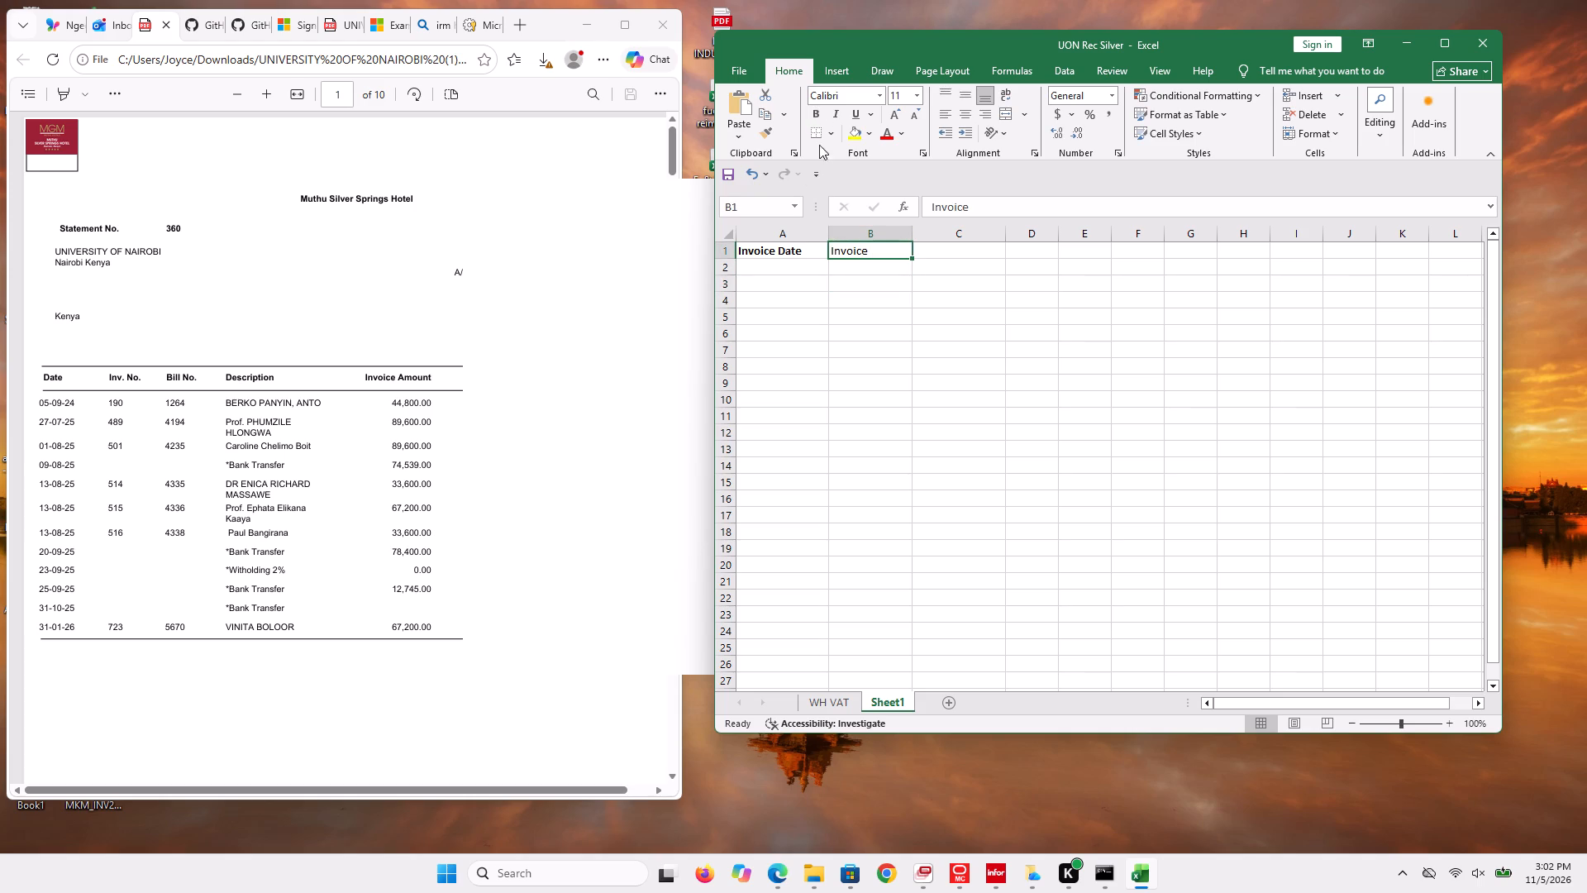
pyautogui.click(813, 117)
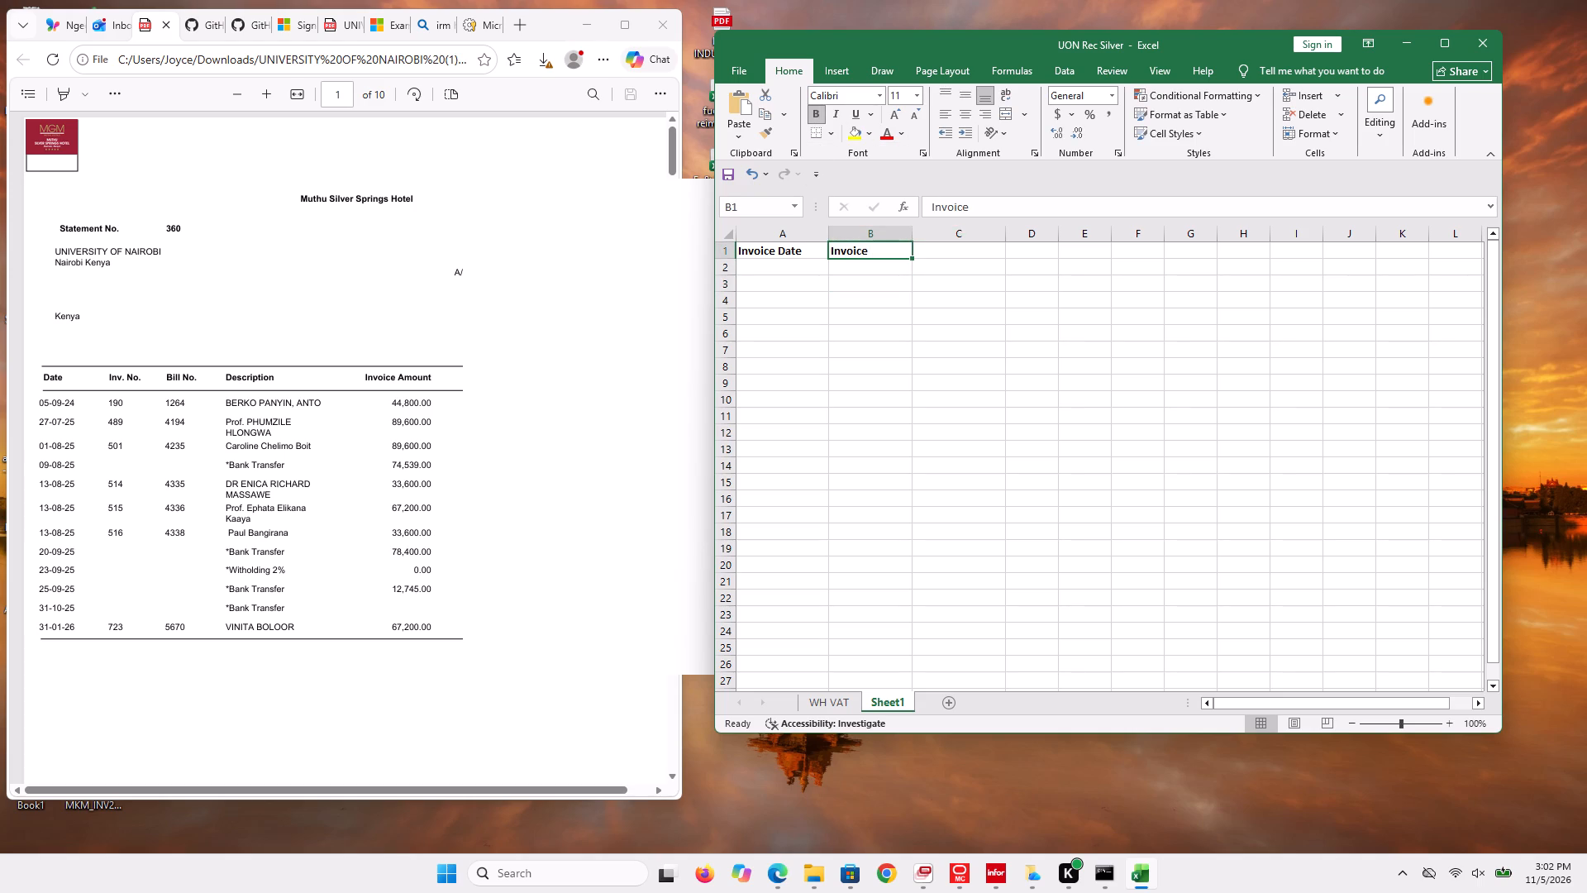
pyautogui.click(946, 258)
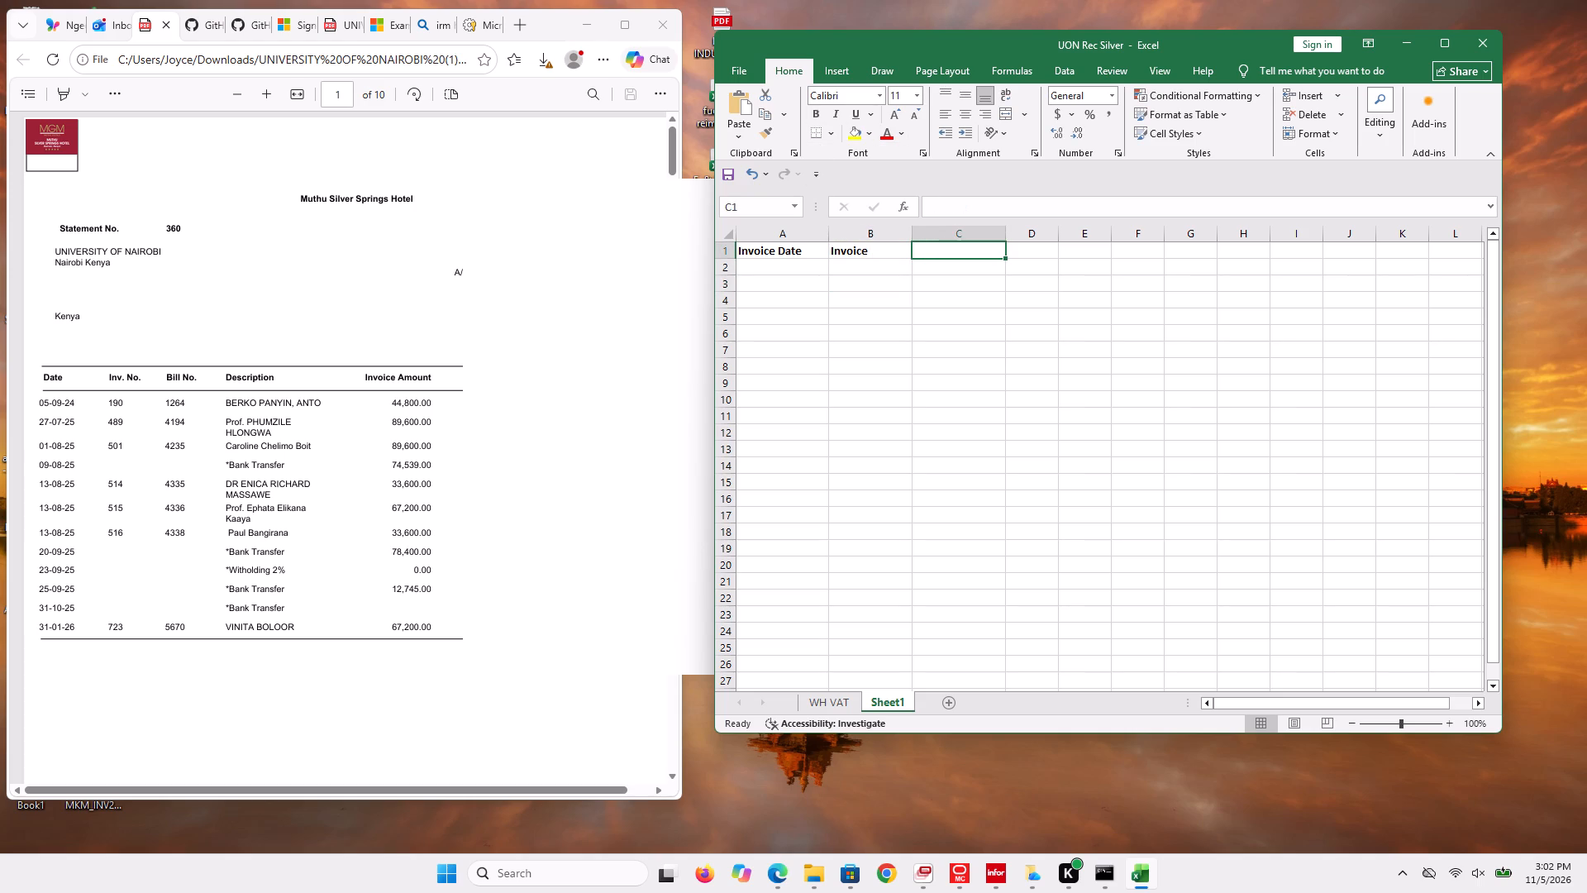
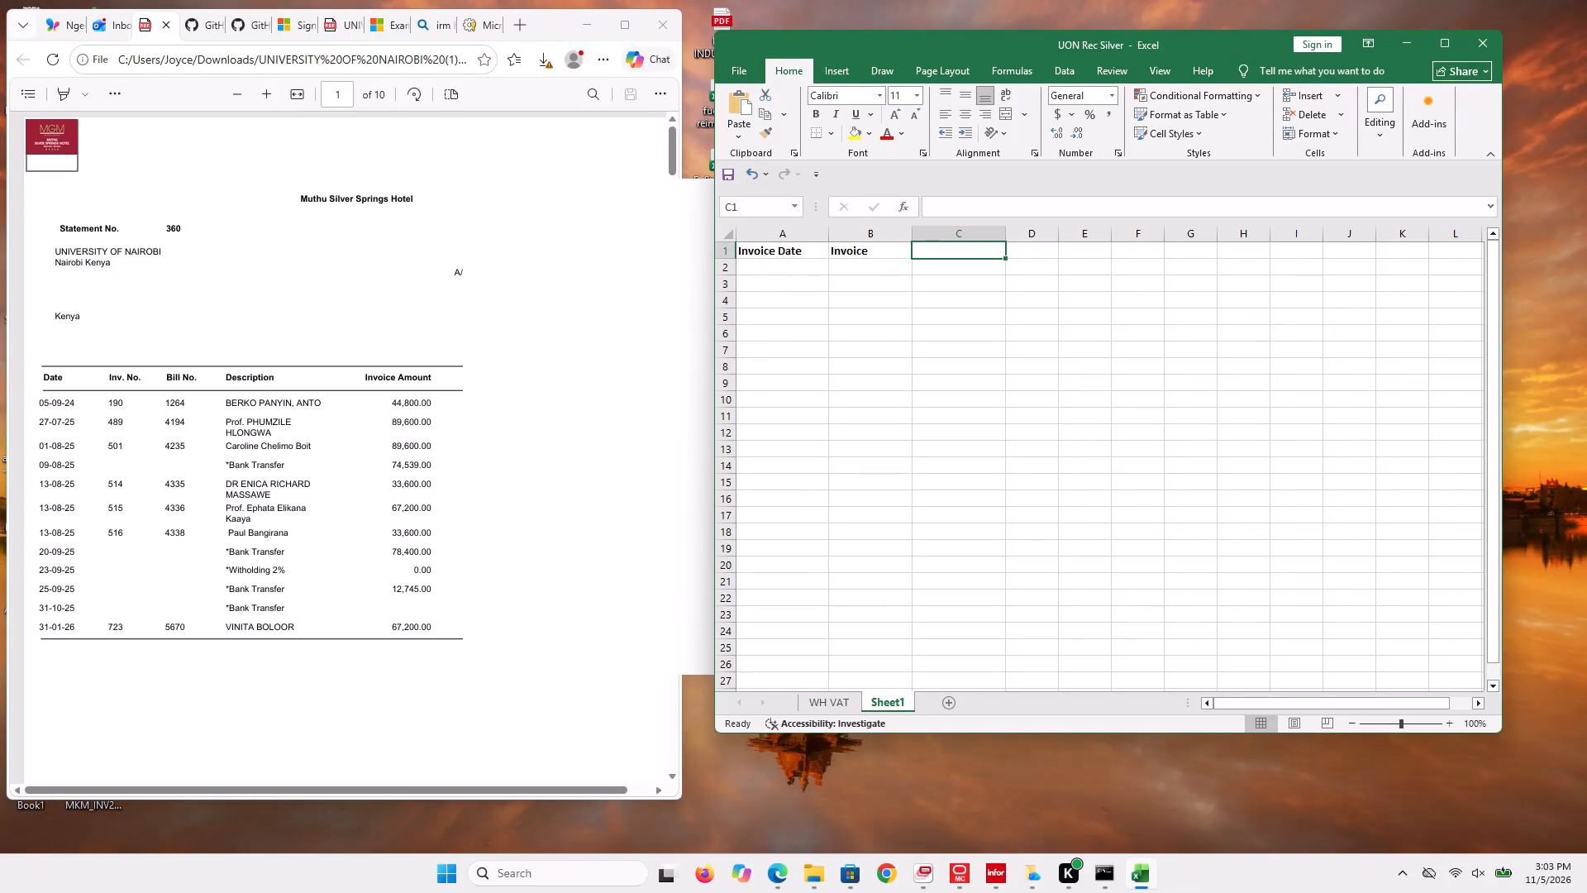
# Enter the first statement line's invoice date, 05/09/24, in cell A2 under Invoice Date.
pyautogui.click(951, 252)
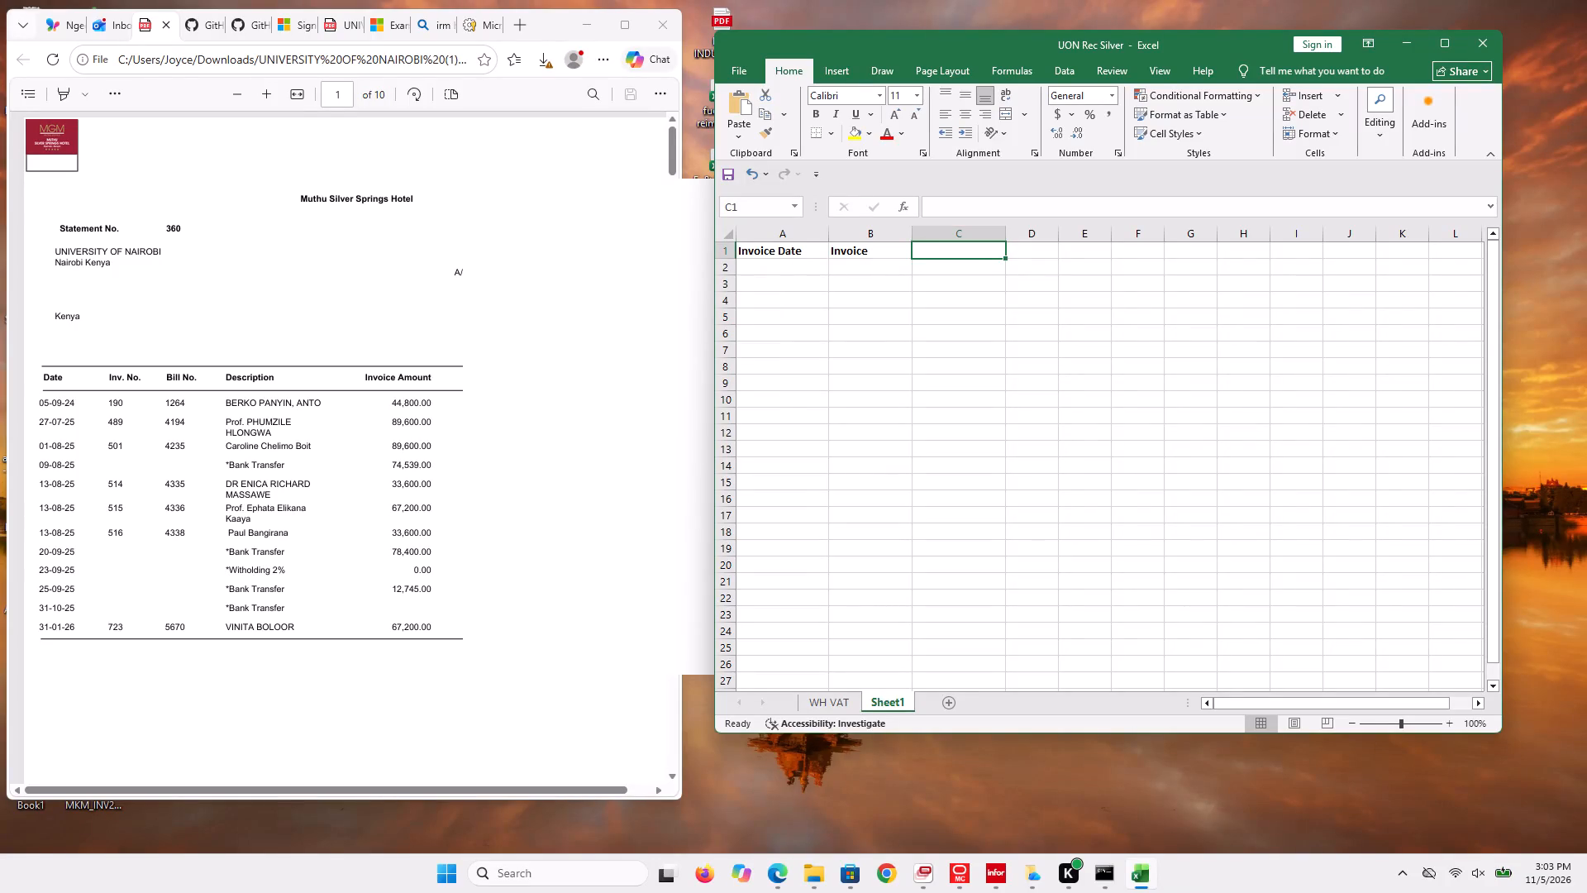
pyautogui.doubleClick(951, 252)
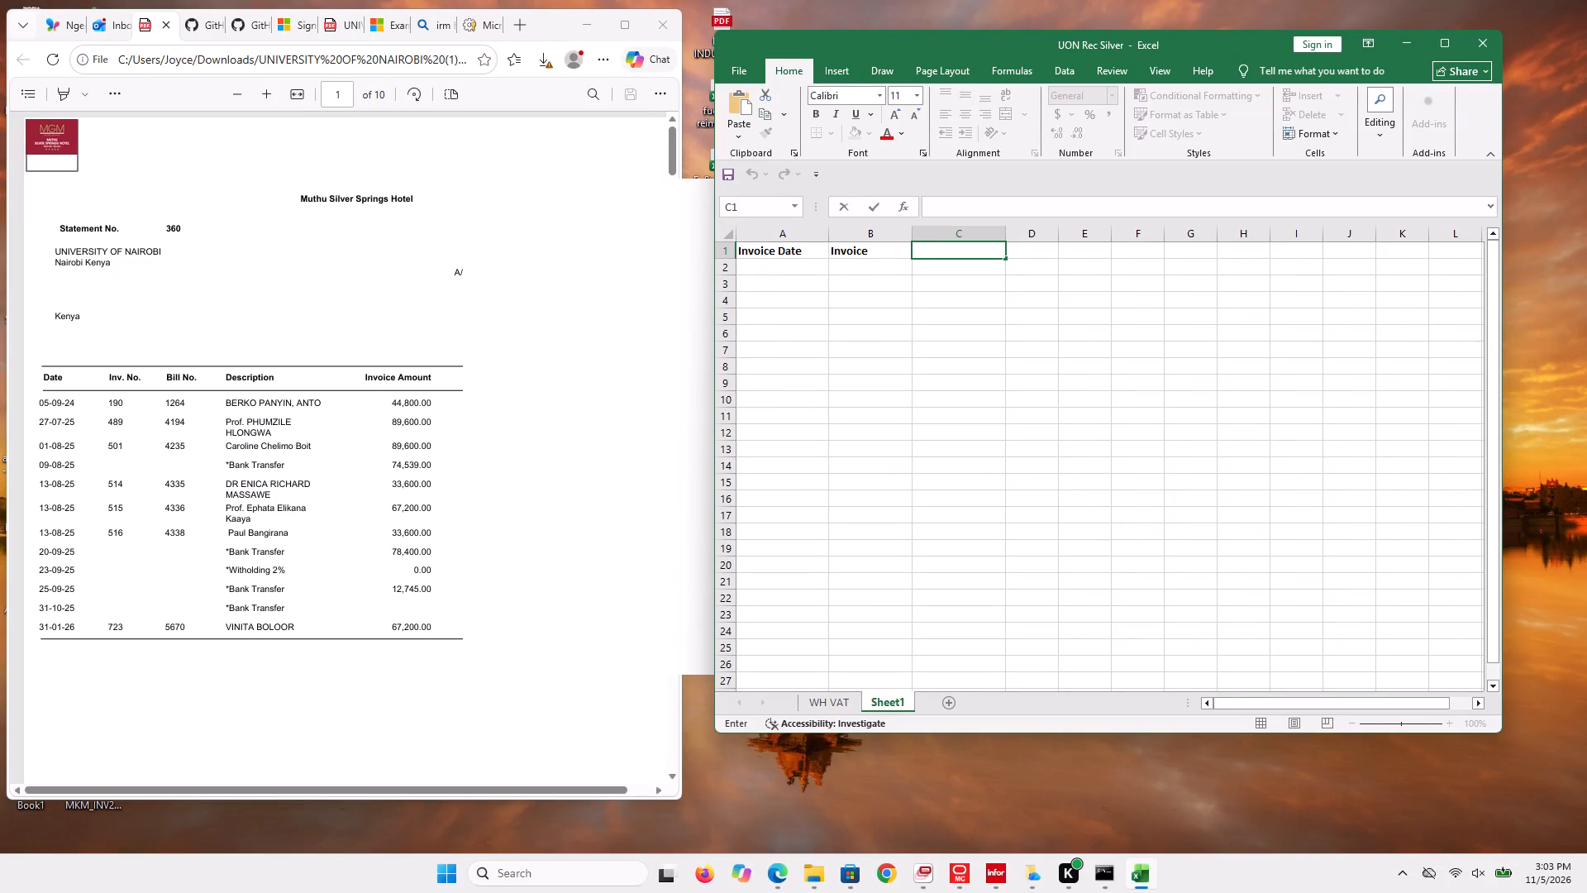
pyautogui.click(846, 271)
pyautogui.click(798, 270)
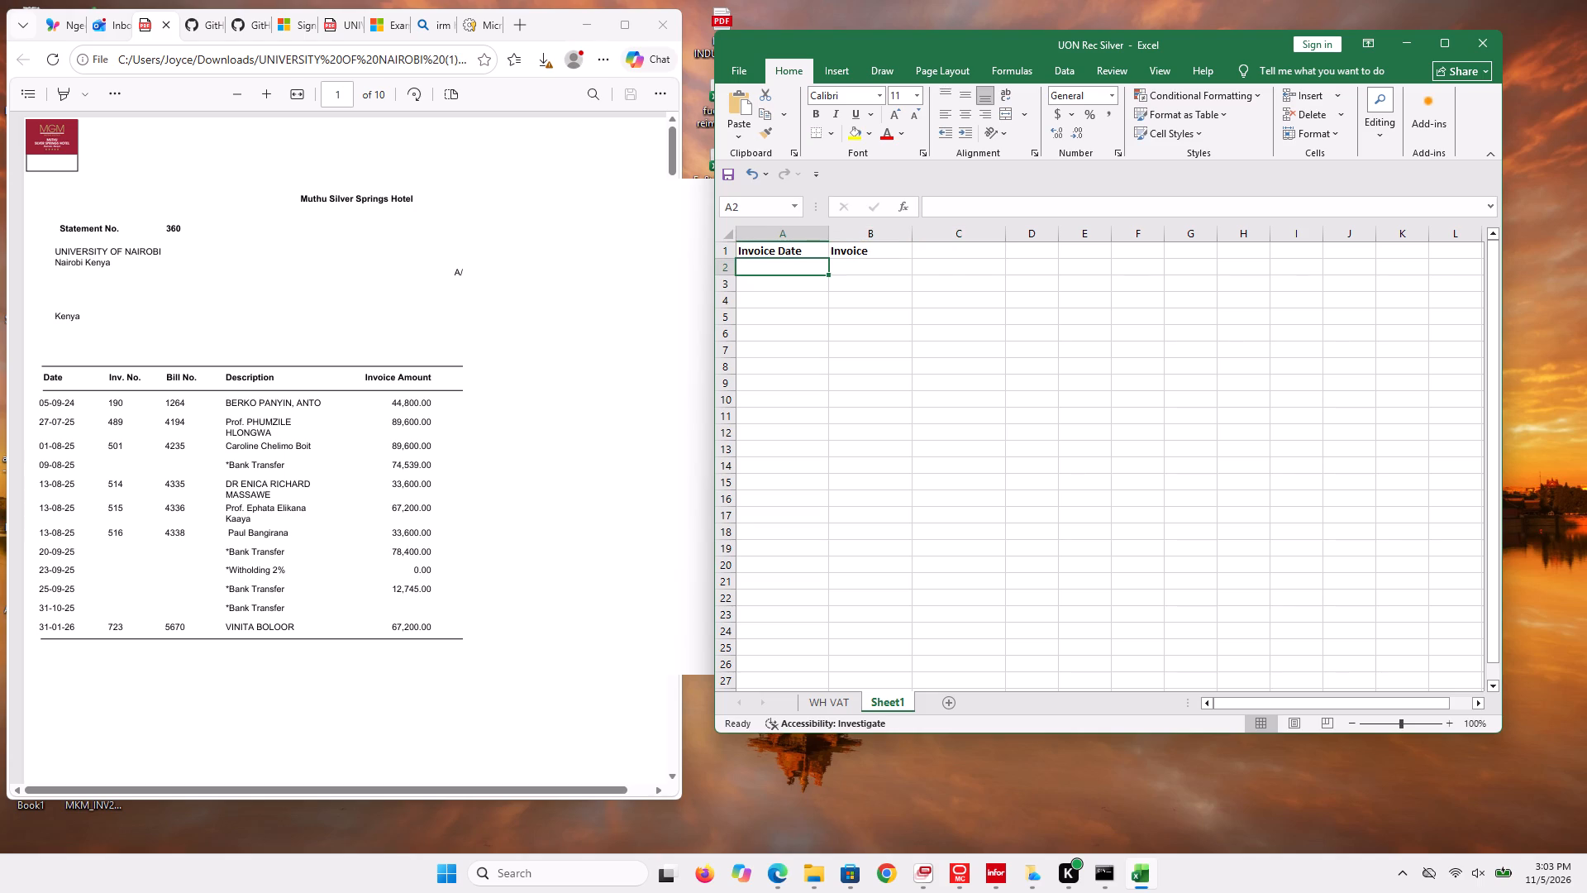
pyautogui.press('0')
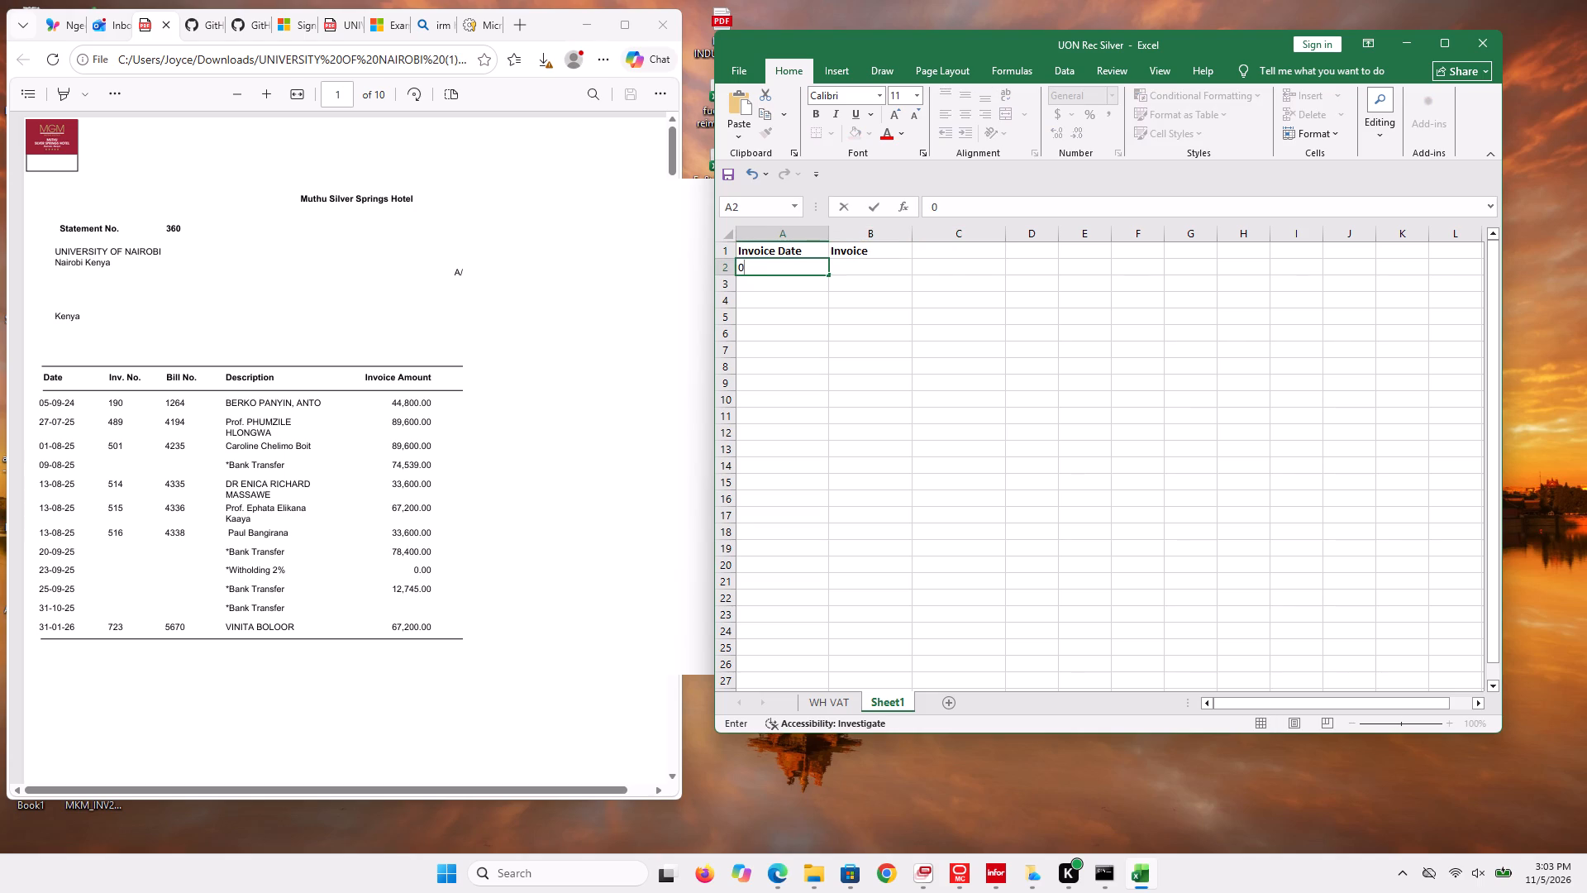
pyautogui.press('5')
pyautogui.press('/')
pyautogui.write('09')
pyautogui.press('/')
pyautogui.write('24')
pyautogui.click(818, 282)
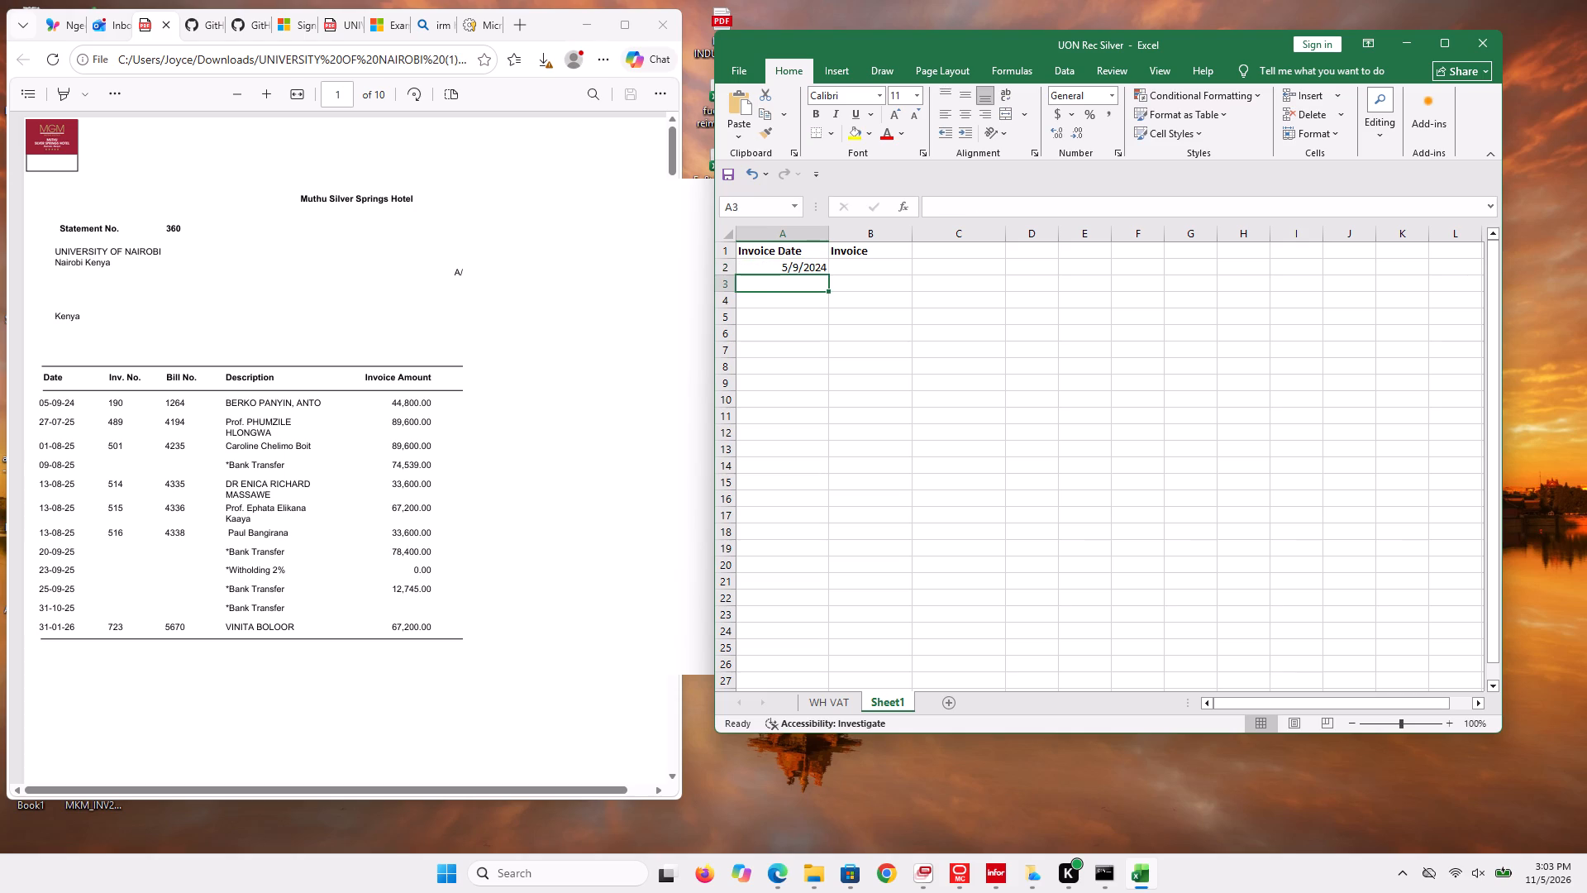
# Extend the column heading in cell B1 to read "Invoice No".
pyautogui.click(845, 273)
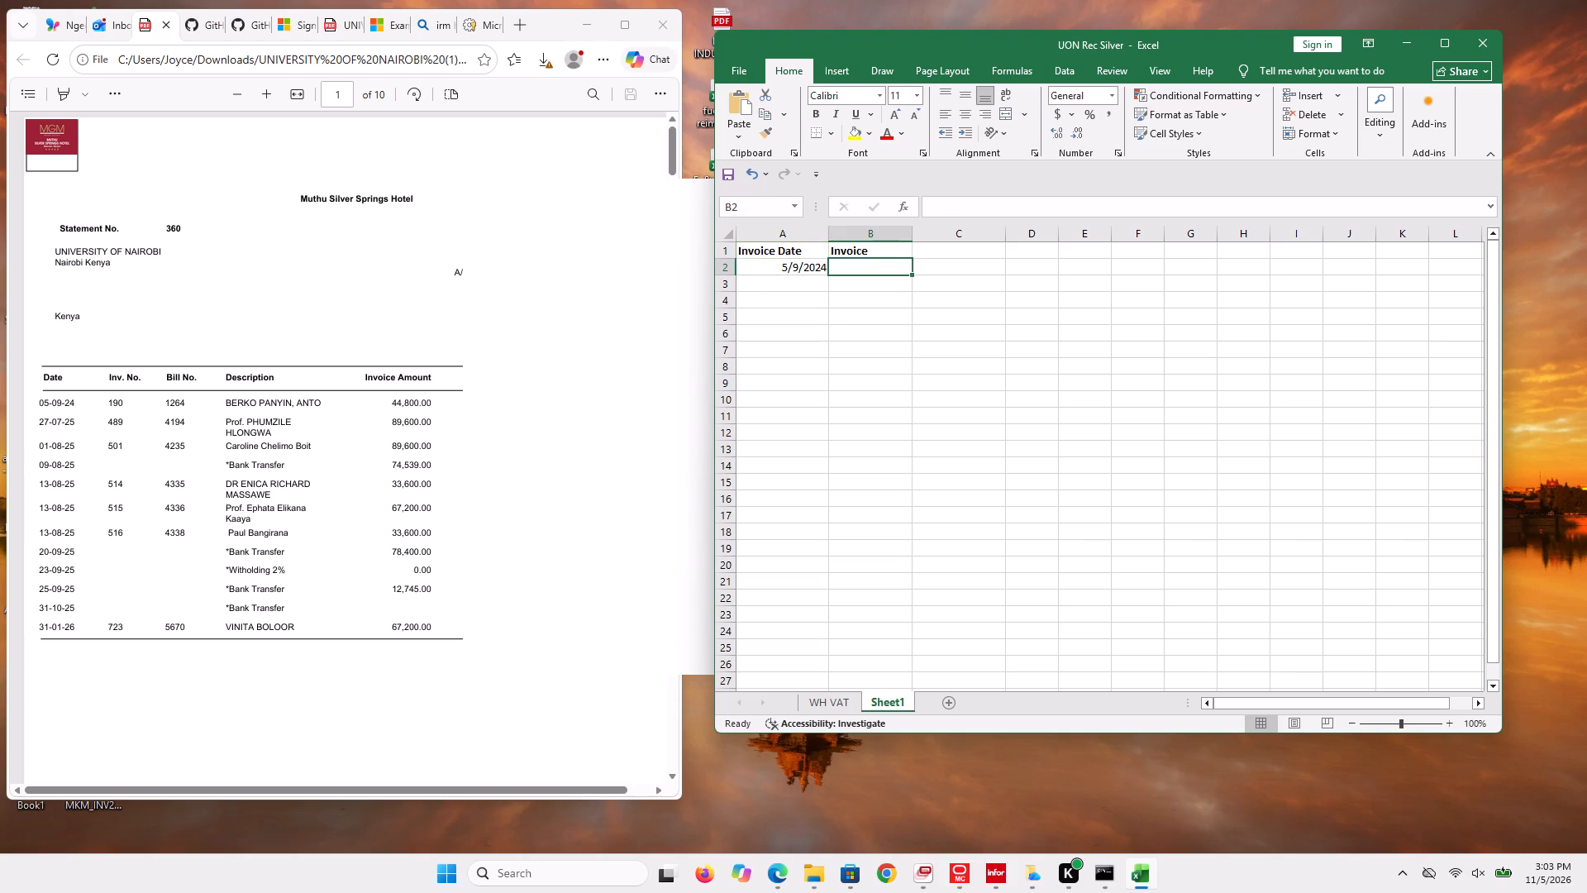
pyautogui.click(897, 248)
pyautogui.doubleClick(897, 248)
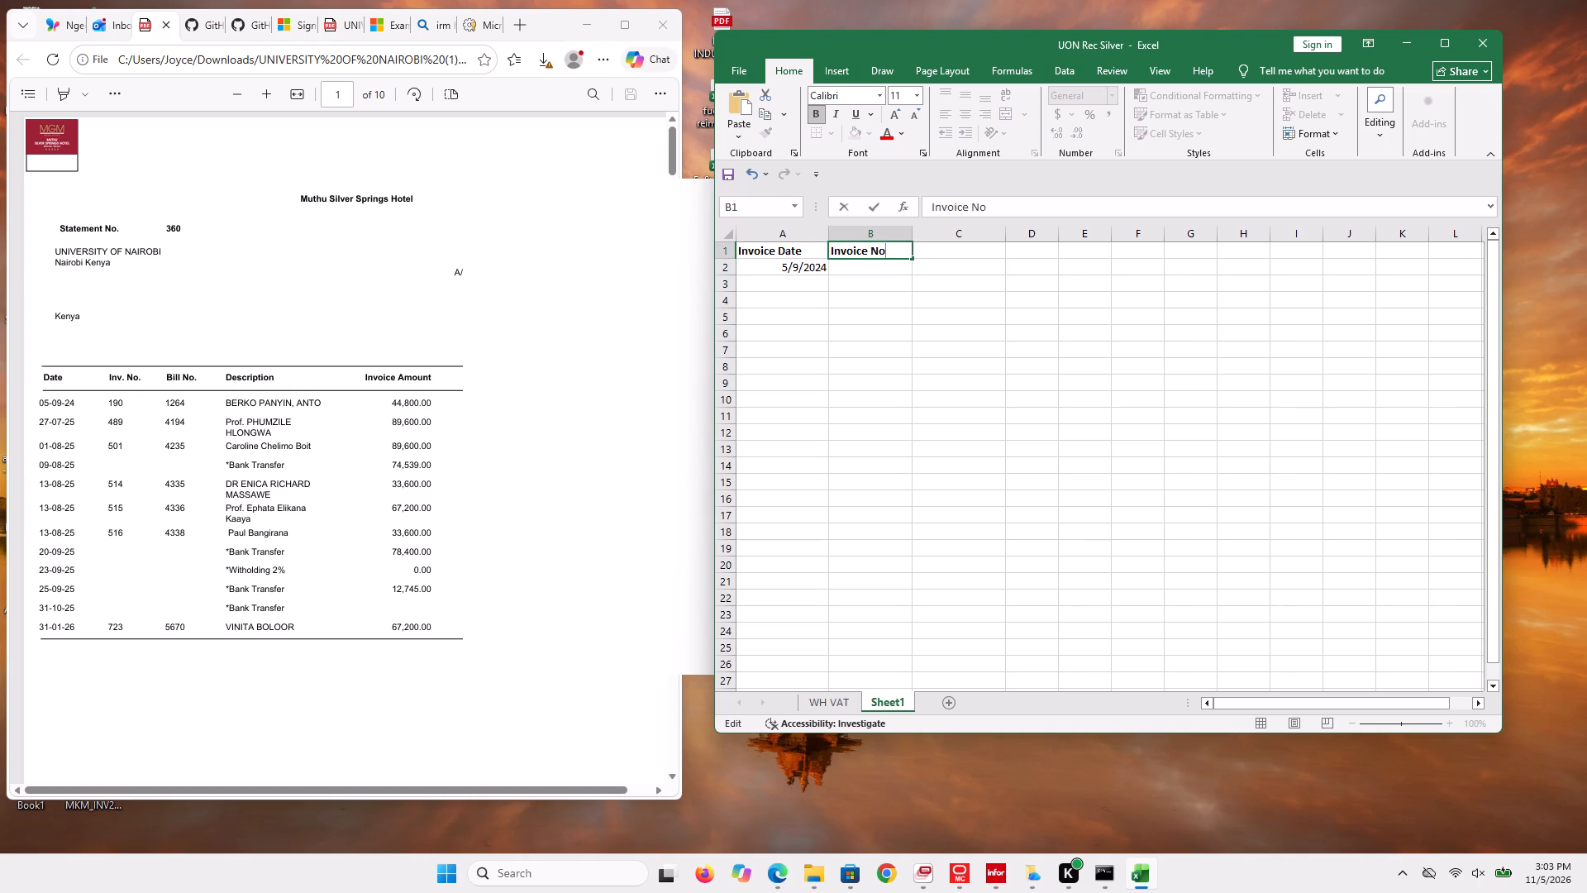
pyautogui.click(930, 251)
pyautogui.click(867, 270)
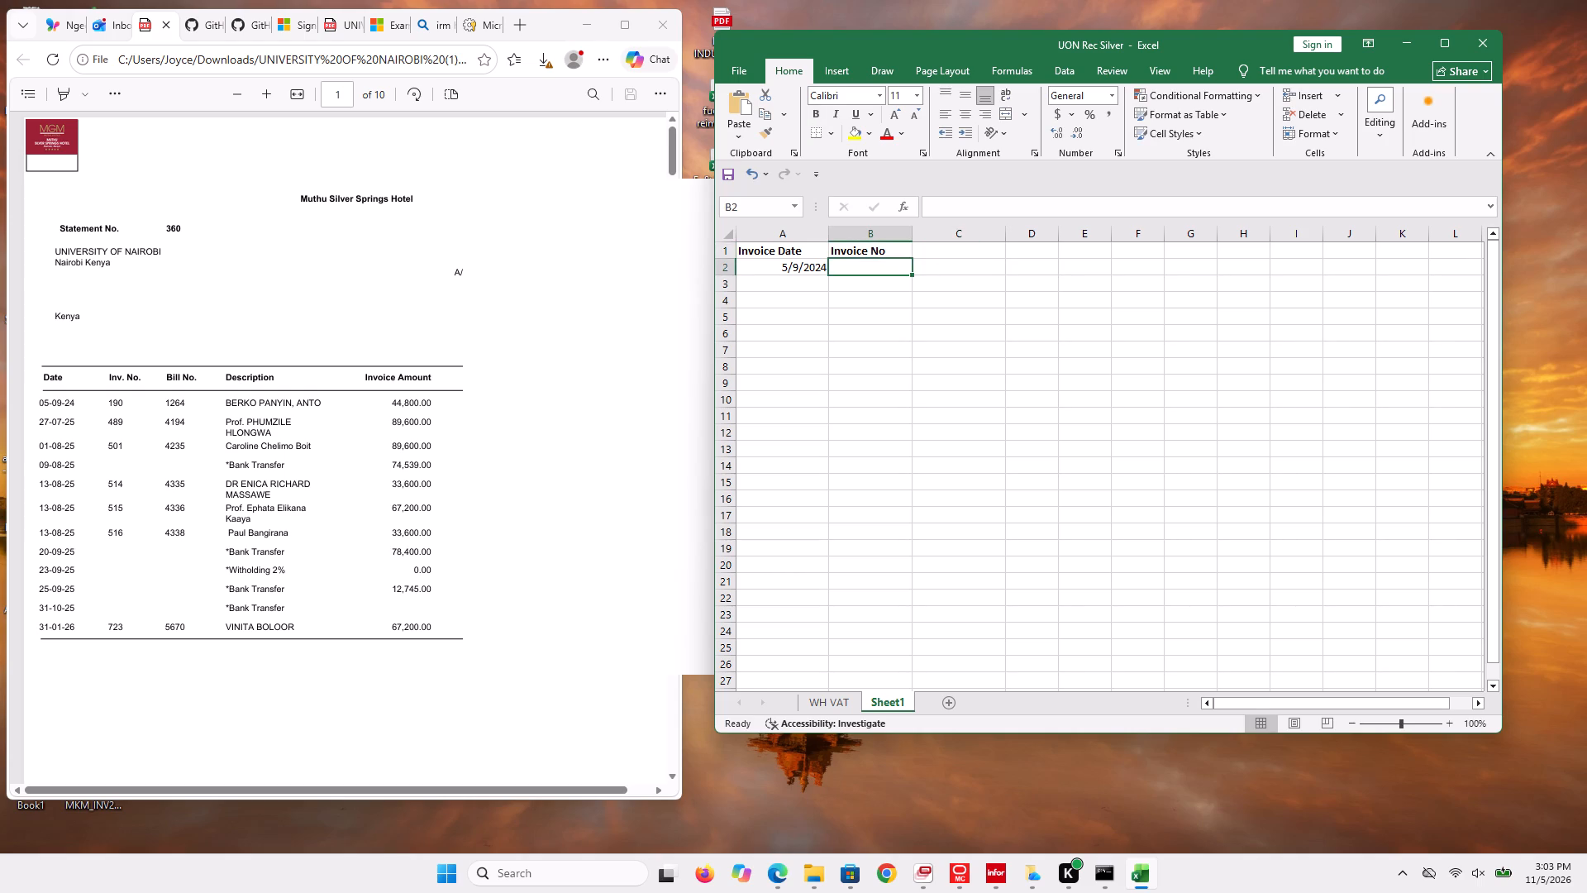
# Widen column B to roughly one and a half times the width of column A.
pyautogui.moveTo(912, 232); pyautogui.dragTo(965, 241)
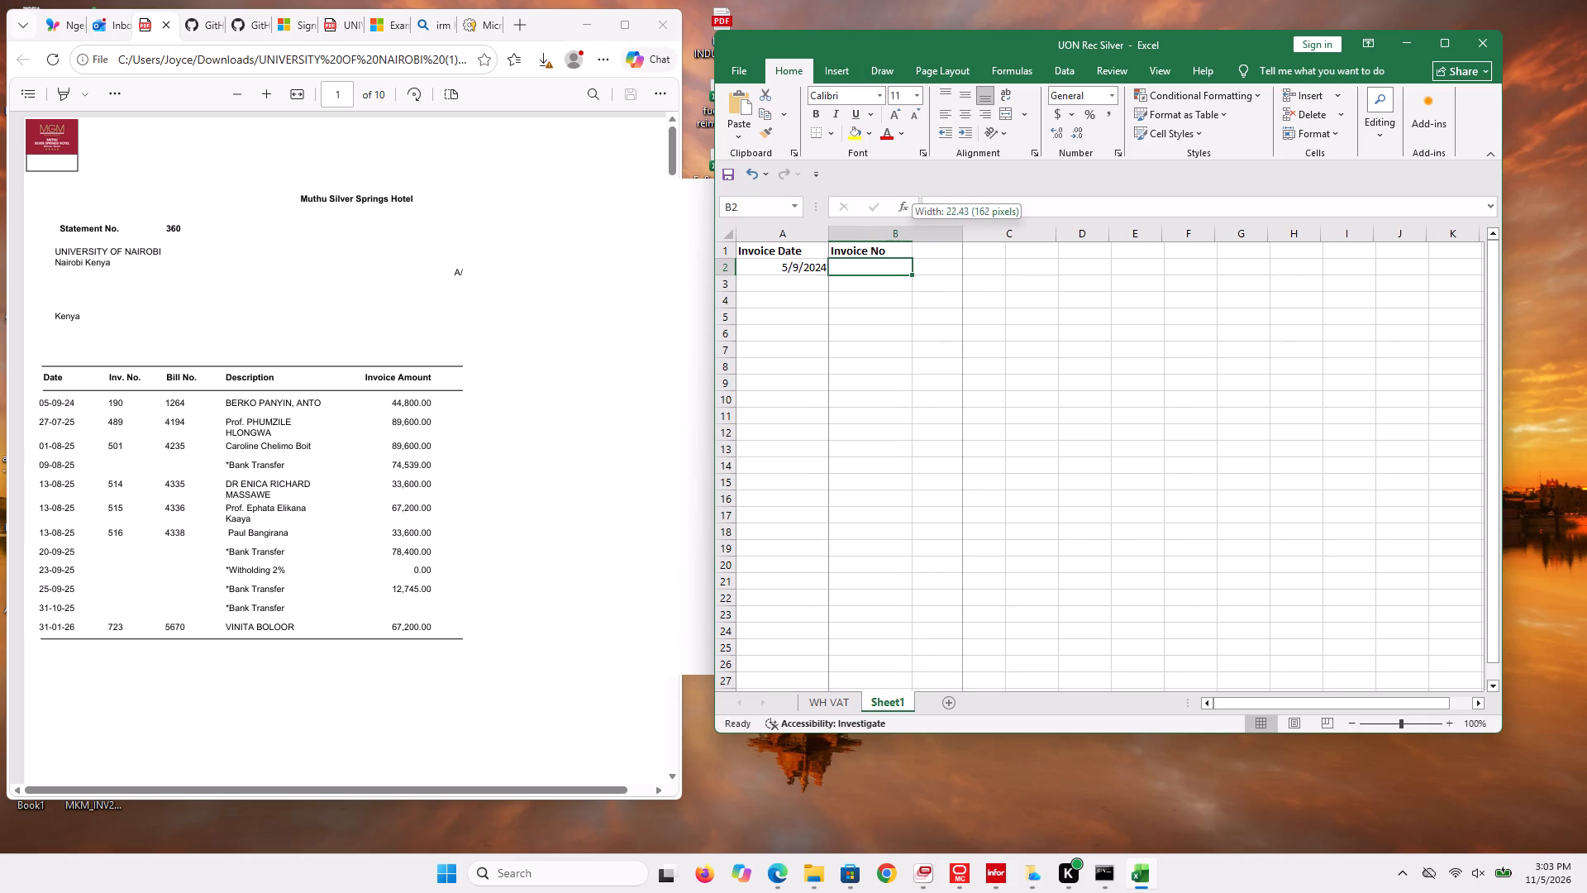
pyautogui.moveTo(965, 241); pyautogui.dragTo(970, 242)
pyautogui.click(891, 274)
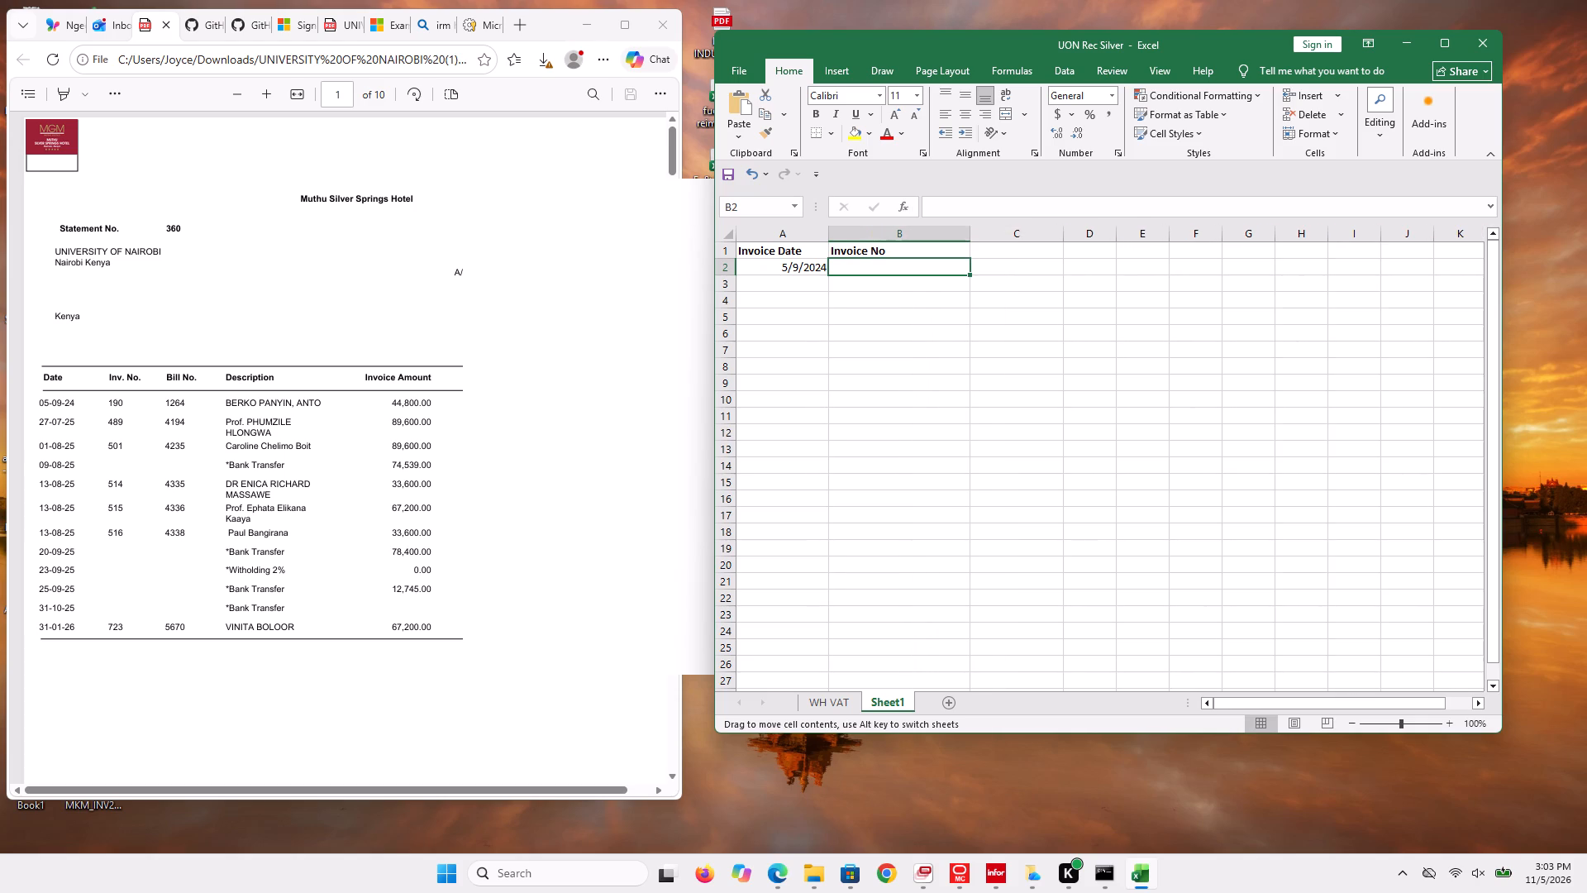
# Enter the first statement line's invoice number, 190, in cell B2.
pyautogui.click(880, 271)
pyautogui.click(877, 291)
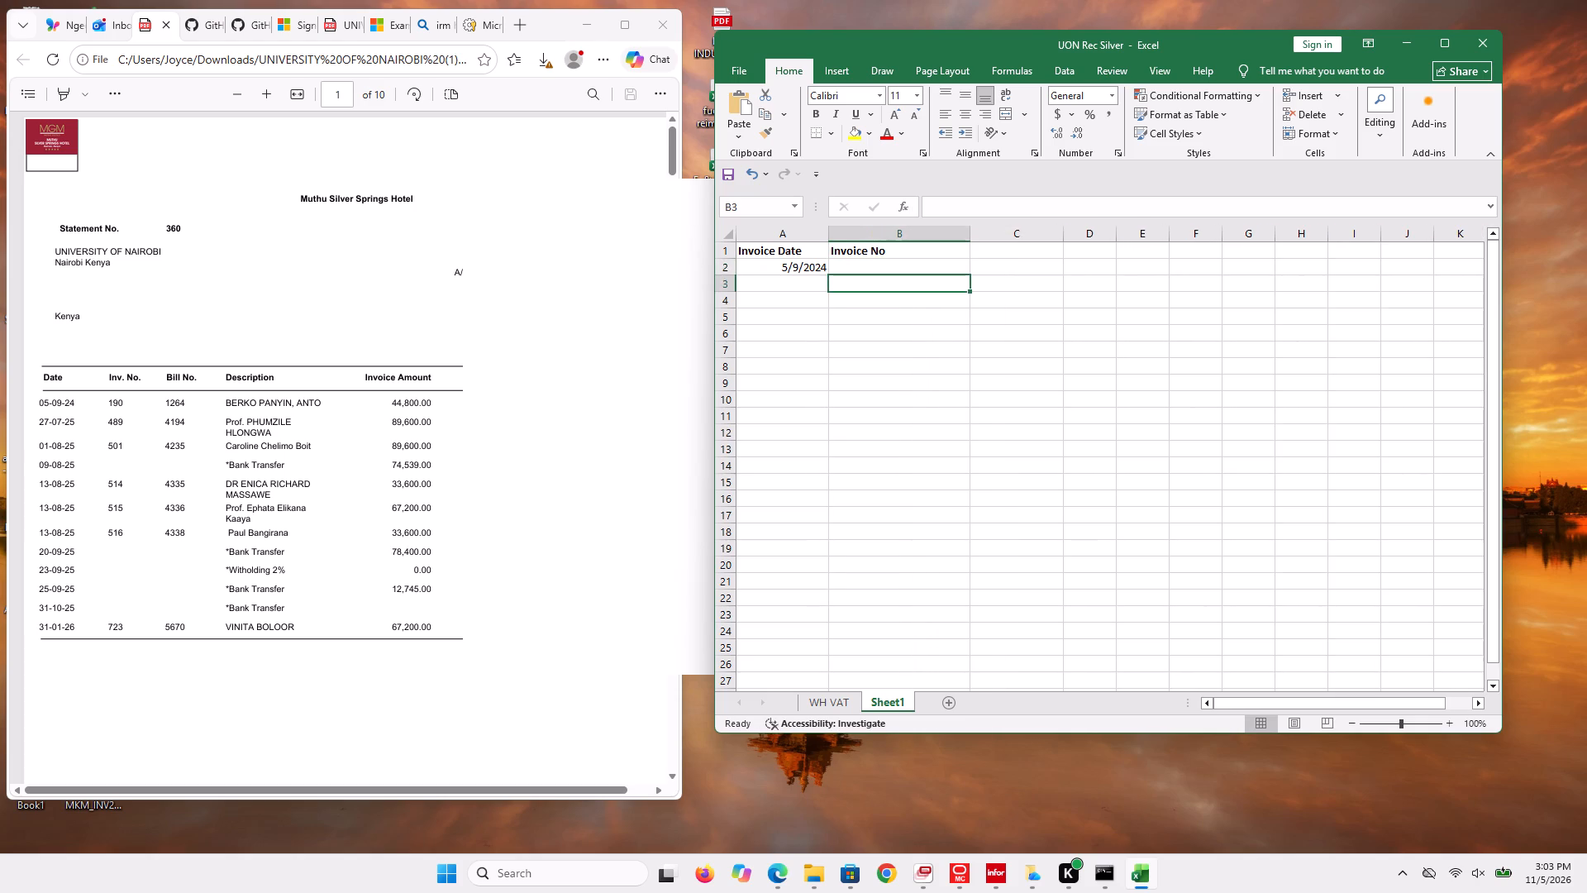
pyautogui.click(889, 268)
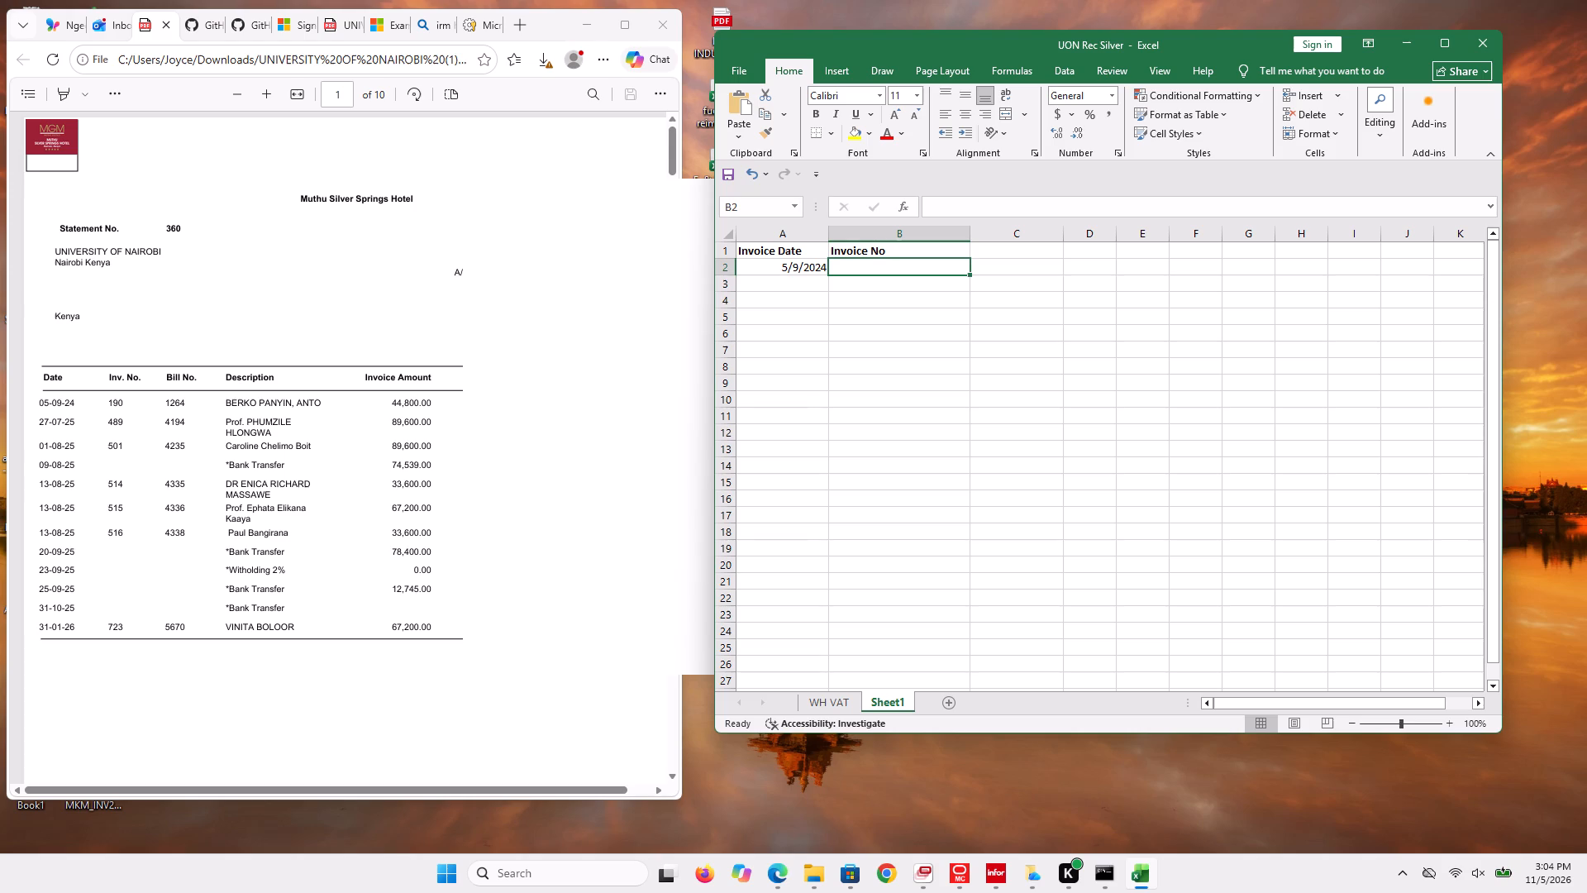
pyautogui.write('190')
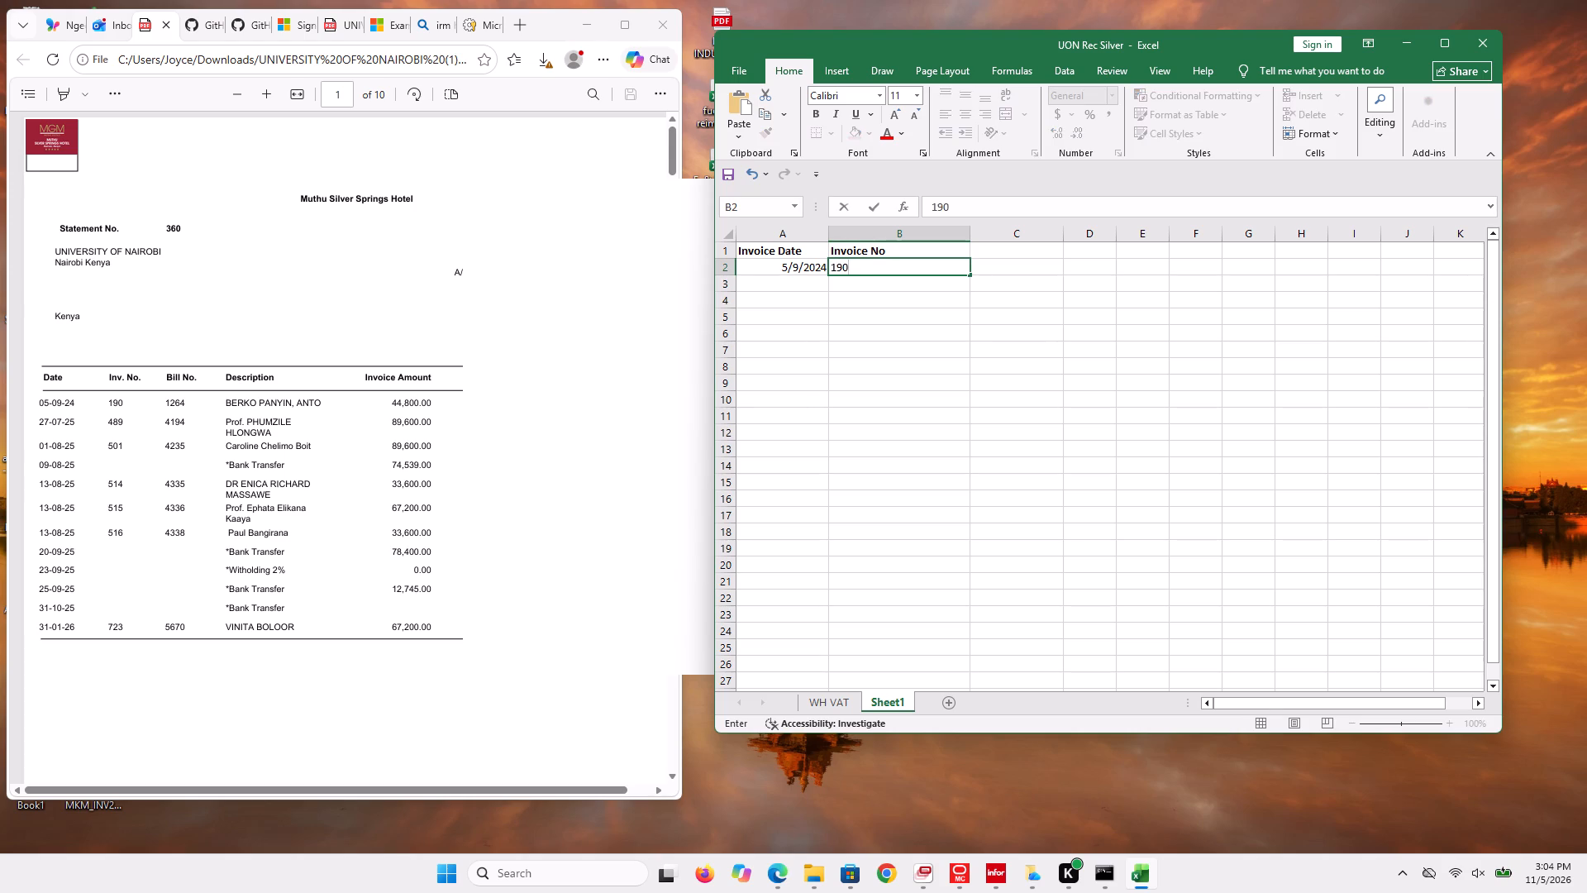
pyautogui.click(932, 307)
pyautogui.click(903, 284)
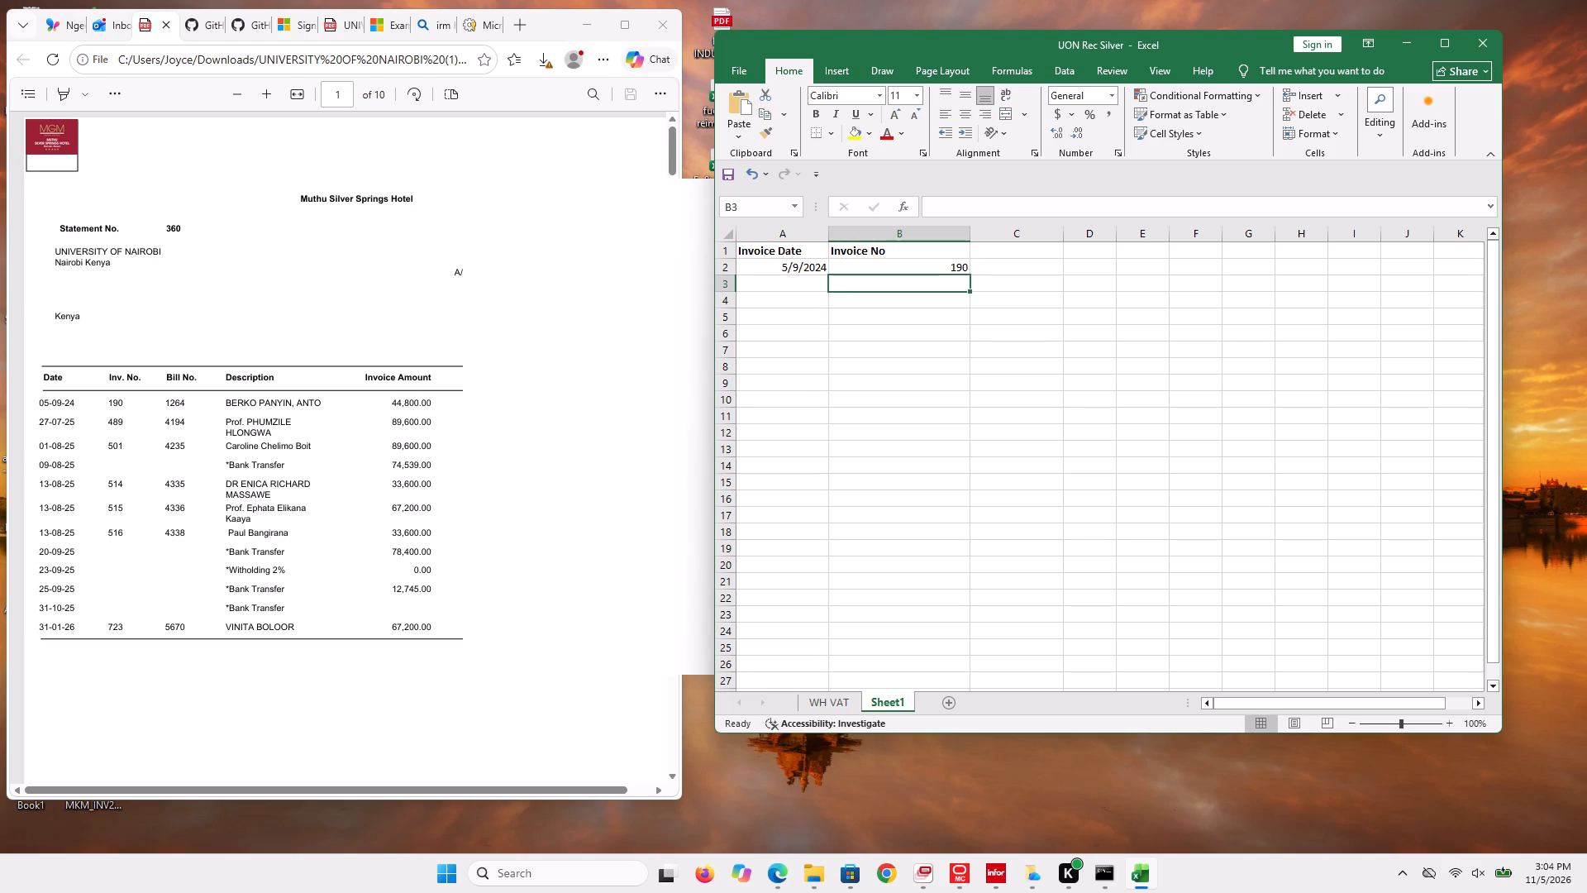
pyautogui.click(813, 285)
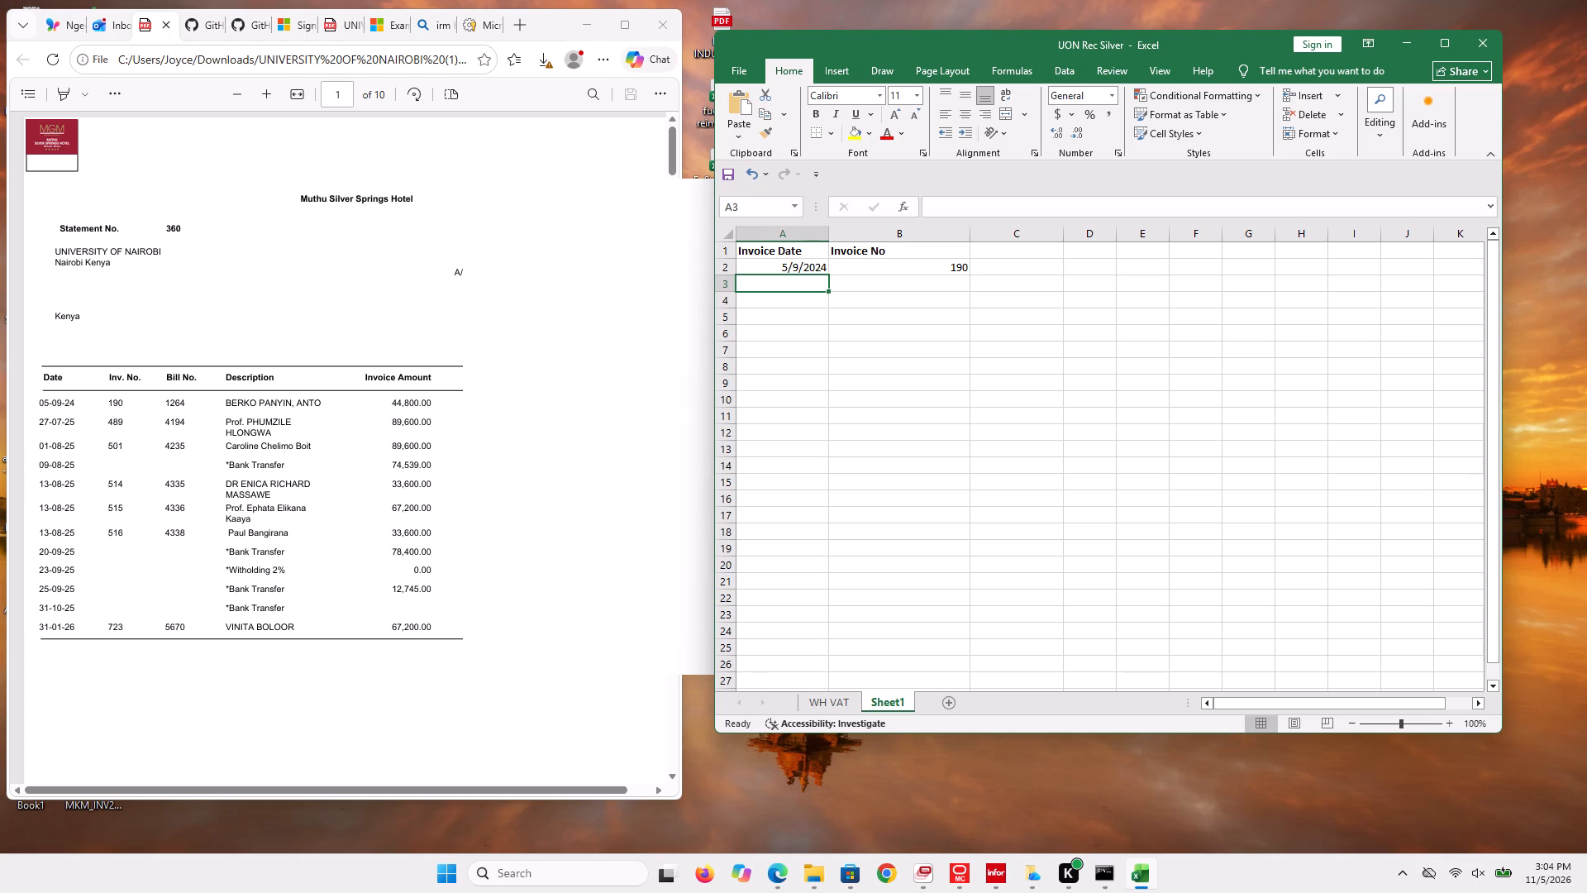
# Change the column heading in cell B1 to "Invoice Amount".
pyautogui.click(1029, 256)
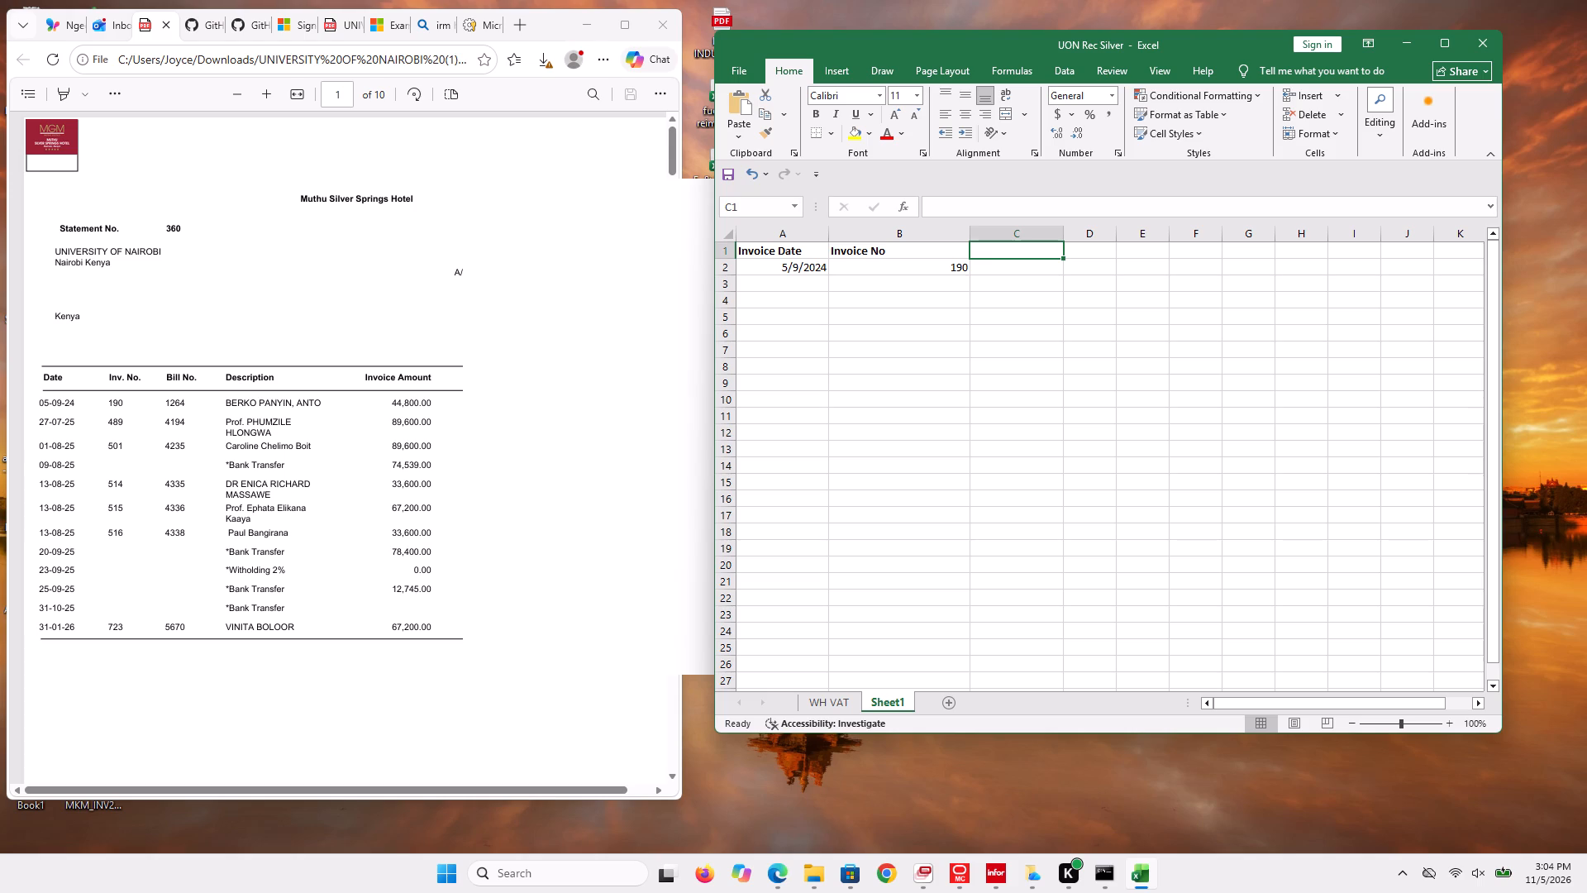
pyautogui.click(922, 251)
pyautogui.doubleClick(922, 251)
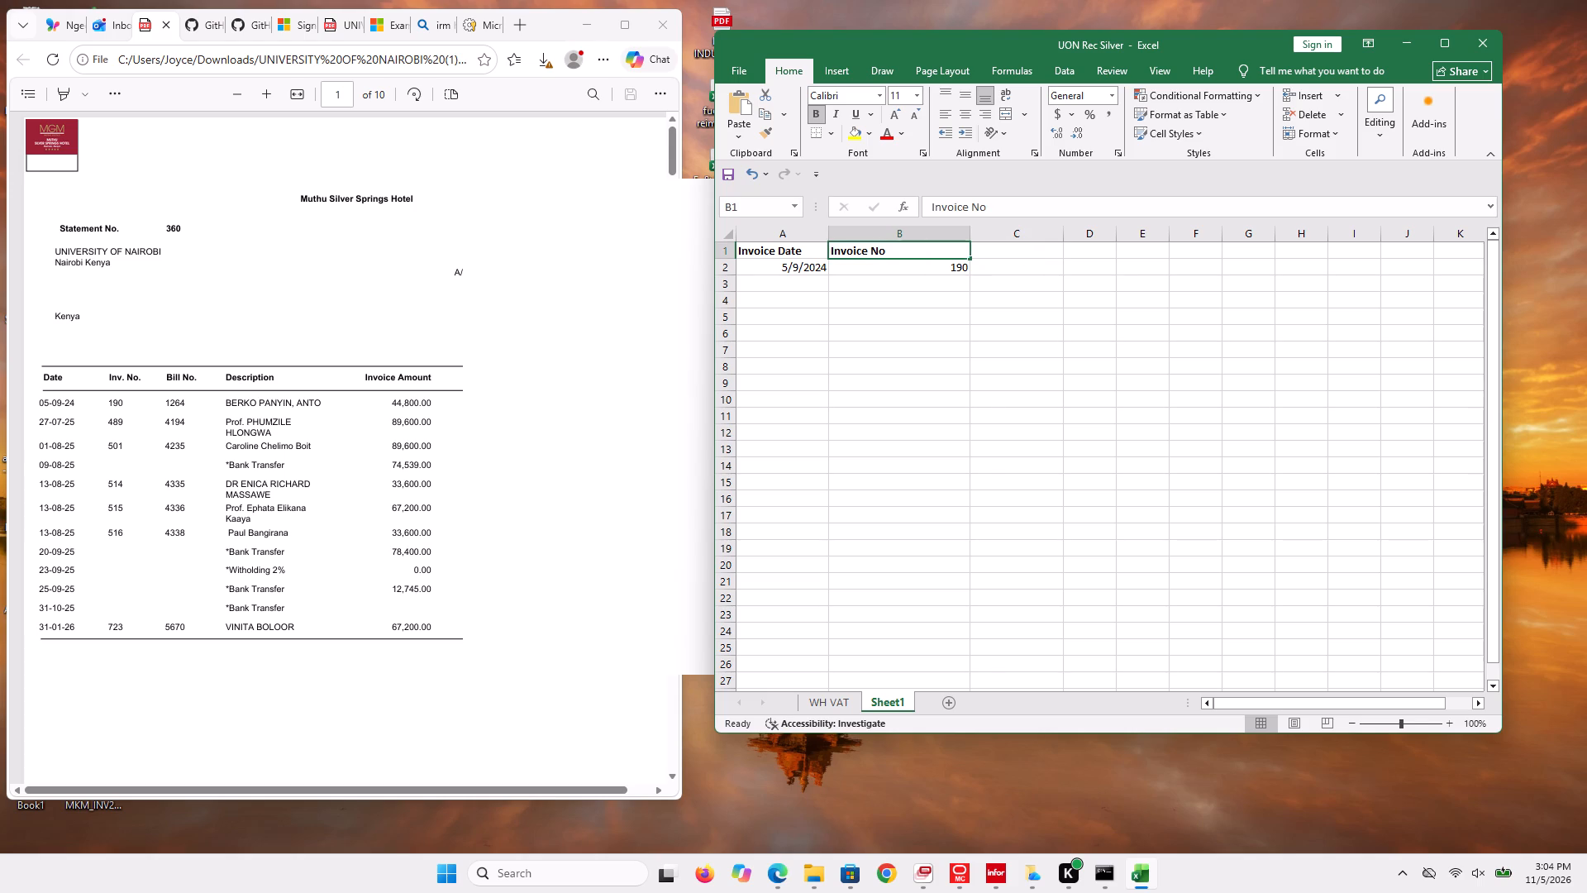
pyautogui.press('BackSpace')
pyautogui.press('BackSpace')
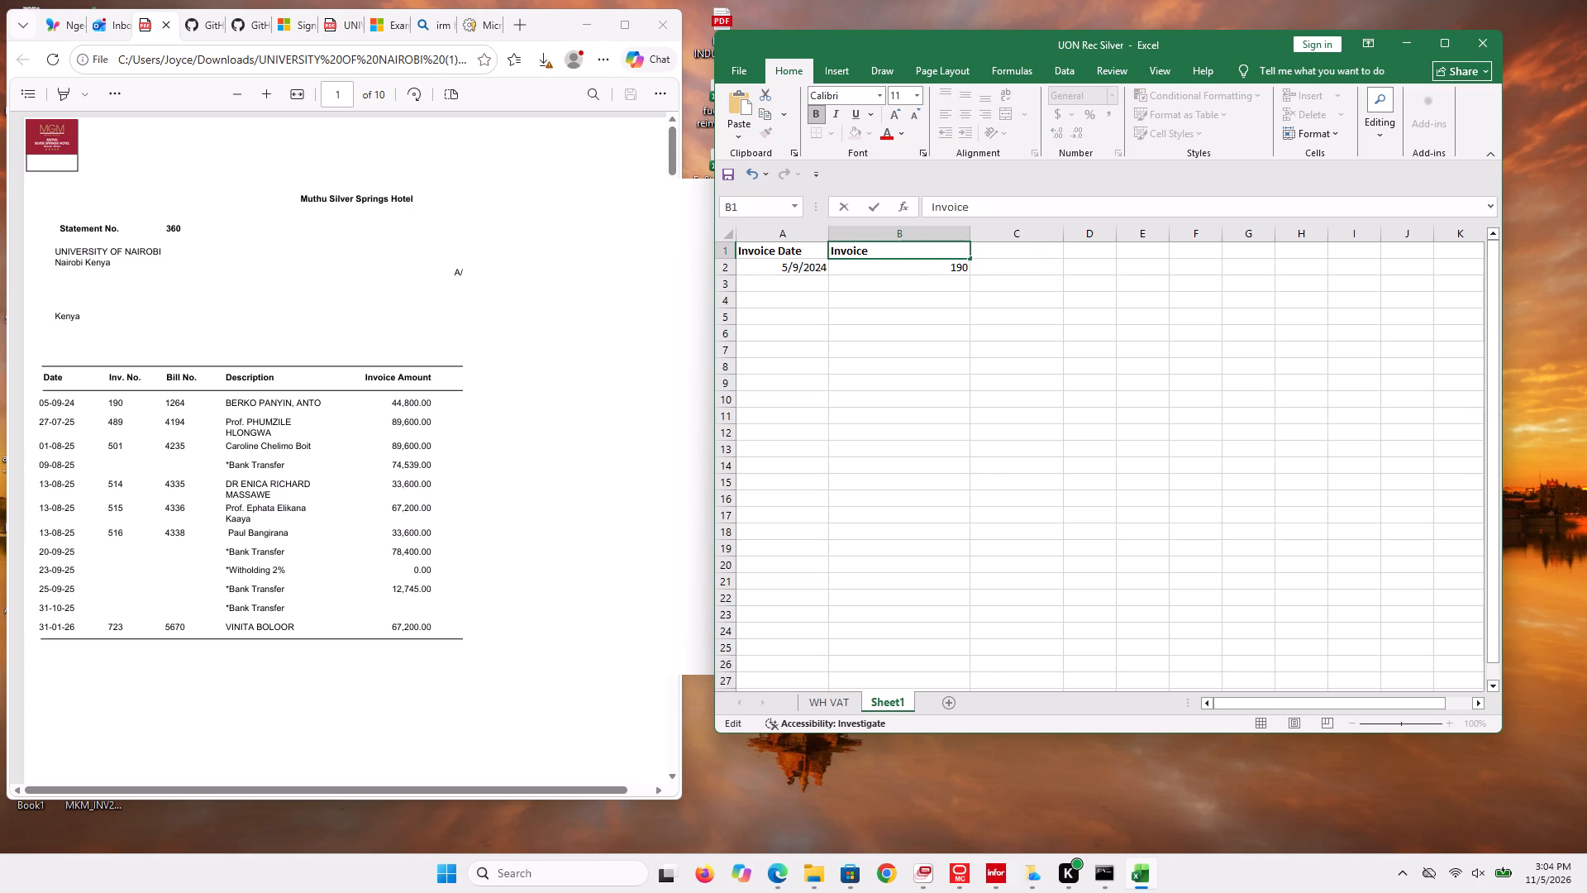
pyautogui.write('moi')
pyautogui.press('BackSpace')
pyautogui.write('ub')
pyautogui.press('BackSpace')
pyautogui.write('nt')
pyautogui.click(924, 271)
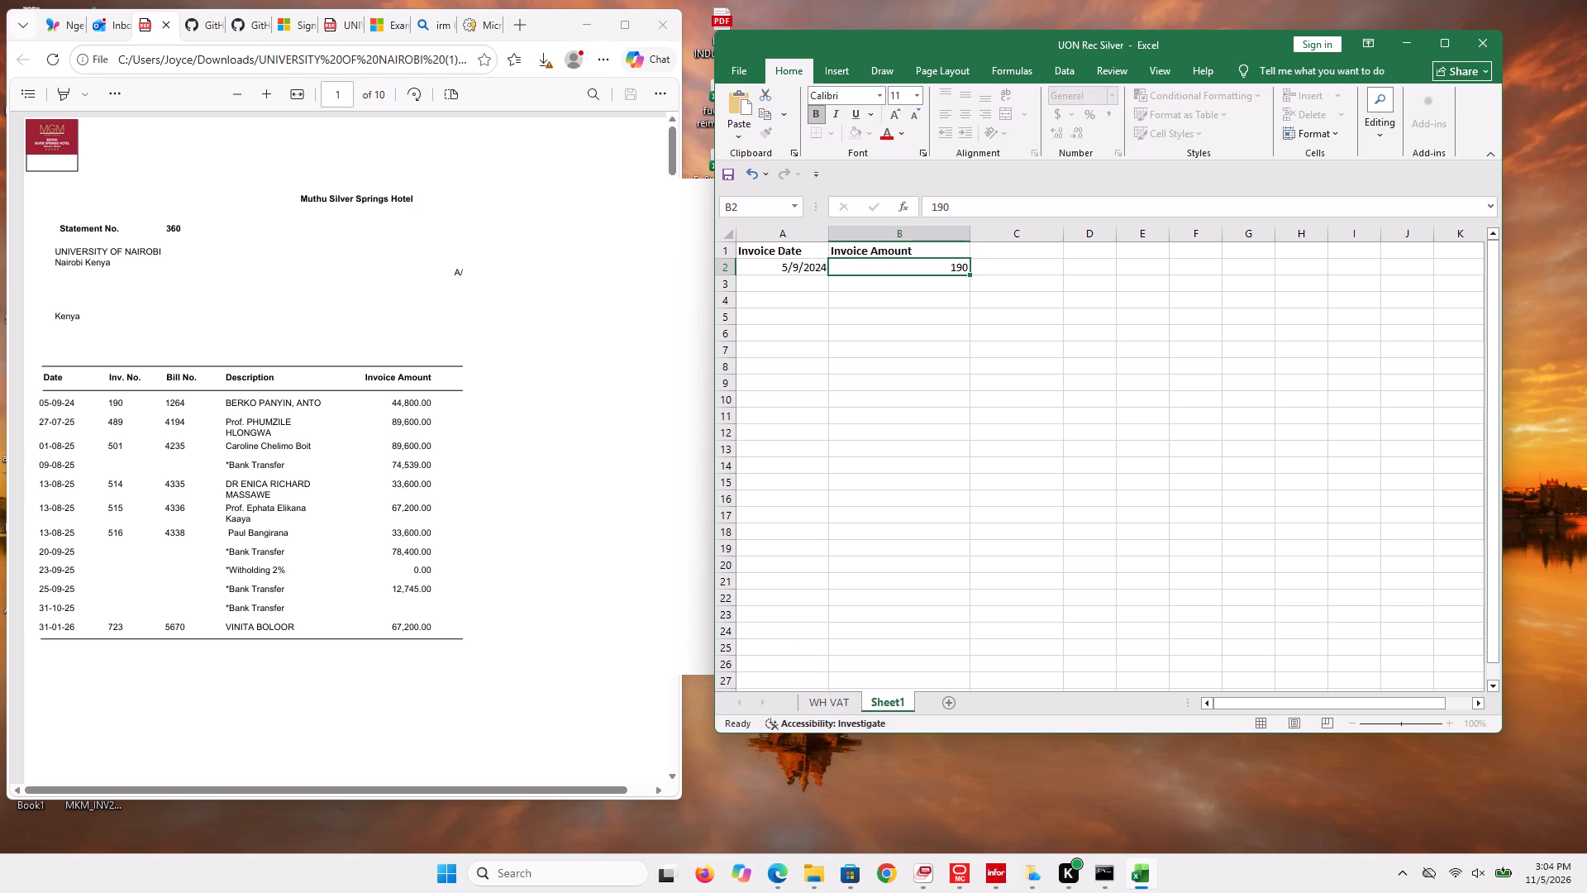
# Replace the value in cell B2 with the first statement line's invoice amount, 44800.
pyautogui.click(948, 299)
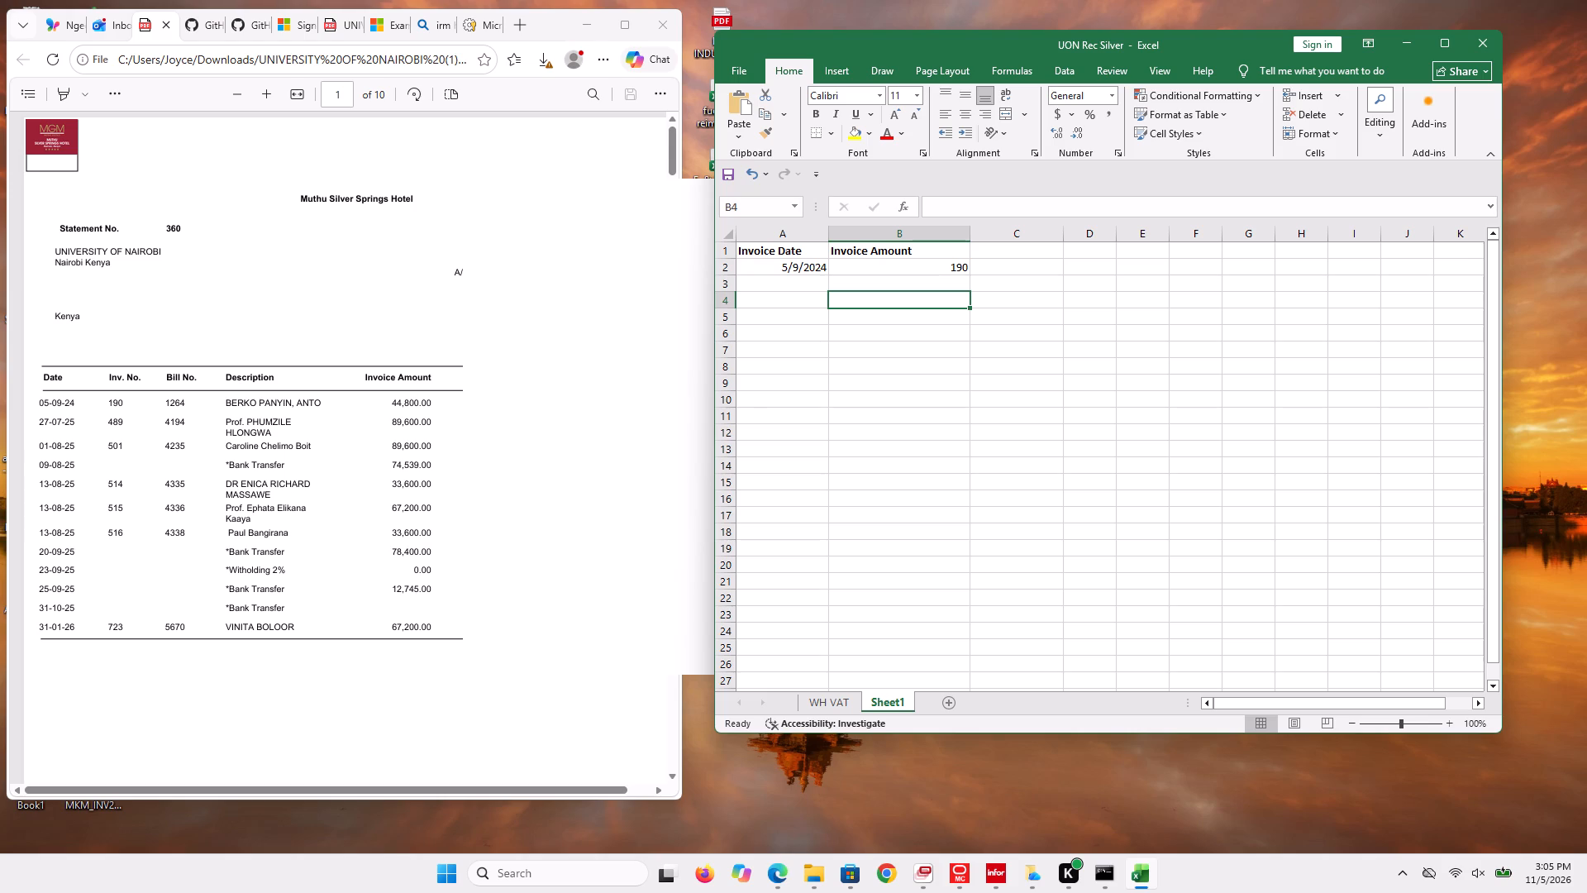
pyautogui.click(918, 274)
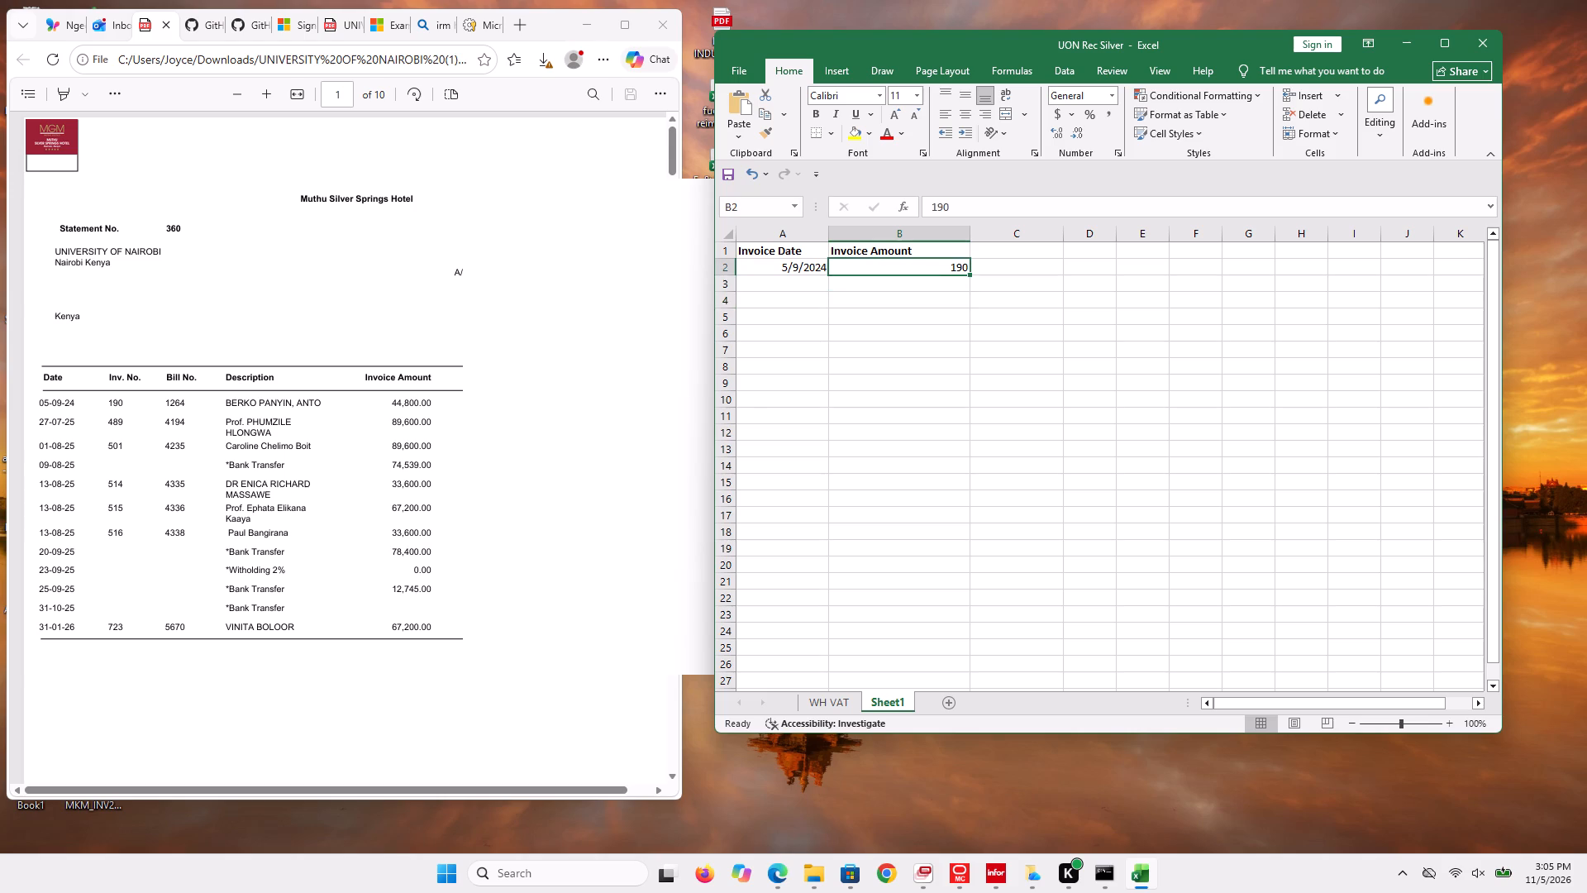
pyautogui.doubleClick(918, 274)
pyautogui.doubleClick(946, 264)
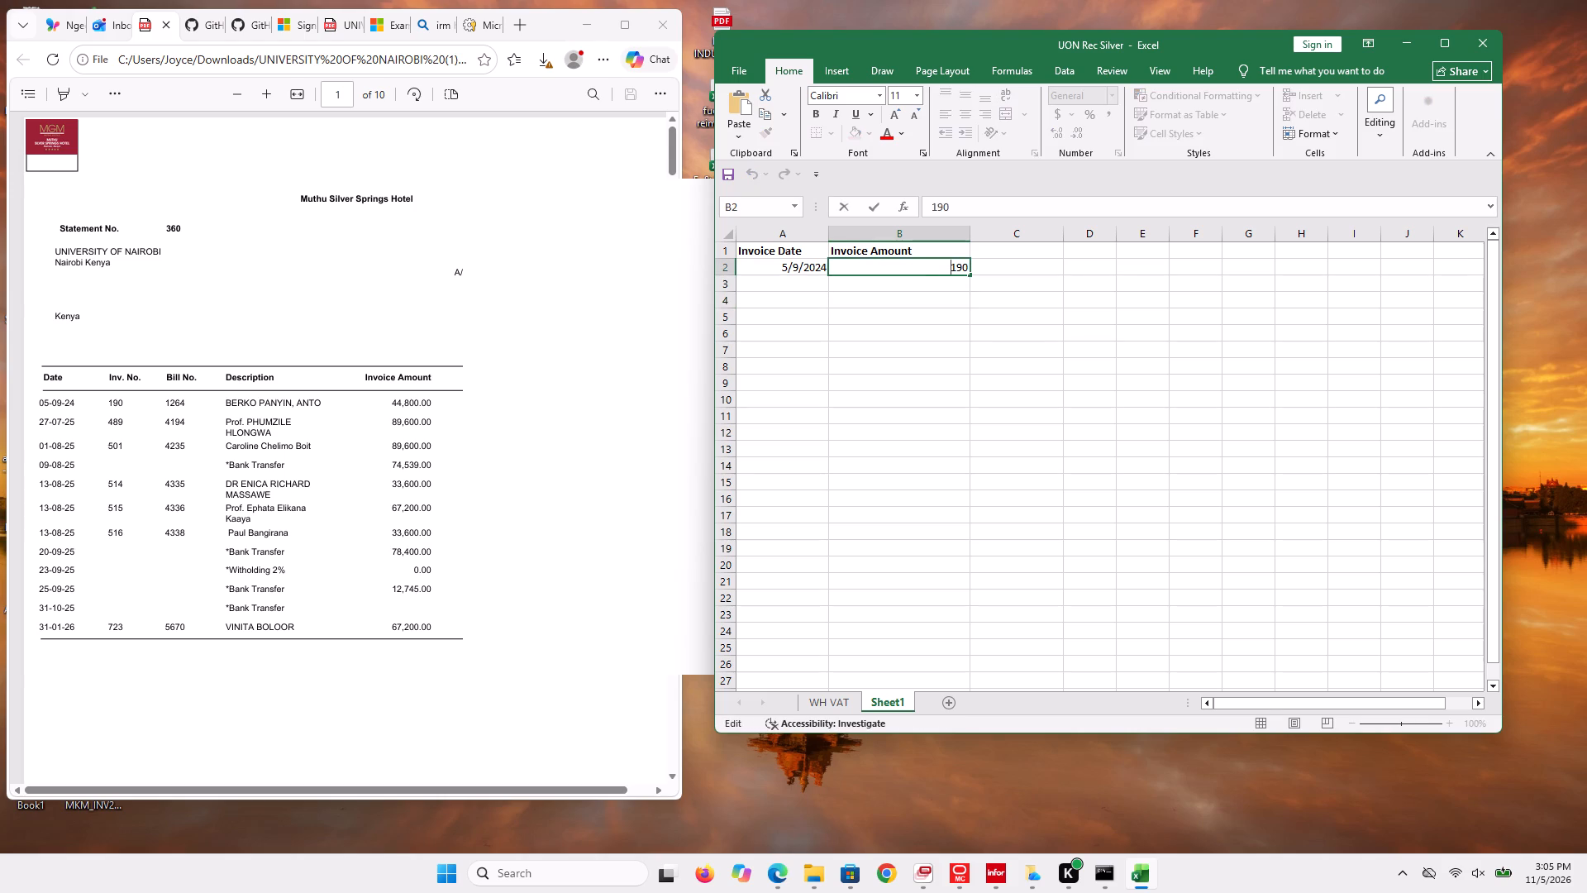
pyautogui.click(964, 266)
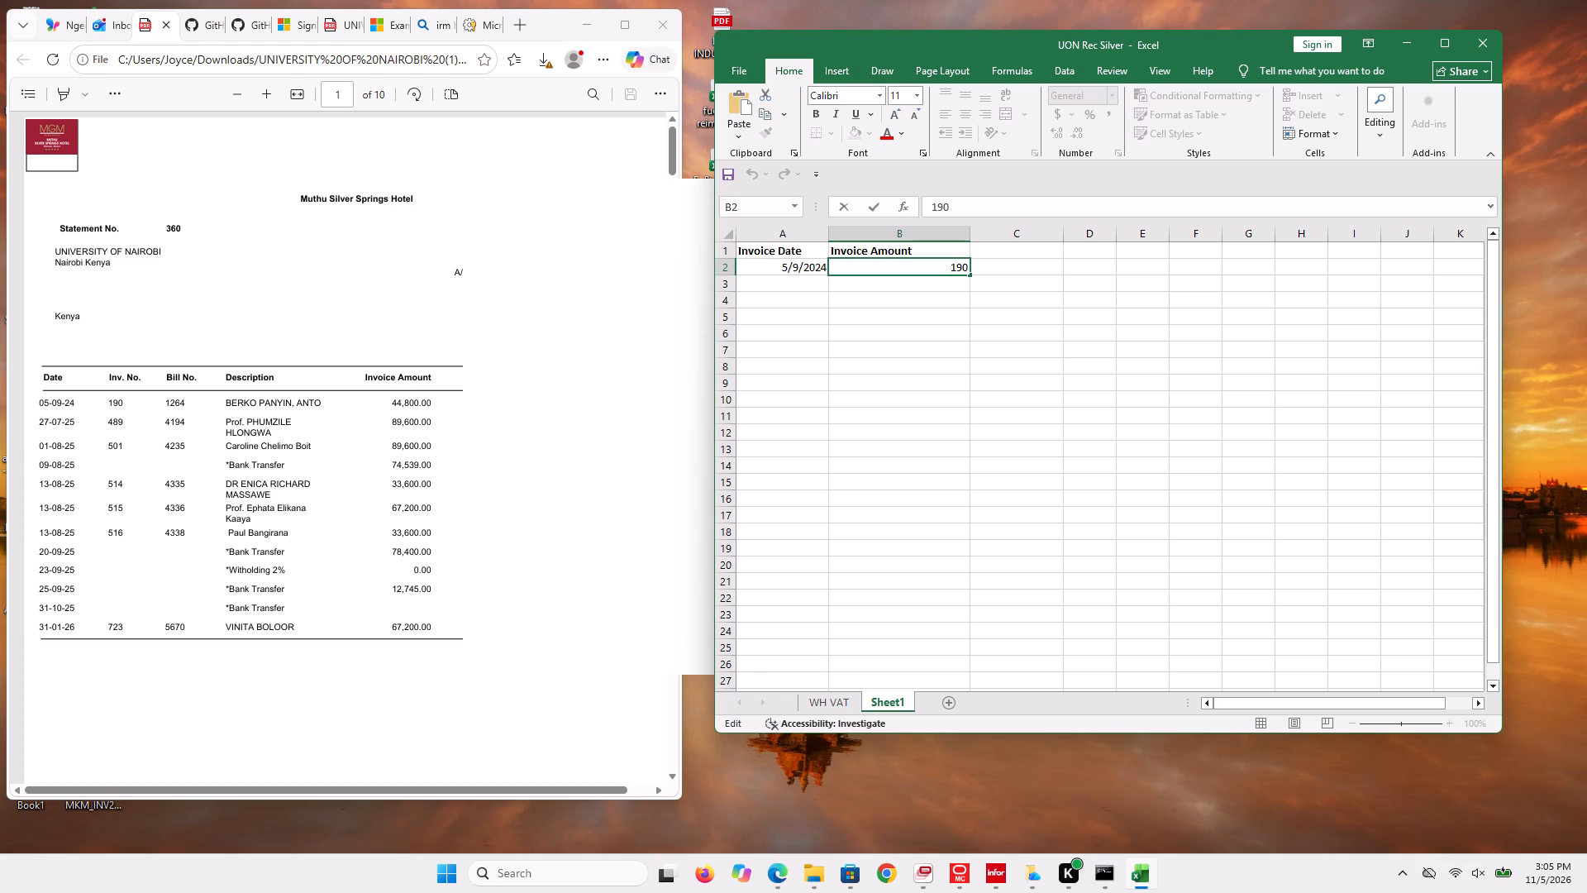
pyautogui.click(965, 266)
pyautogui.click(974, 269)
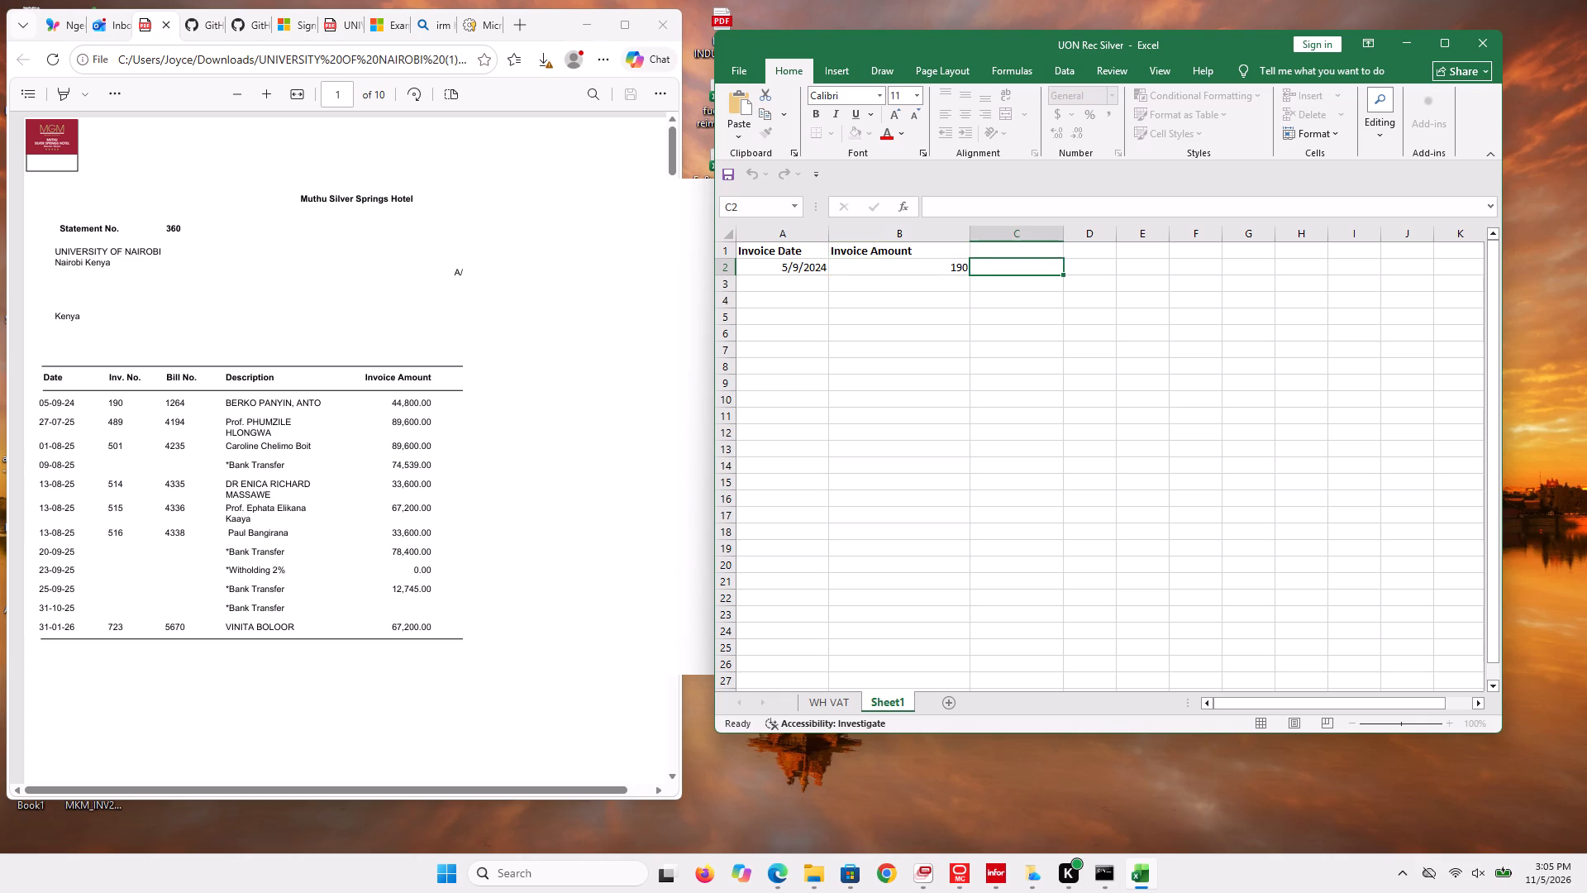
pyautogui.click(958, 269)
pyautogui.press('BackSpace')
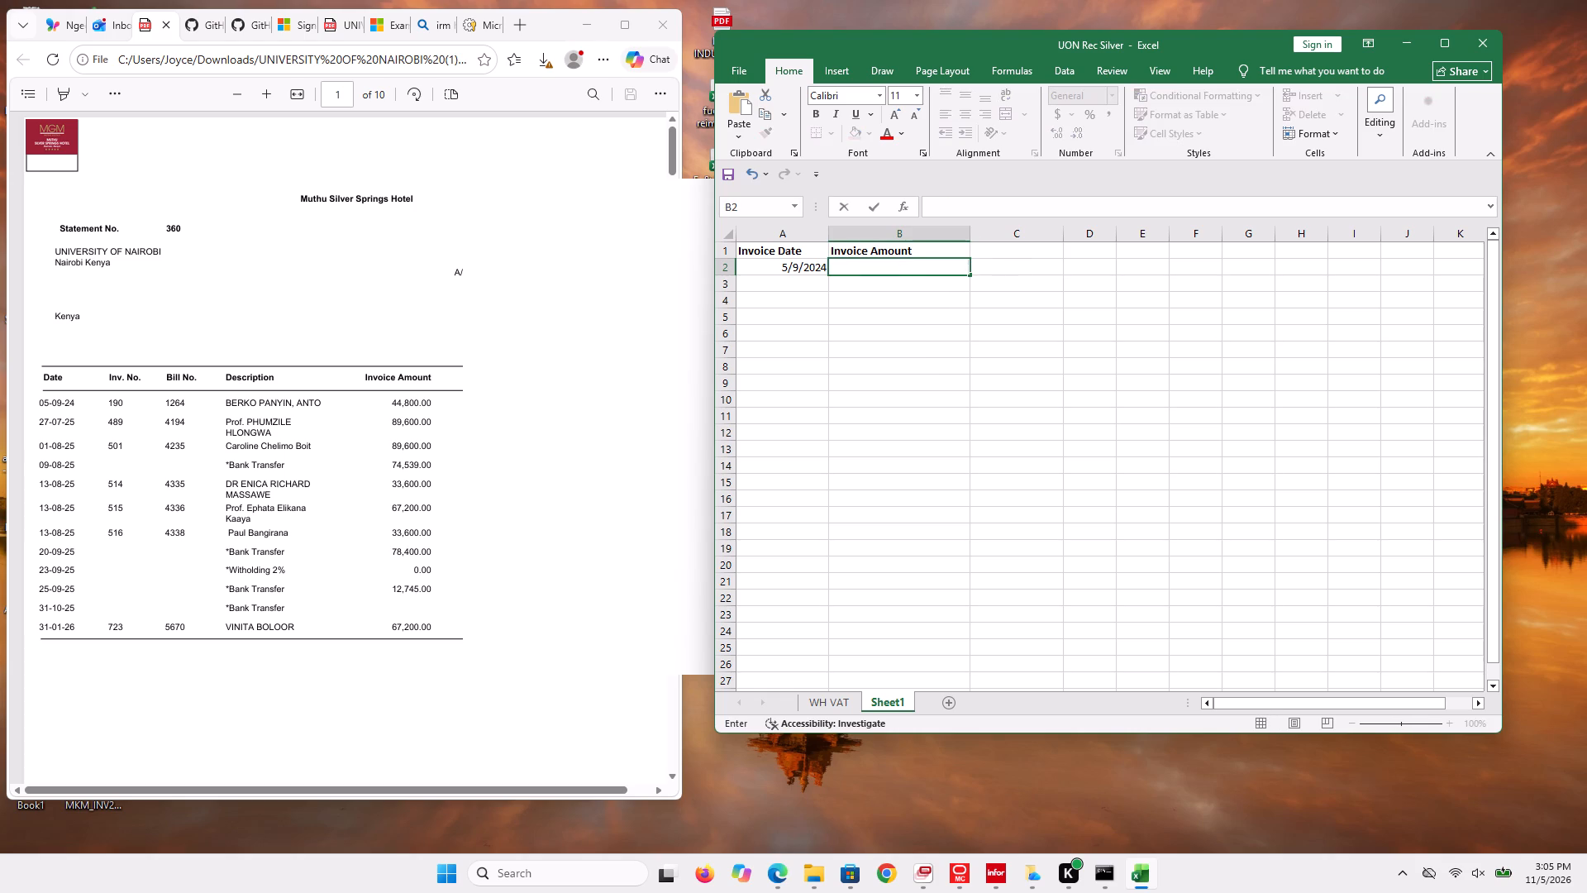
pyautogui.write('44')
pyautogui.write('800')
pyautogui.click(958, 282)
# Select cell A3 for the next invoice date.
pyautogui.click(804, 288)
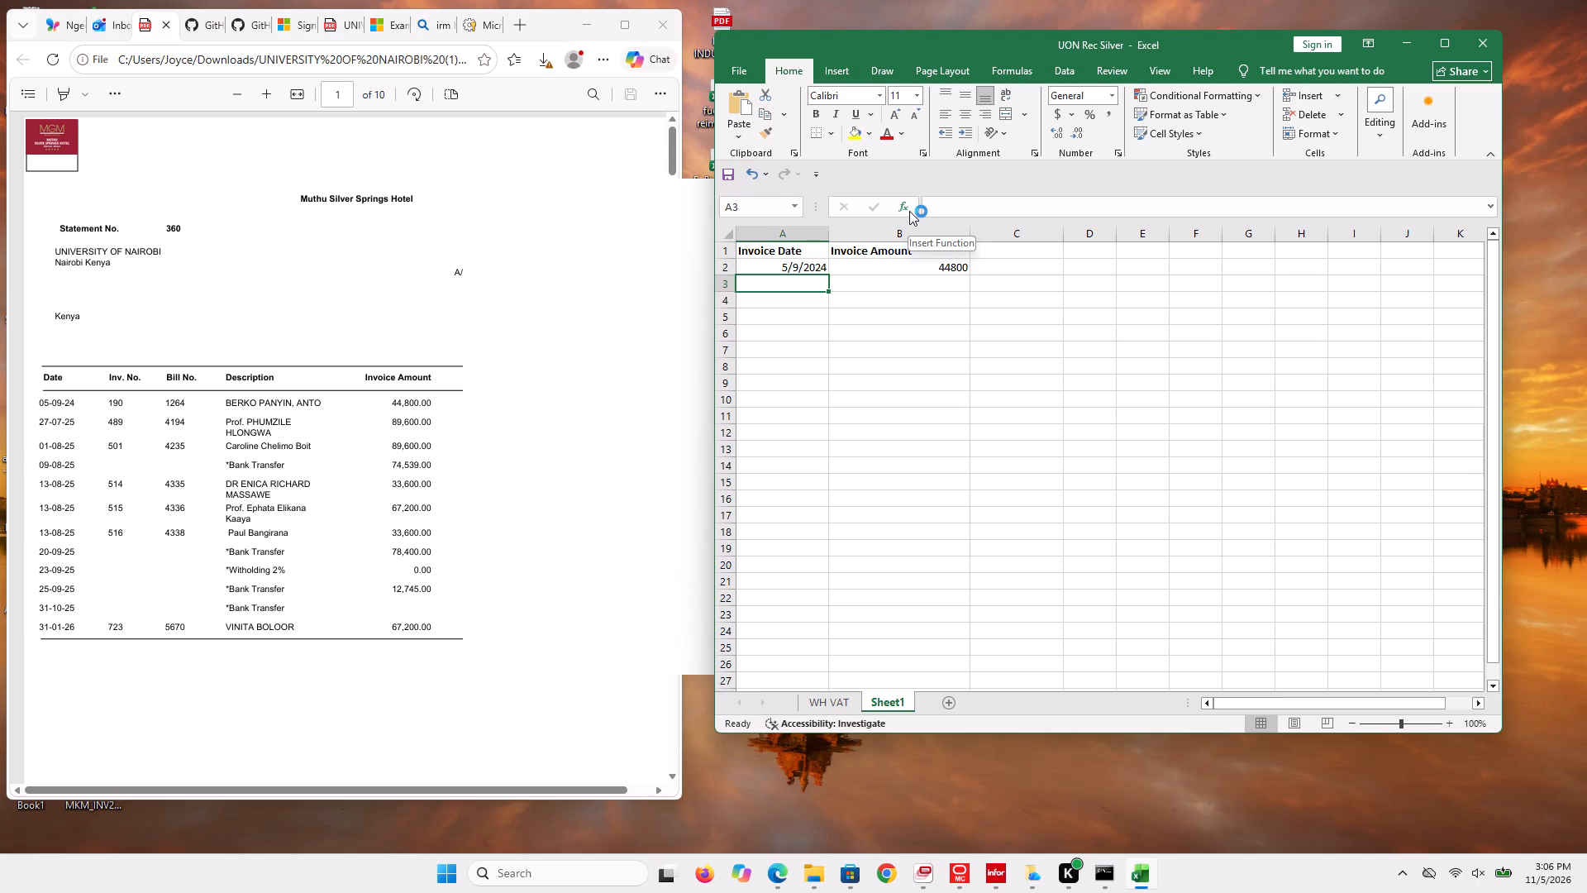
pyautogui.click(870, 291)
pyautogui.click(810, 279)
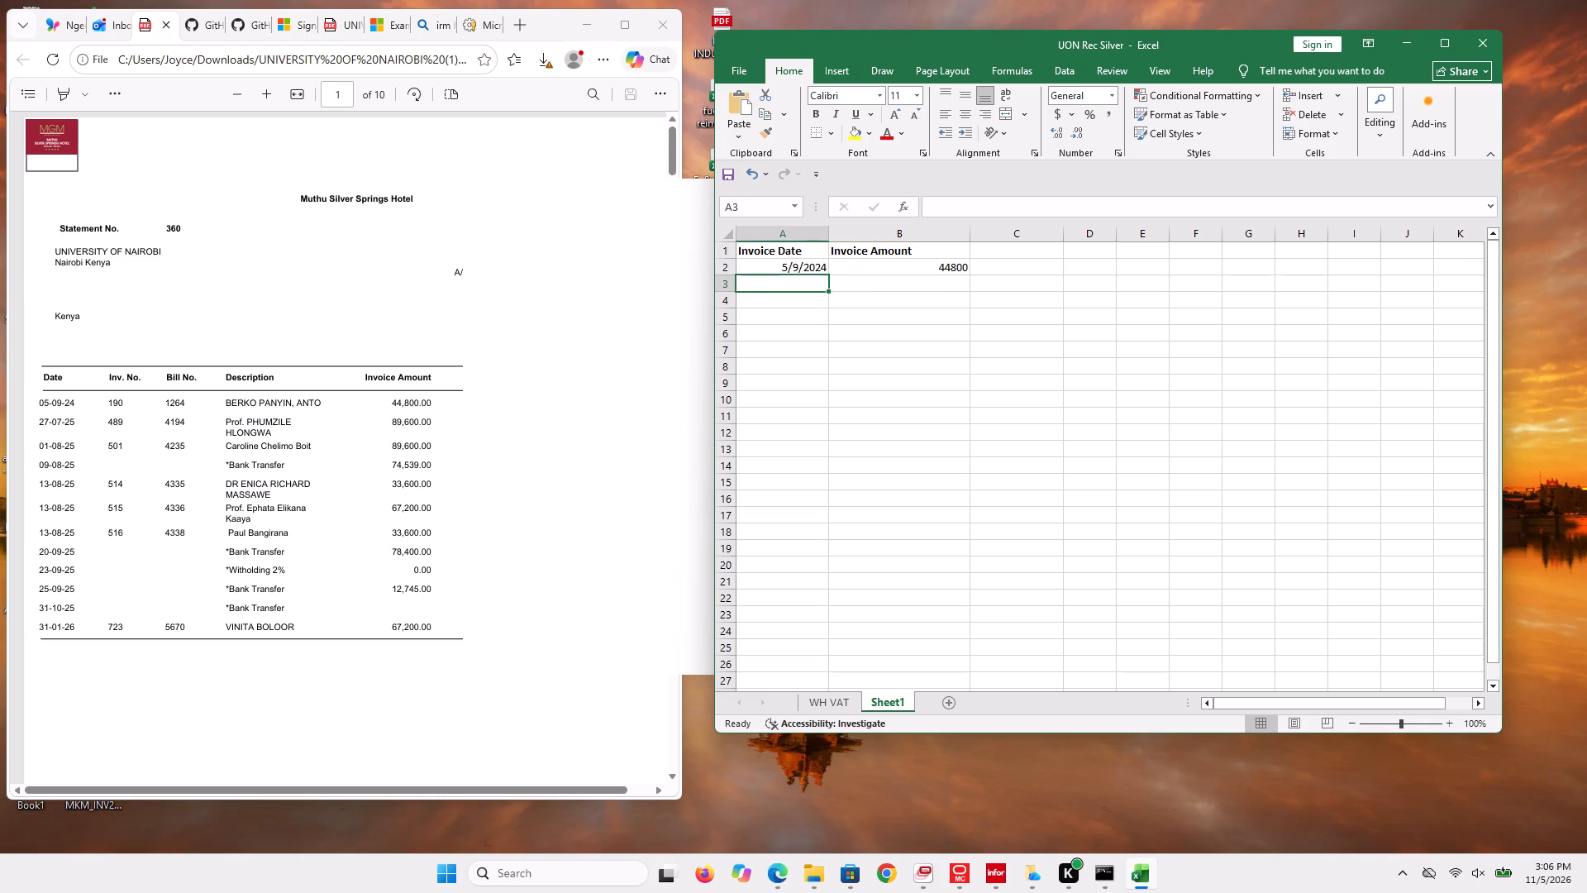
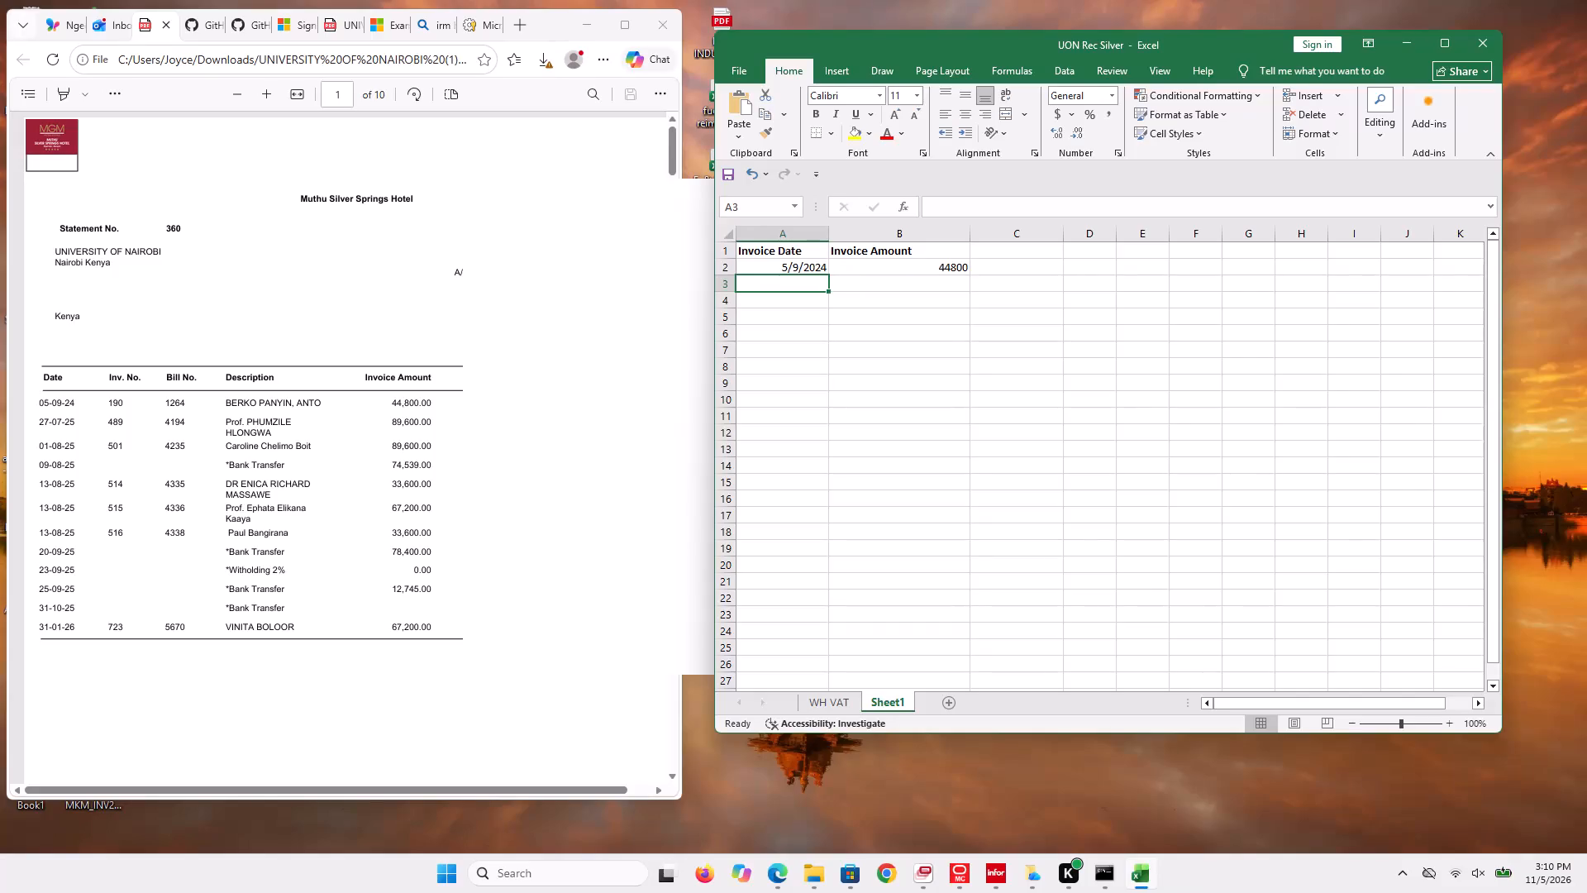
# Switch to the WH VAT sheet and maximize the workbook window with columns F to L in view.
pyautogui.click(842, 707)
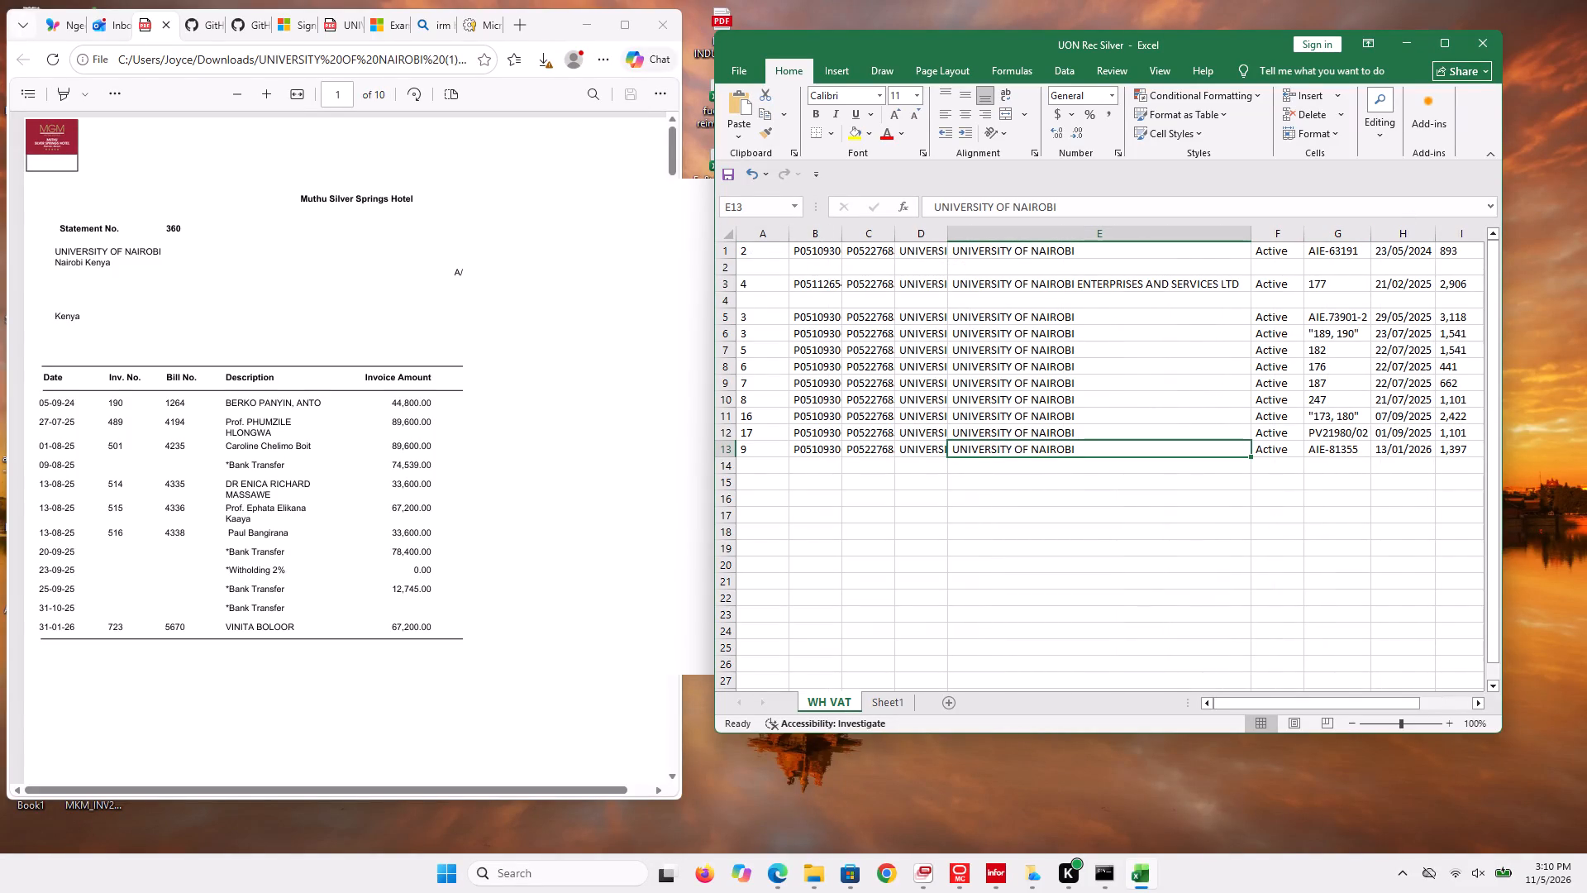
pyautogui.click(1470, 697)
pyautogui.click(1208, 701)
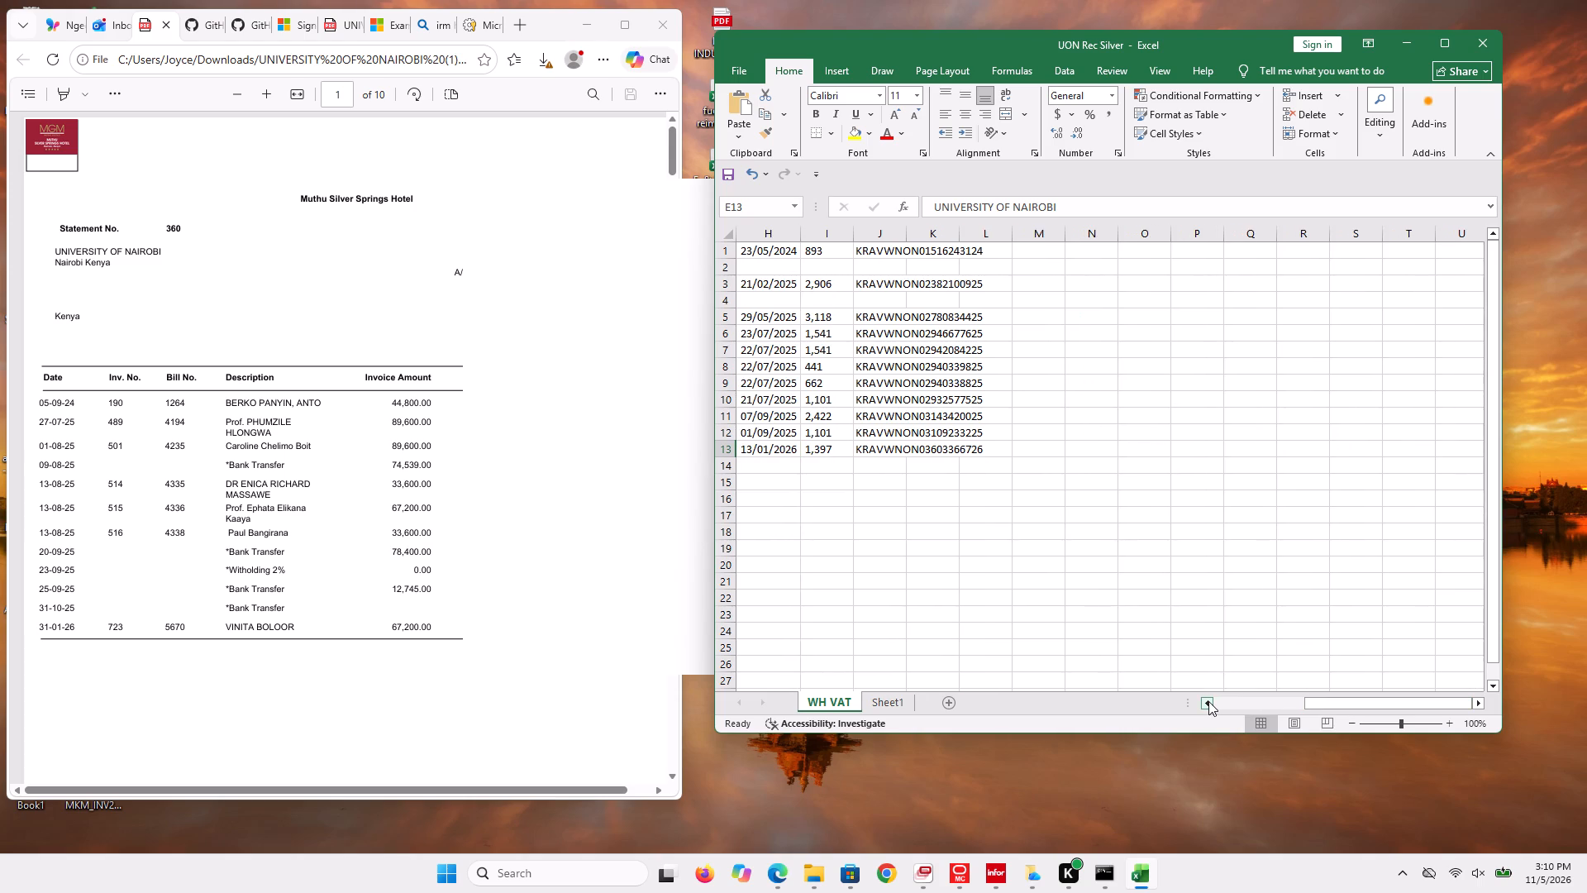
pyautogui.click(1208, 701)
pyautogui.click(1208, 701)
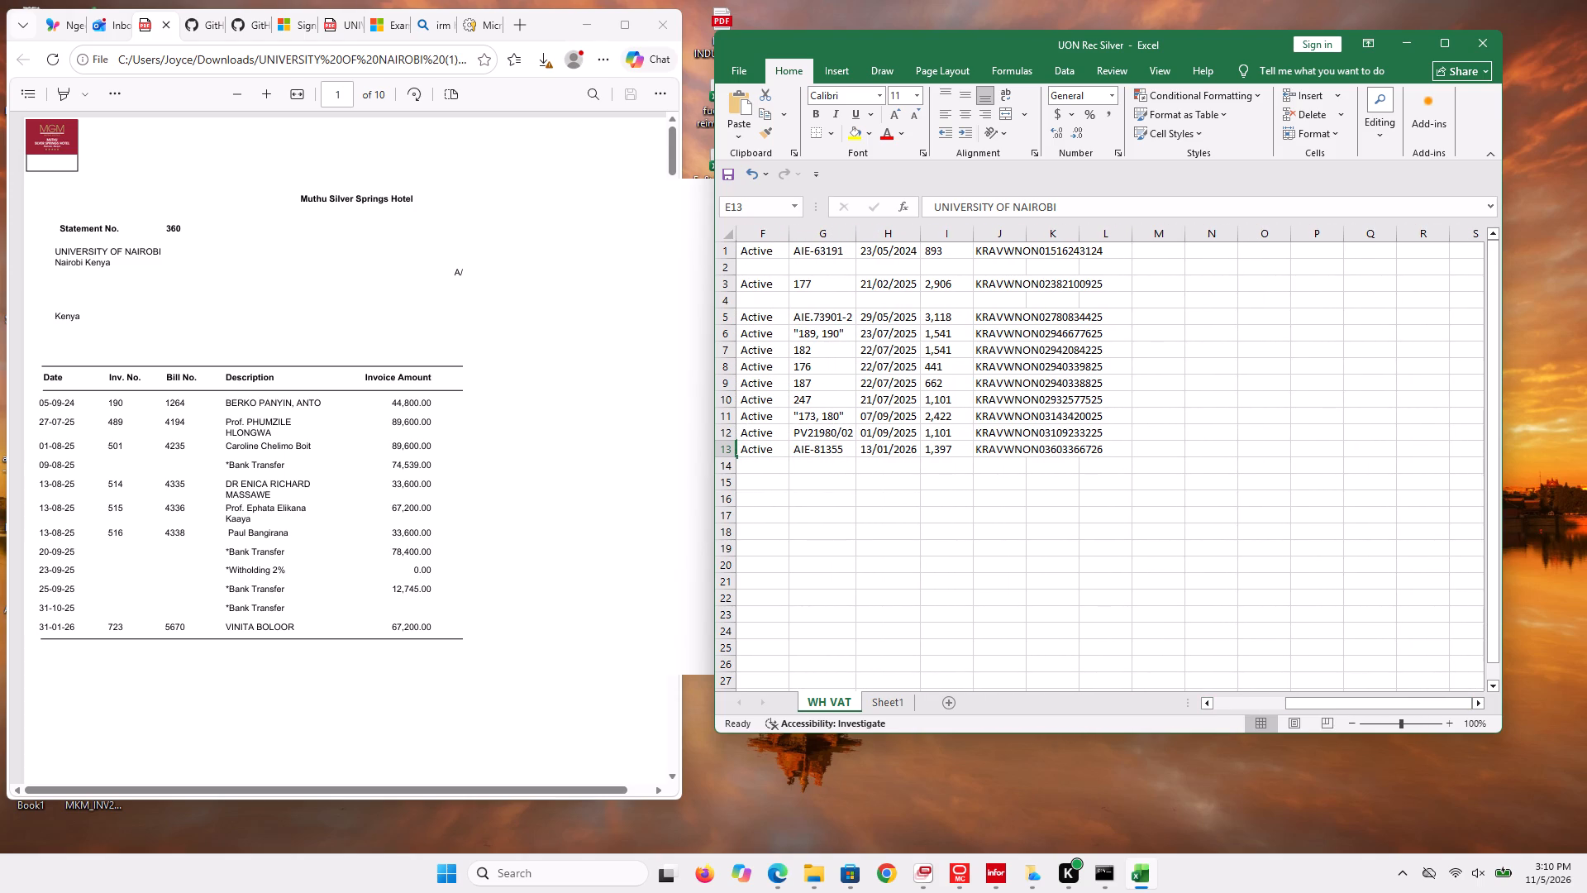
pyautogui.click(1444, 35)
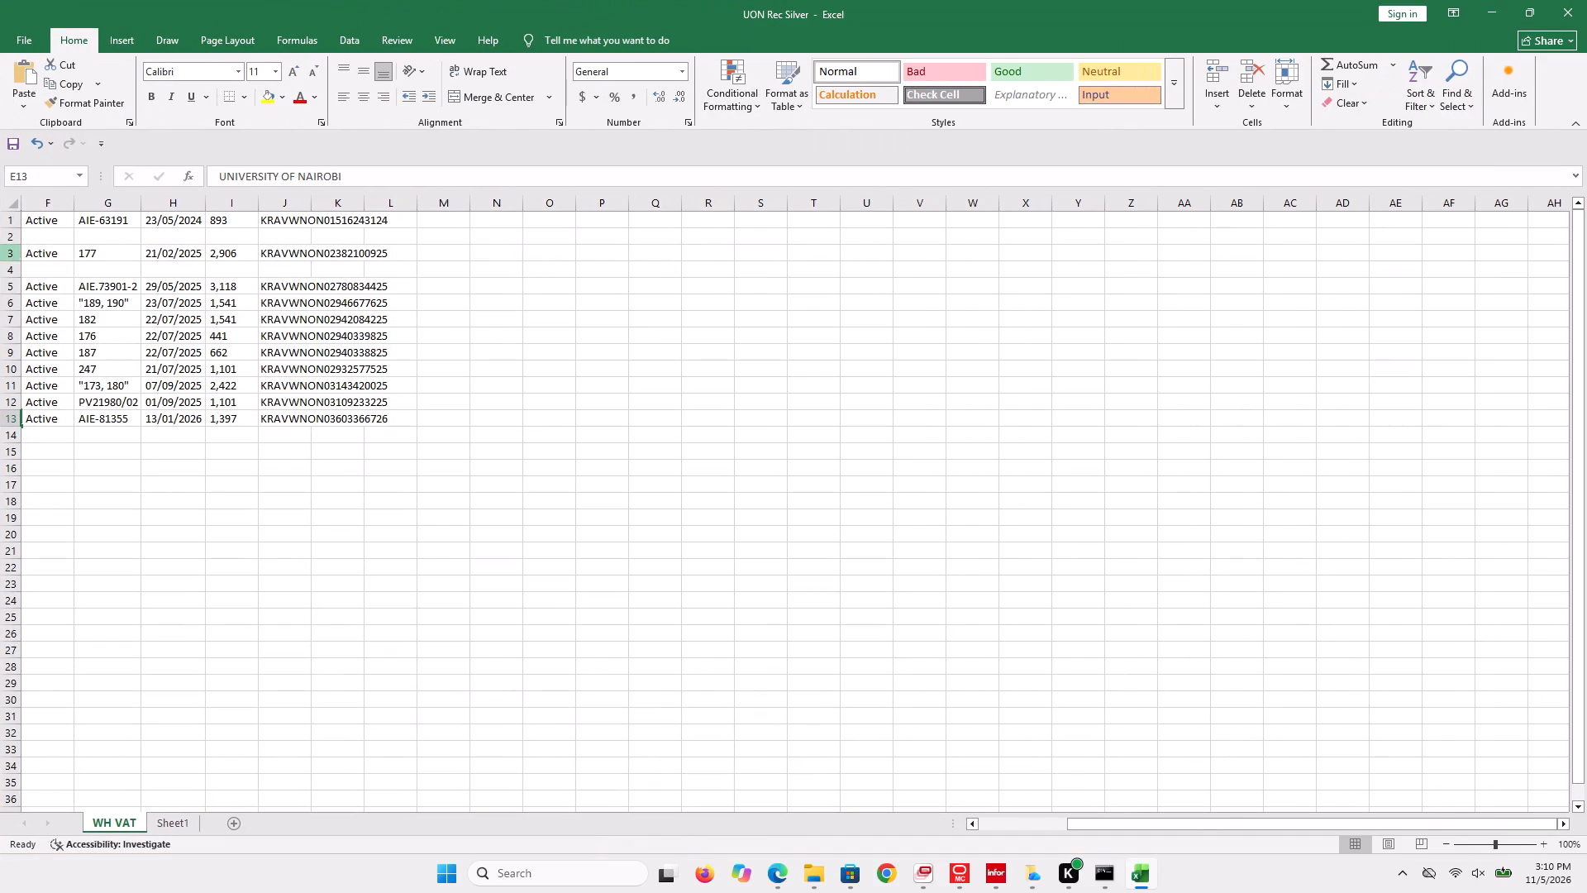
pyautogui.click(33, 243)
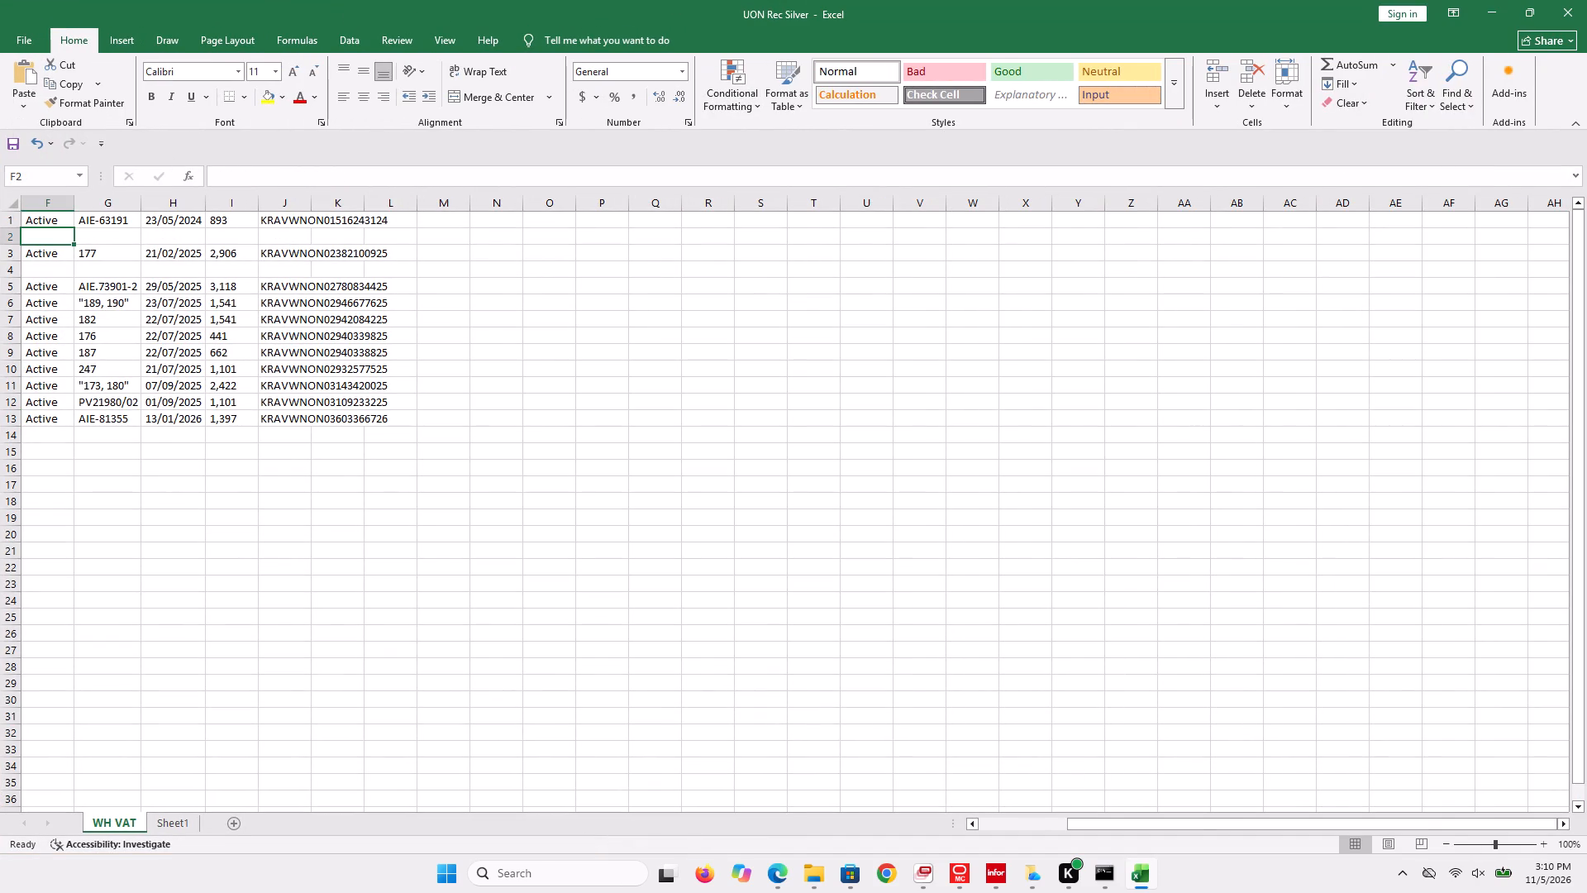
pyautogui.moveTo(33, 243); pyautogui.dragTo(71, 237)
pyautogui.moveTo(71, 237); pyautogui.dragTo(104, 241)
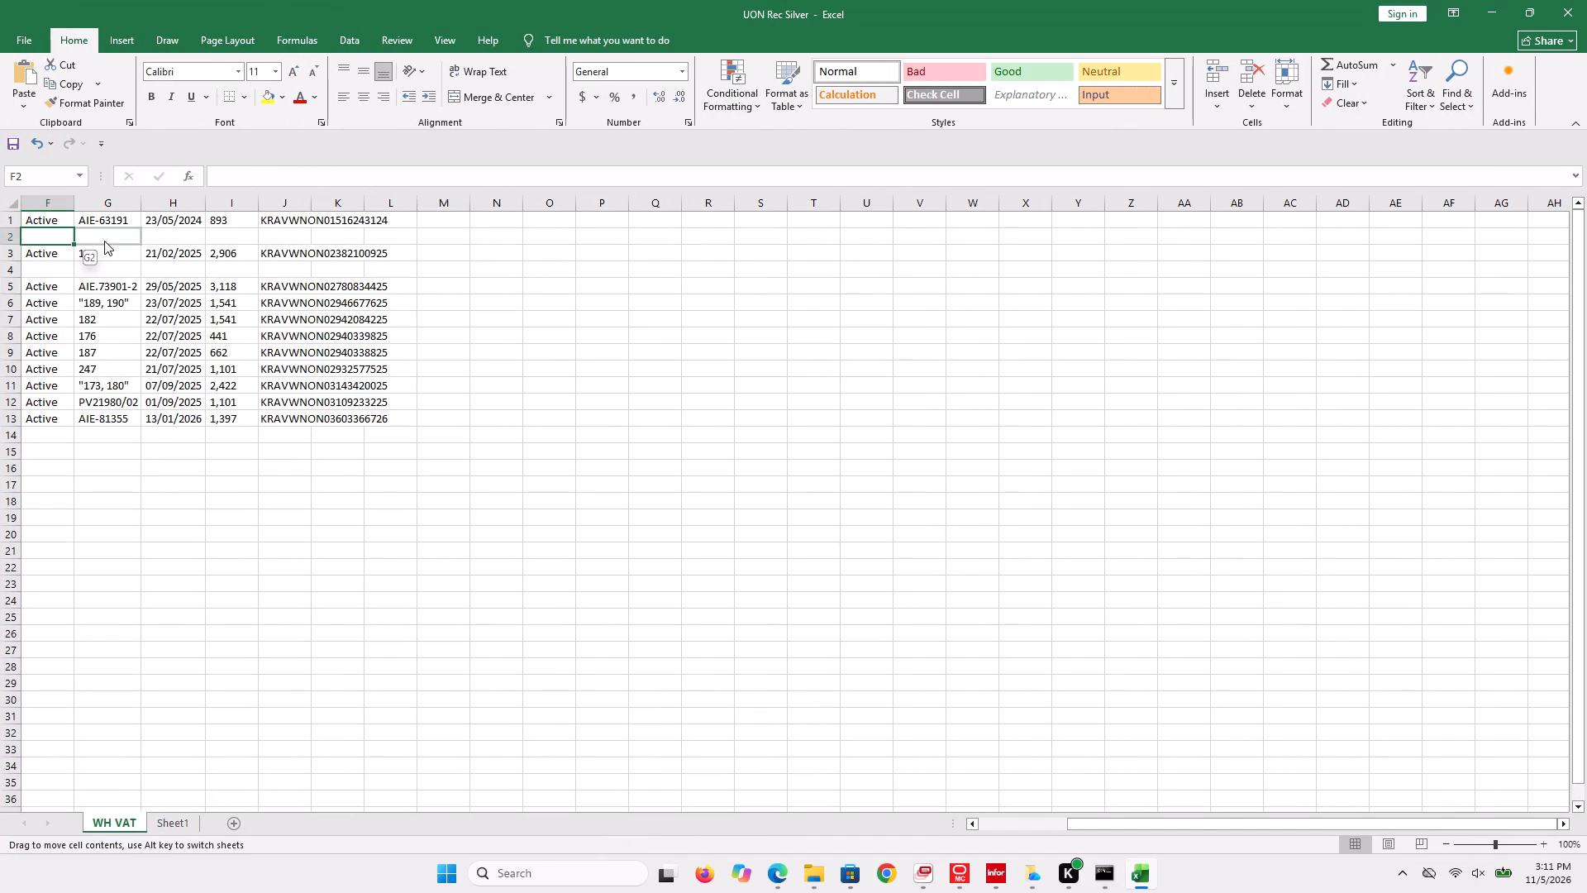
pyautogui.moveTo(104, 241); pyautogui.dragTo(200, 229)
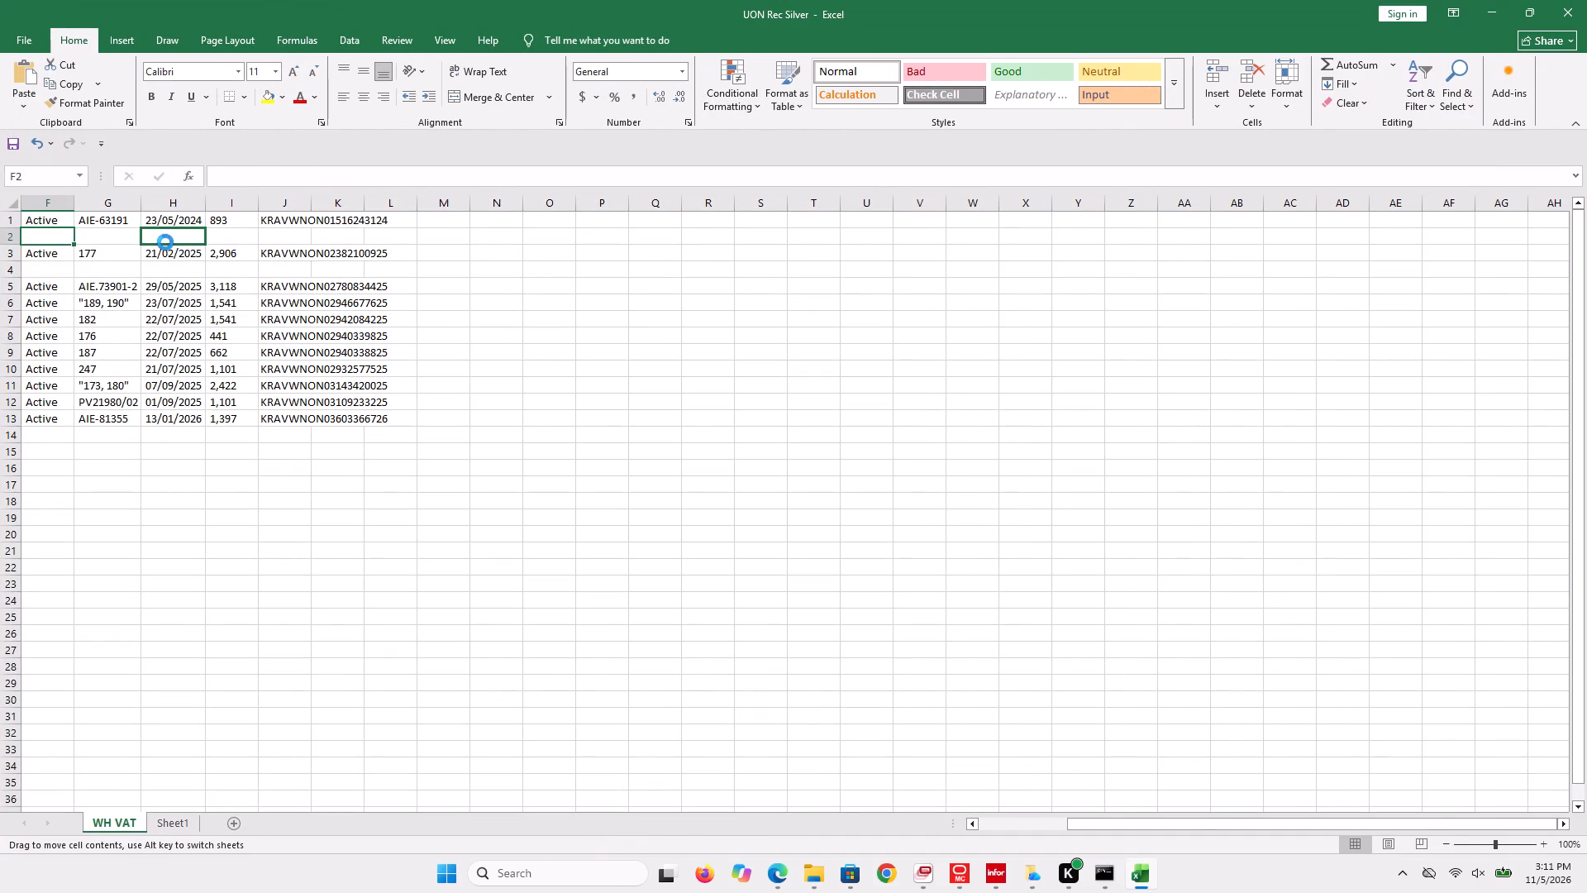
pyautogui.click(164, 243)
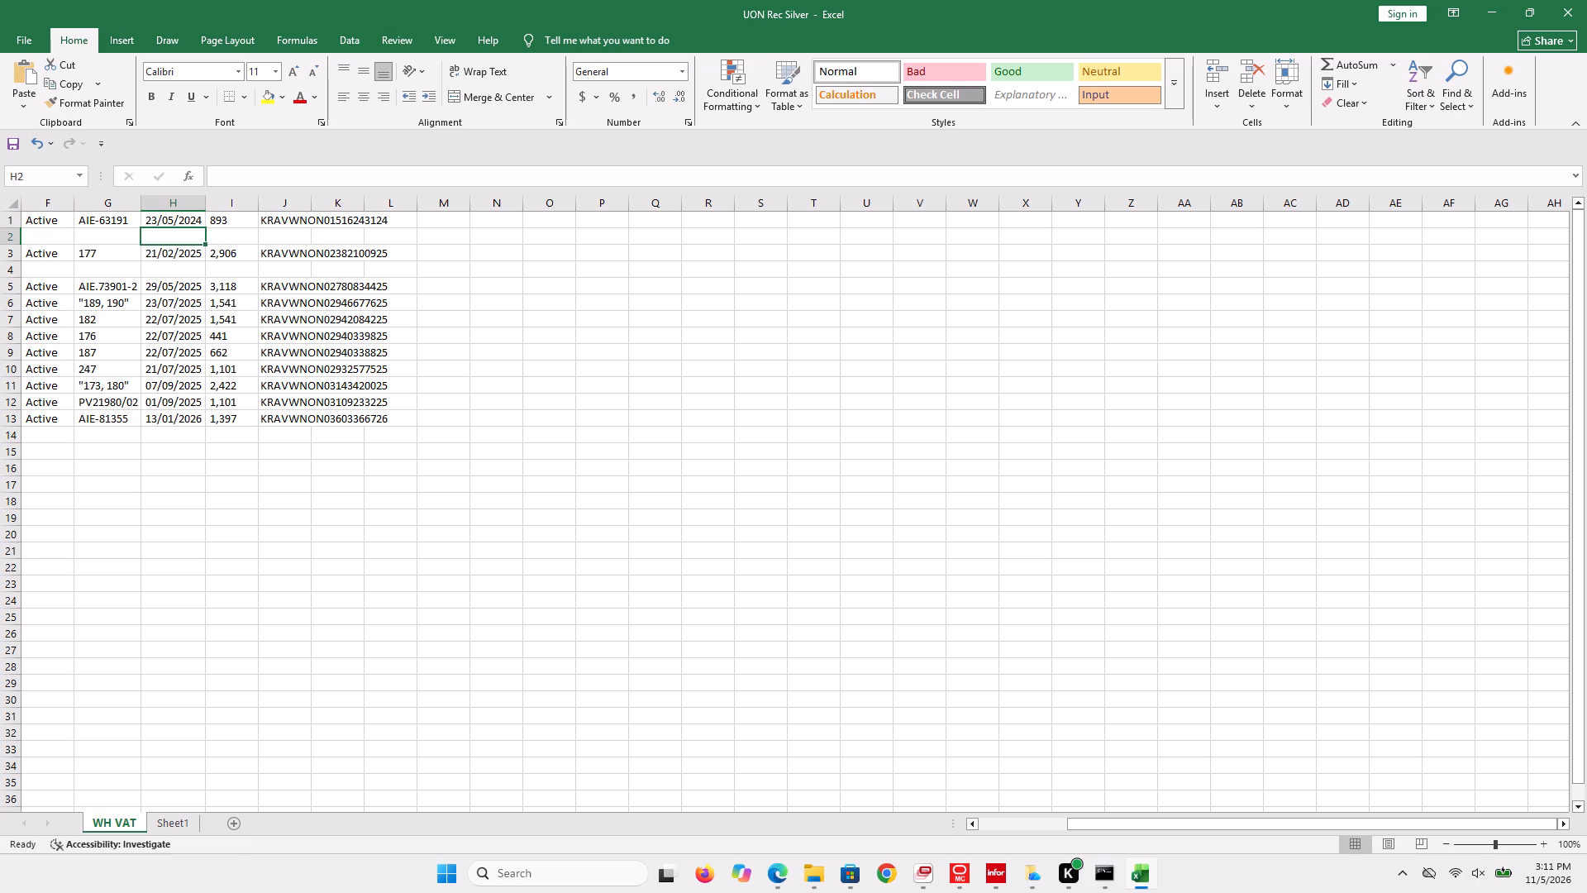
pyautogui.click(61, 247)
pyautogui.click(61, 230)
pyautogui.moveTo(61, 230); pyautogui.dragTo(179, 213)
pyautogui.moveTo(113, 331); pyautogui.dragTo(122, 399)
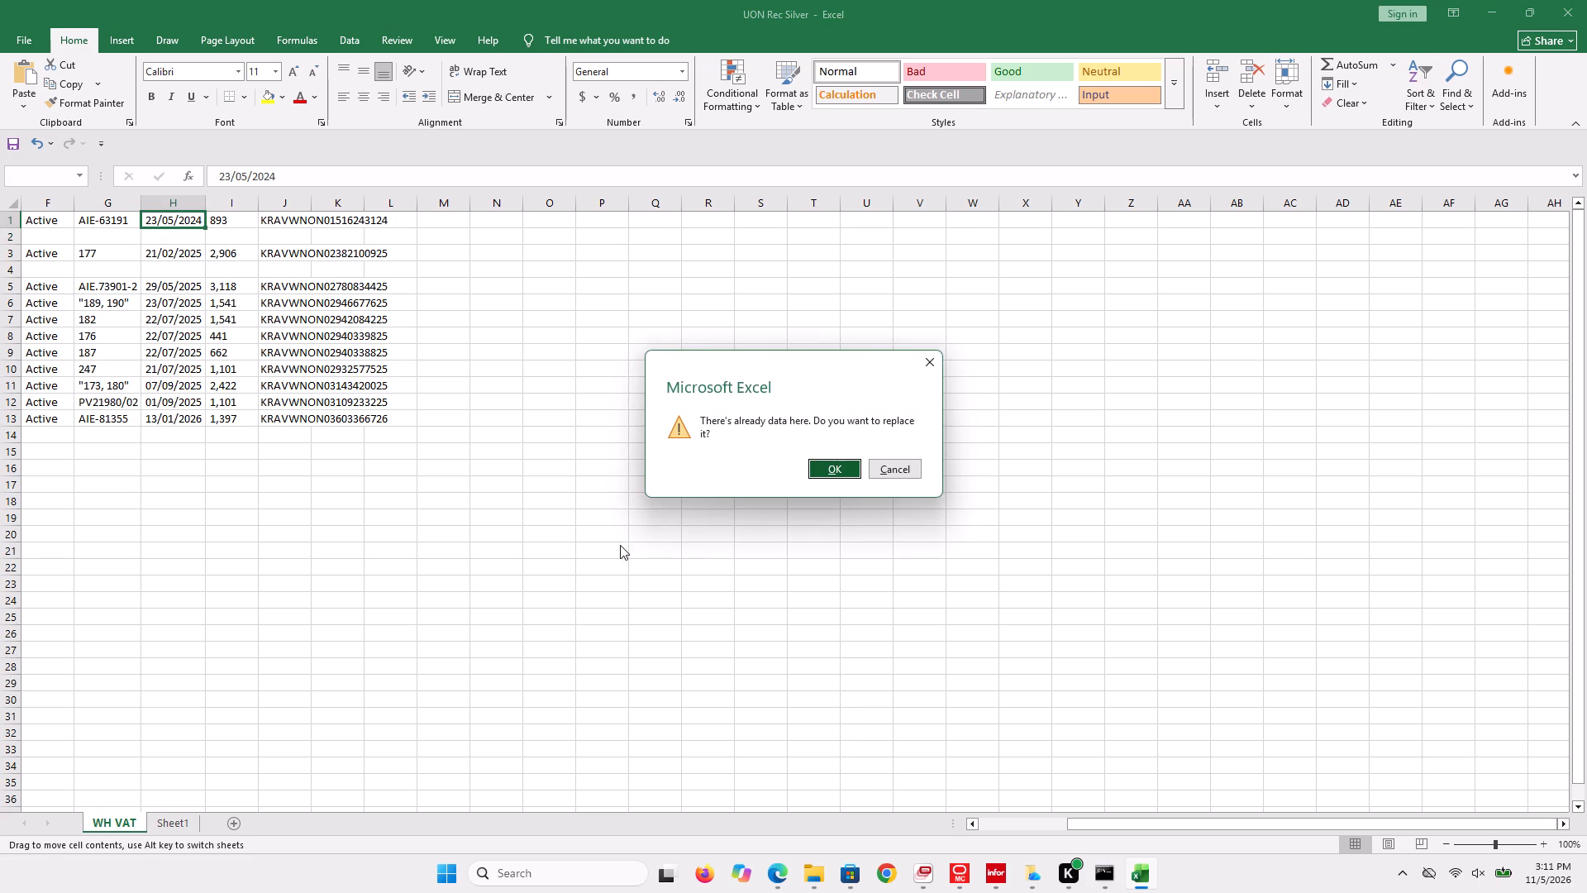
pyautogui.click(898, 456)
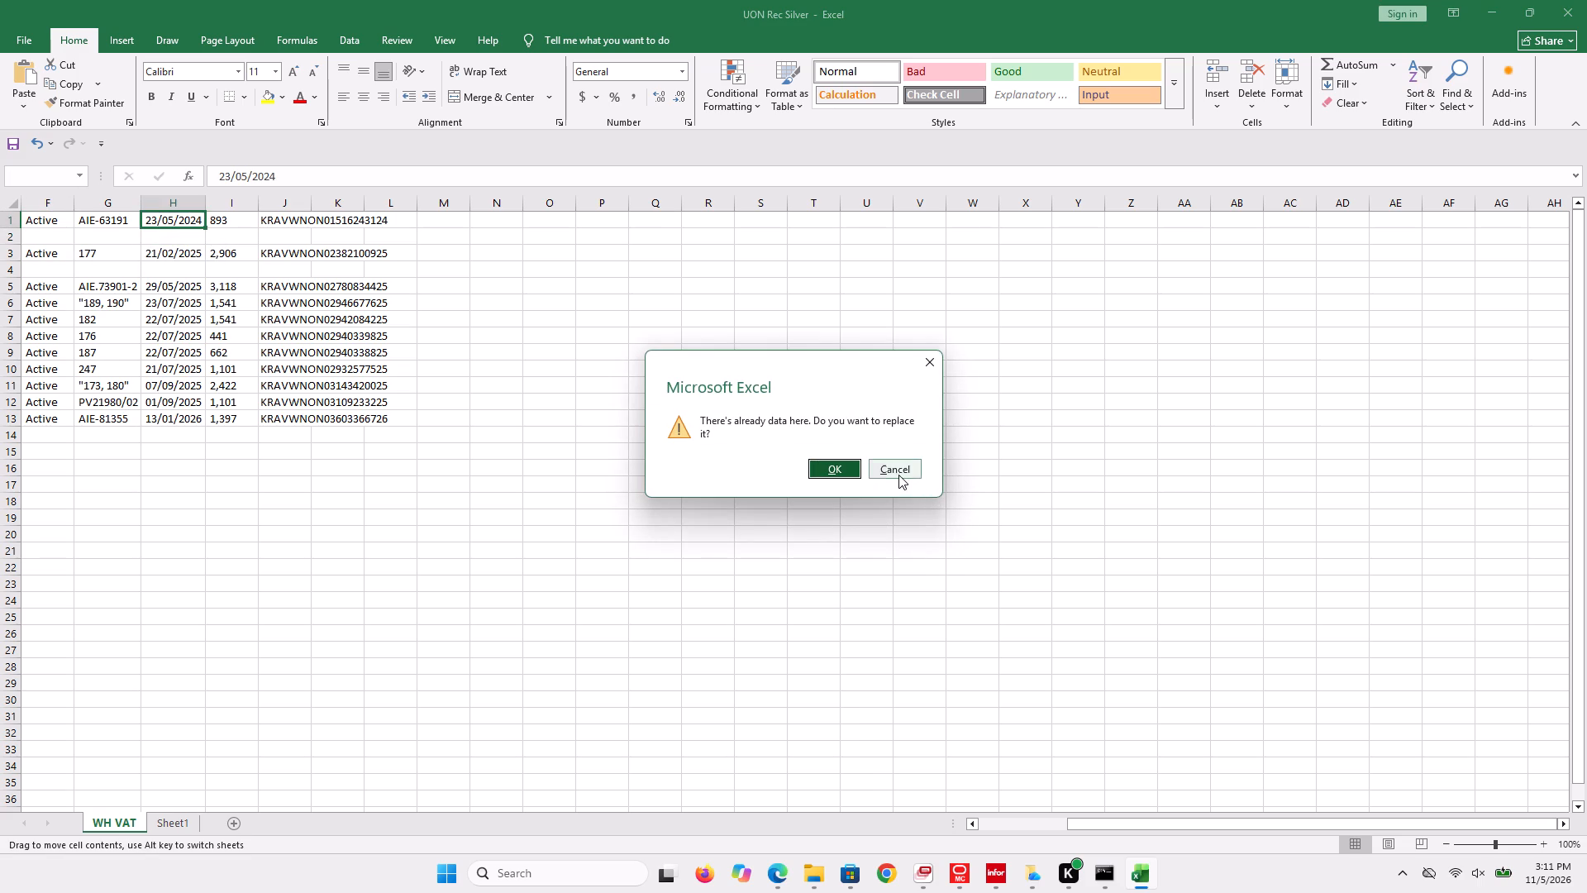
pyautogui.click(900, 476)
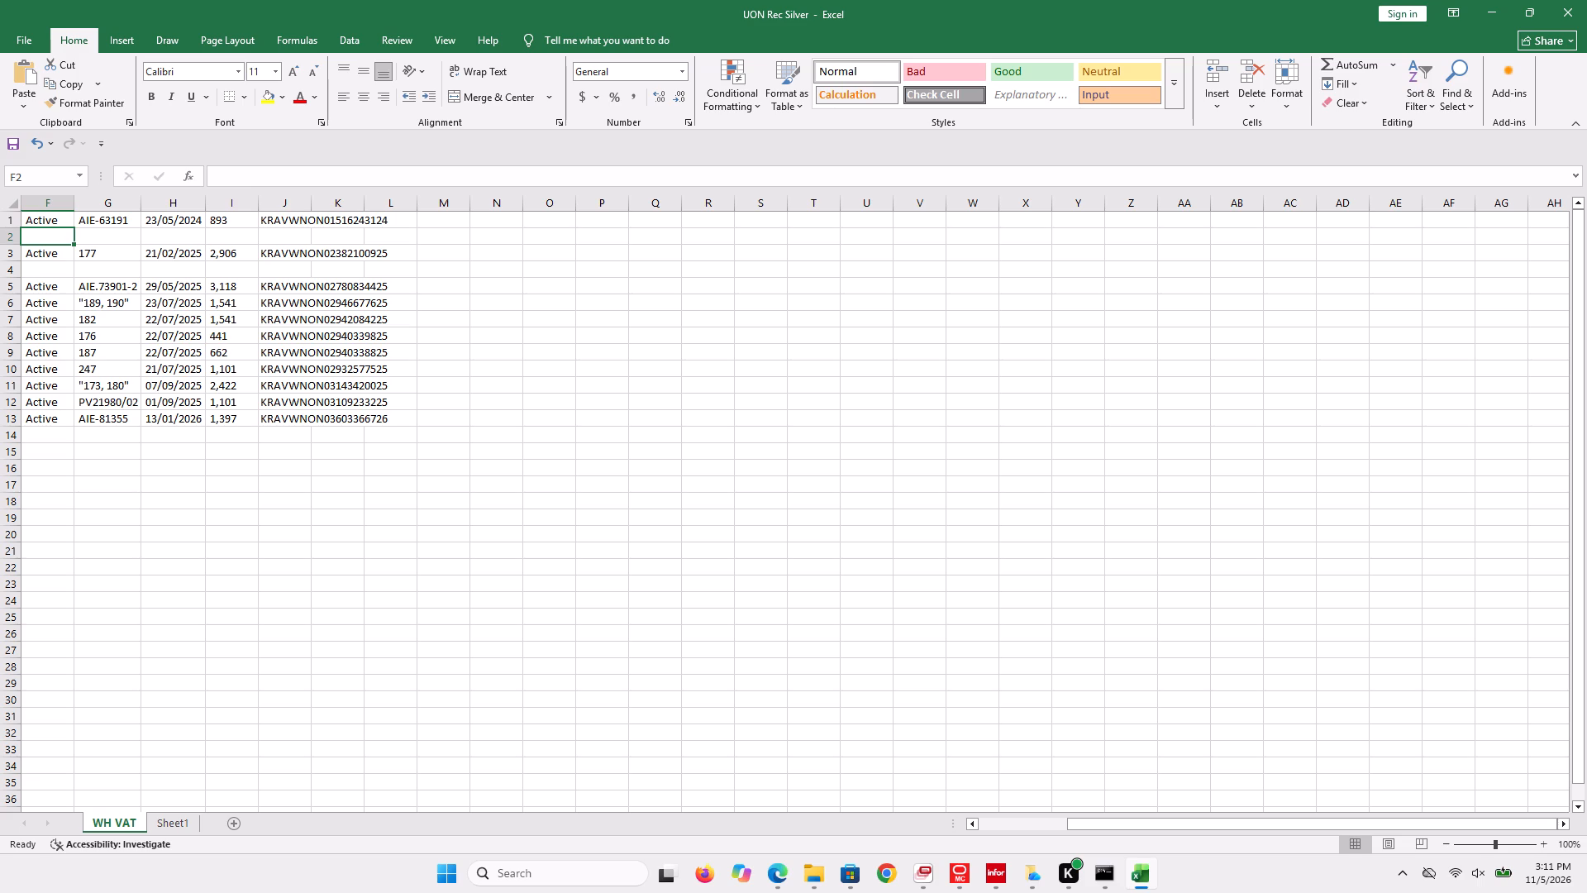
# Highlight the amounts in column I of the WH VAT sheet, starting from row 1.
pyautogui.moveTo(217, 223); pyautogui.dragTo(238, 270)
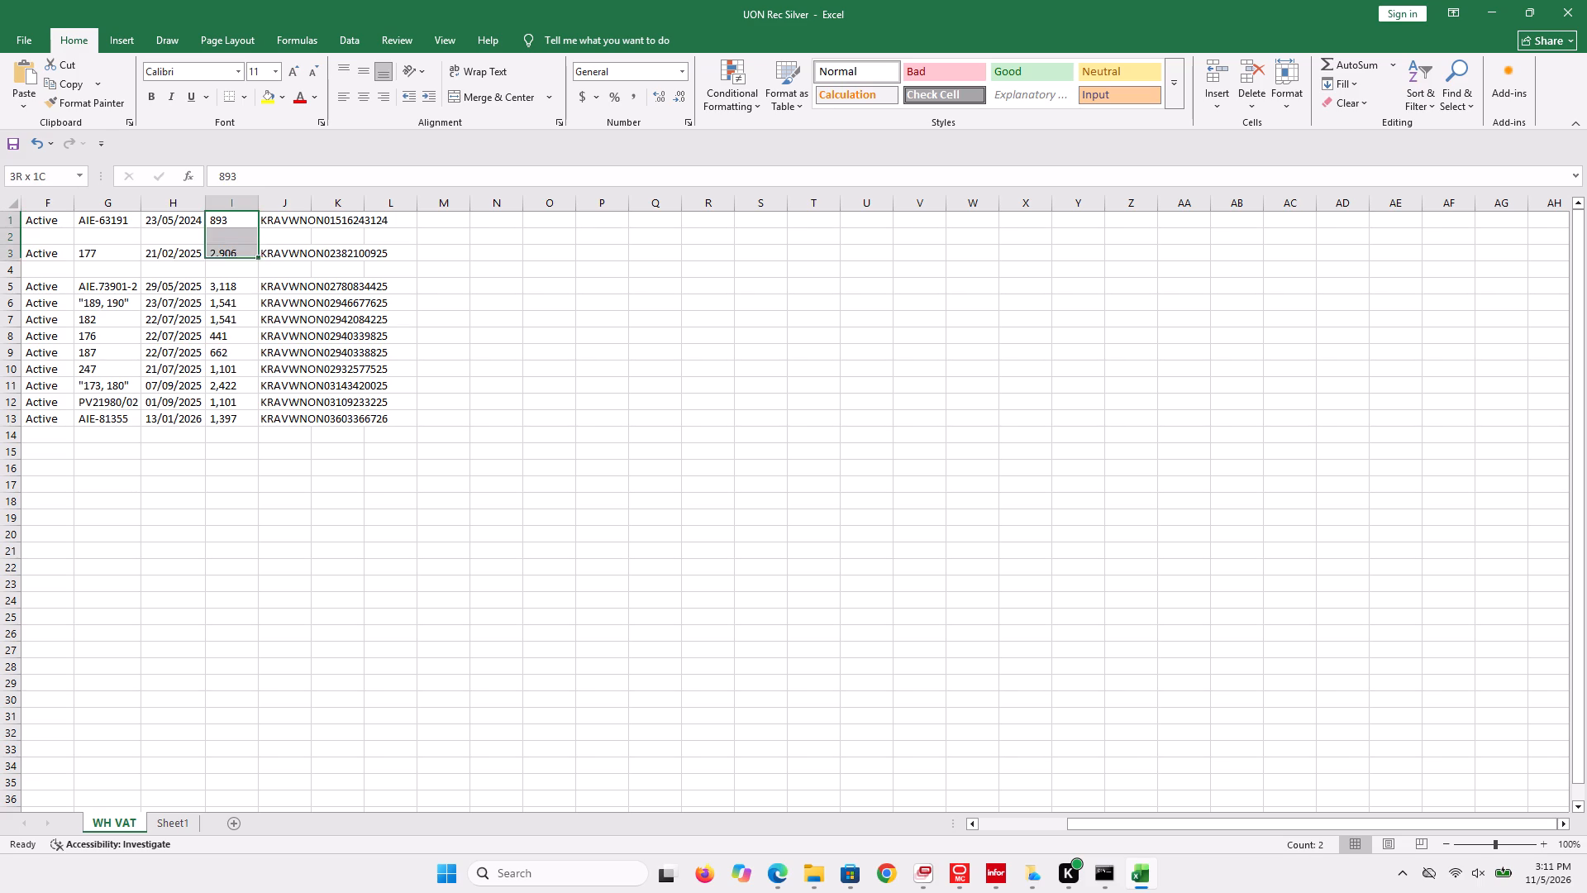
pyautogui.moveTo(238, 270); pyautogui.dragTo(250, 466)
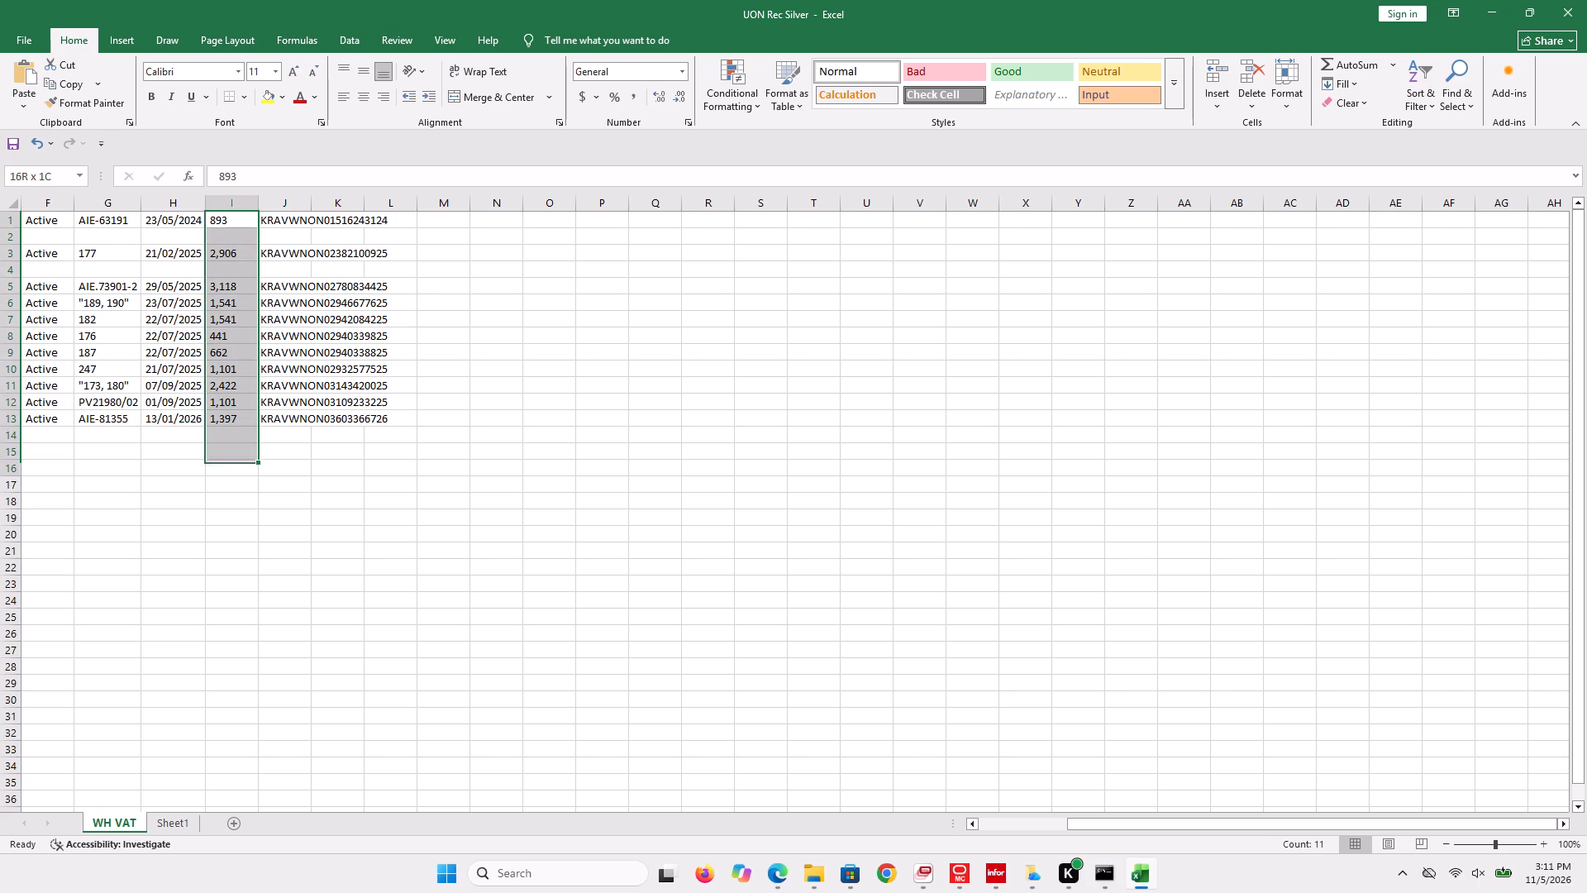
pyautogui.moveTo(250, 466); pyautogui.dragTo(250, 473)
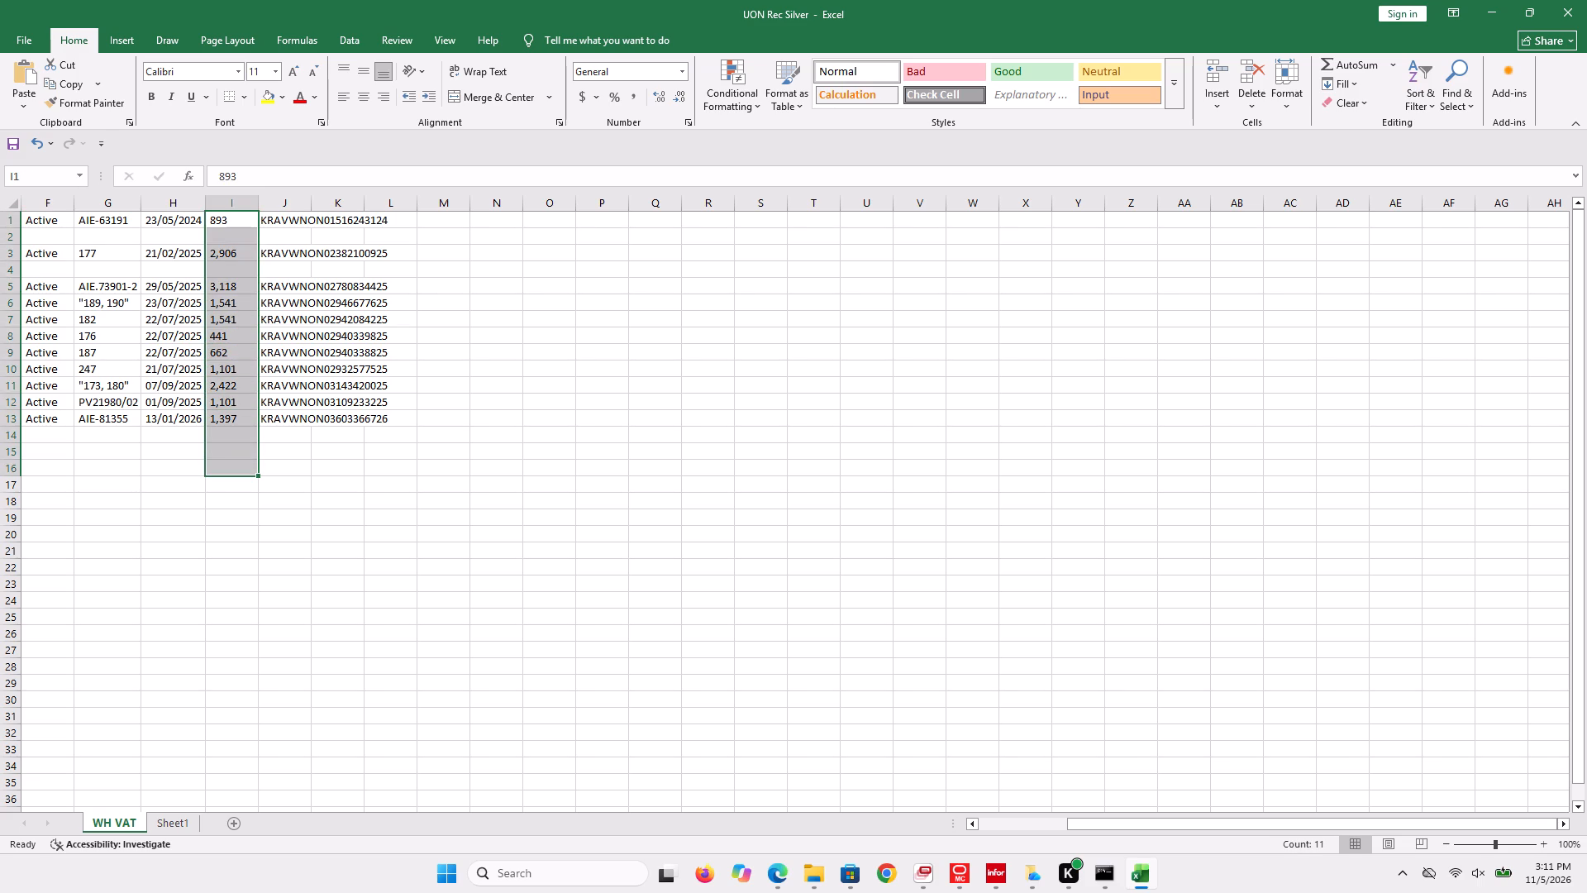
pyautogui.click(235, 422)
pyautogui.click(230, 236)
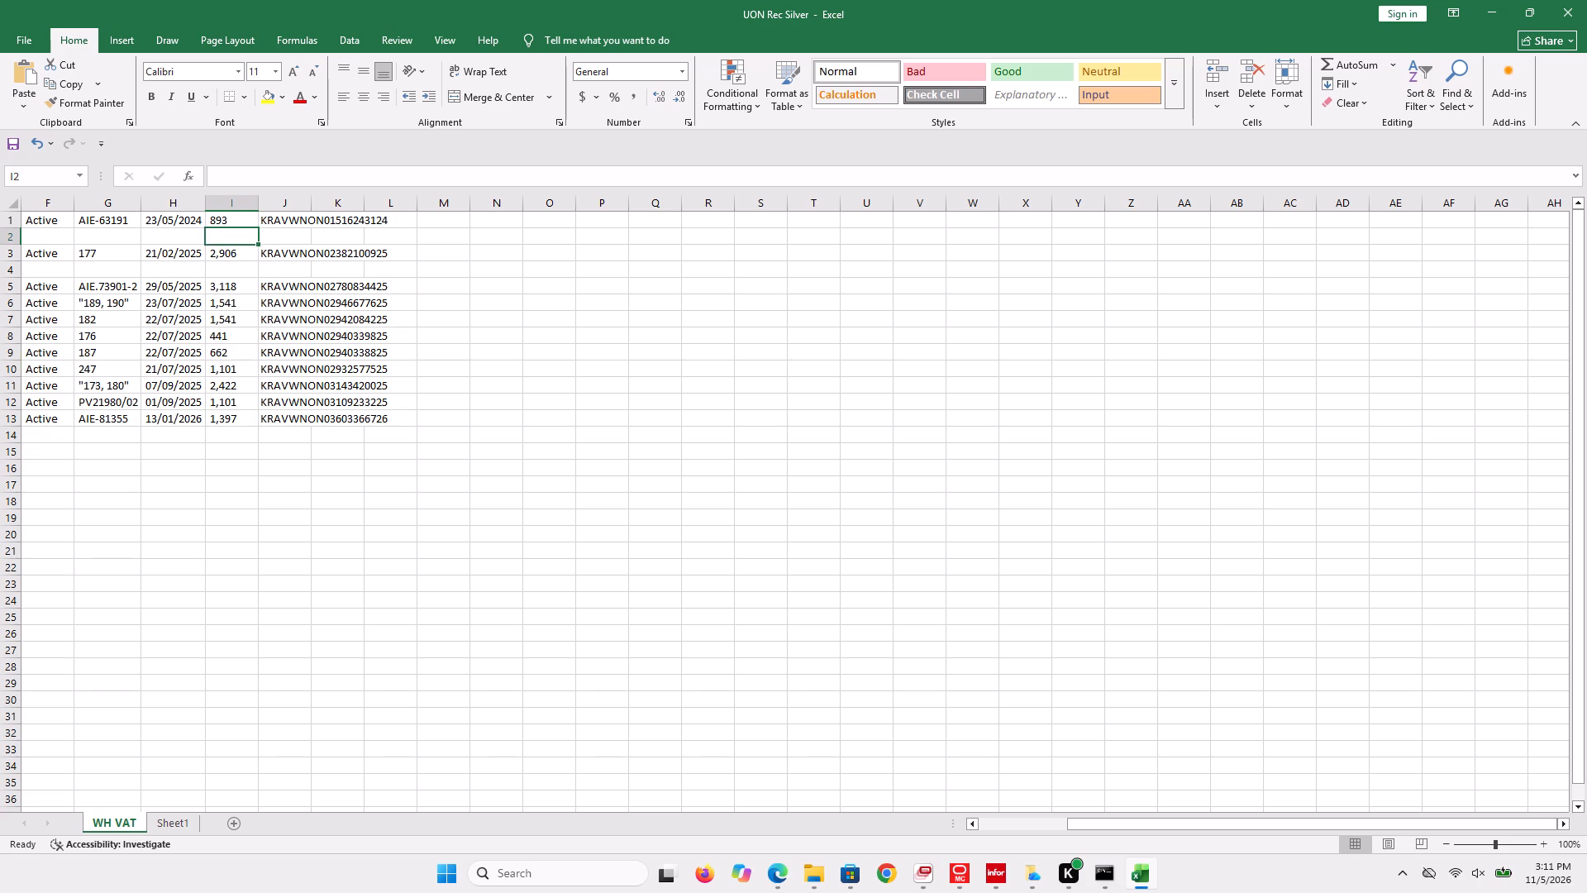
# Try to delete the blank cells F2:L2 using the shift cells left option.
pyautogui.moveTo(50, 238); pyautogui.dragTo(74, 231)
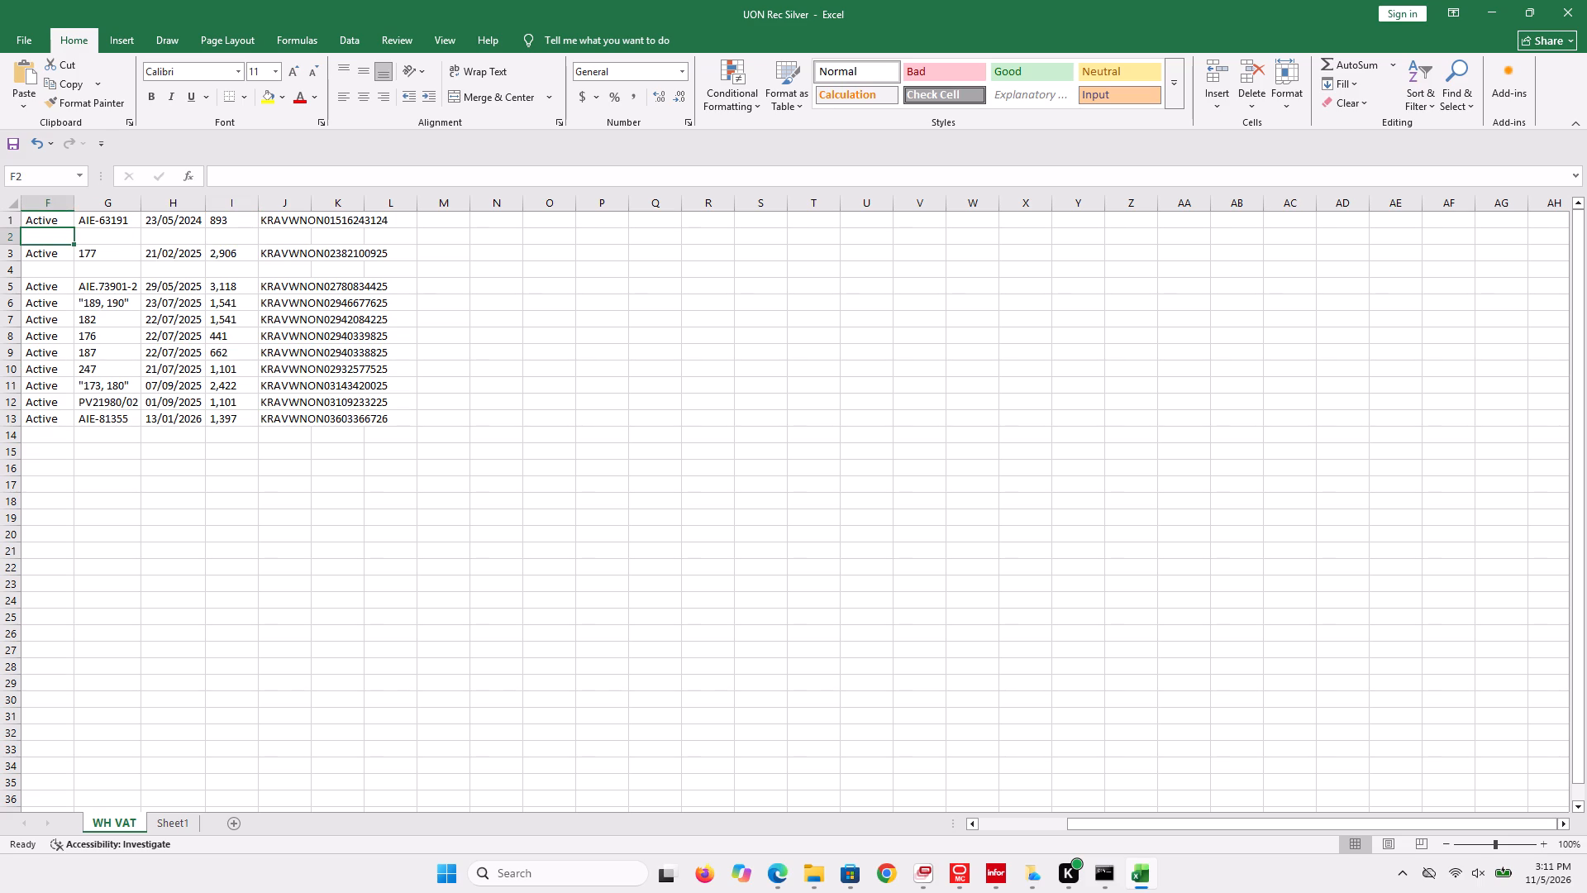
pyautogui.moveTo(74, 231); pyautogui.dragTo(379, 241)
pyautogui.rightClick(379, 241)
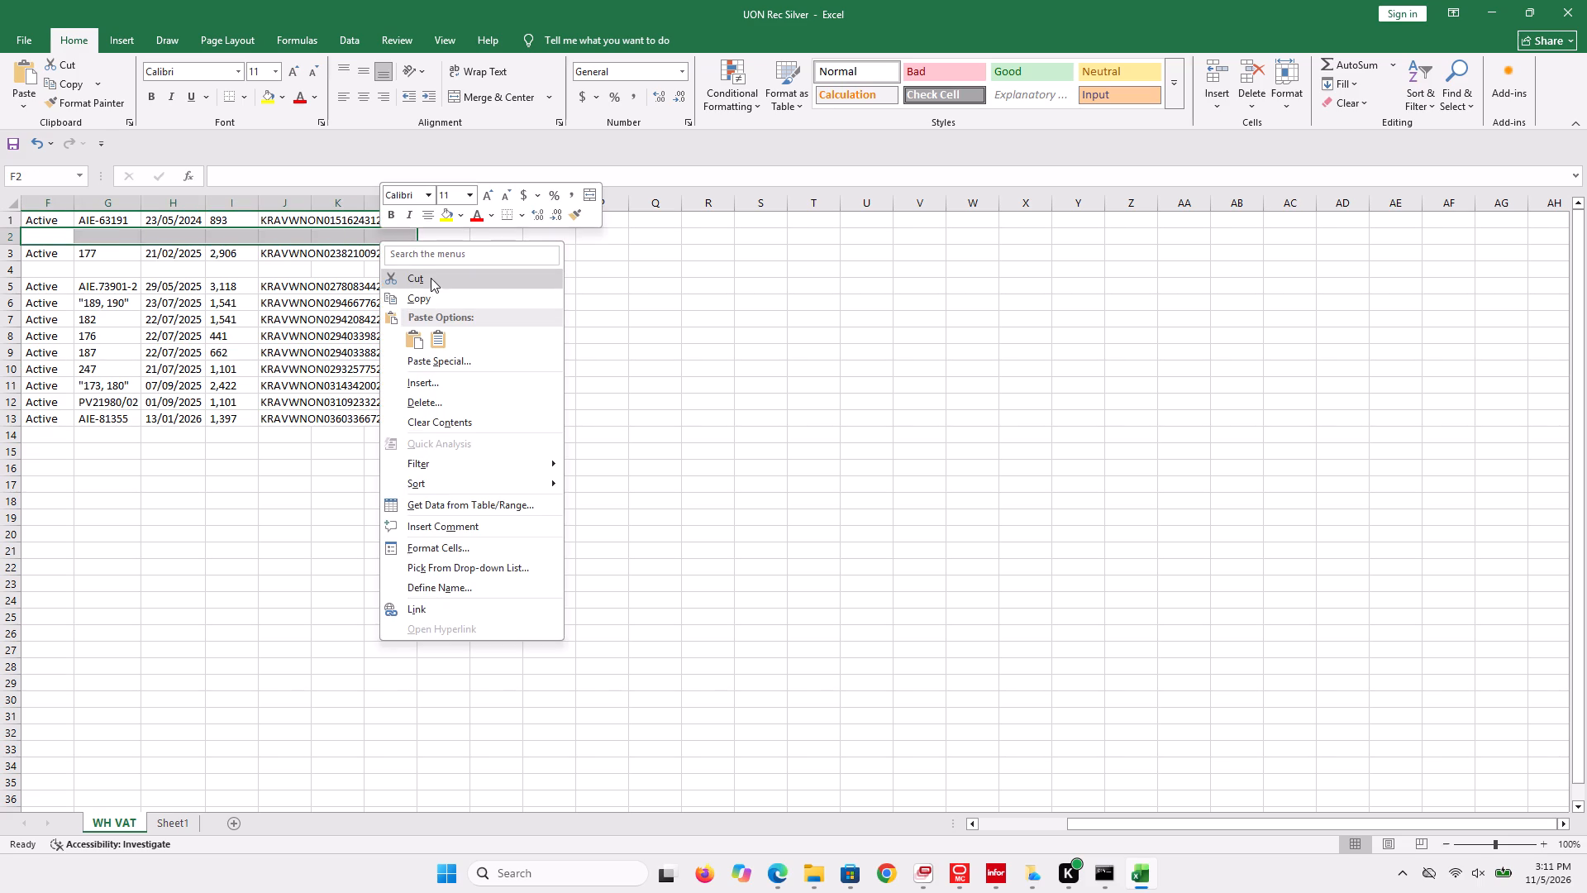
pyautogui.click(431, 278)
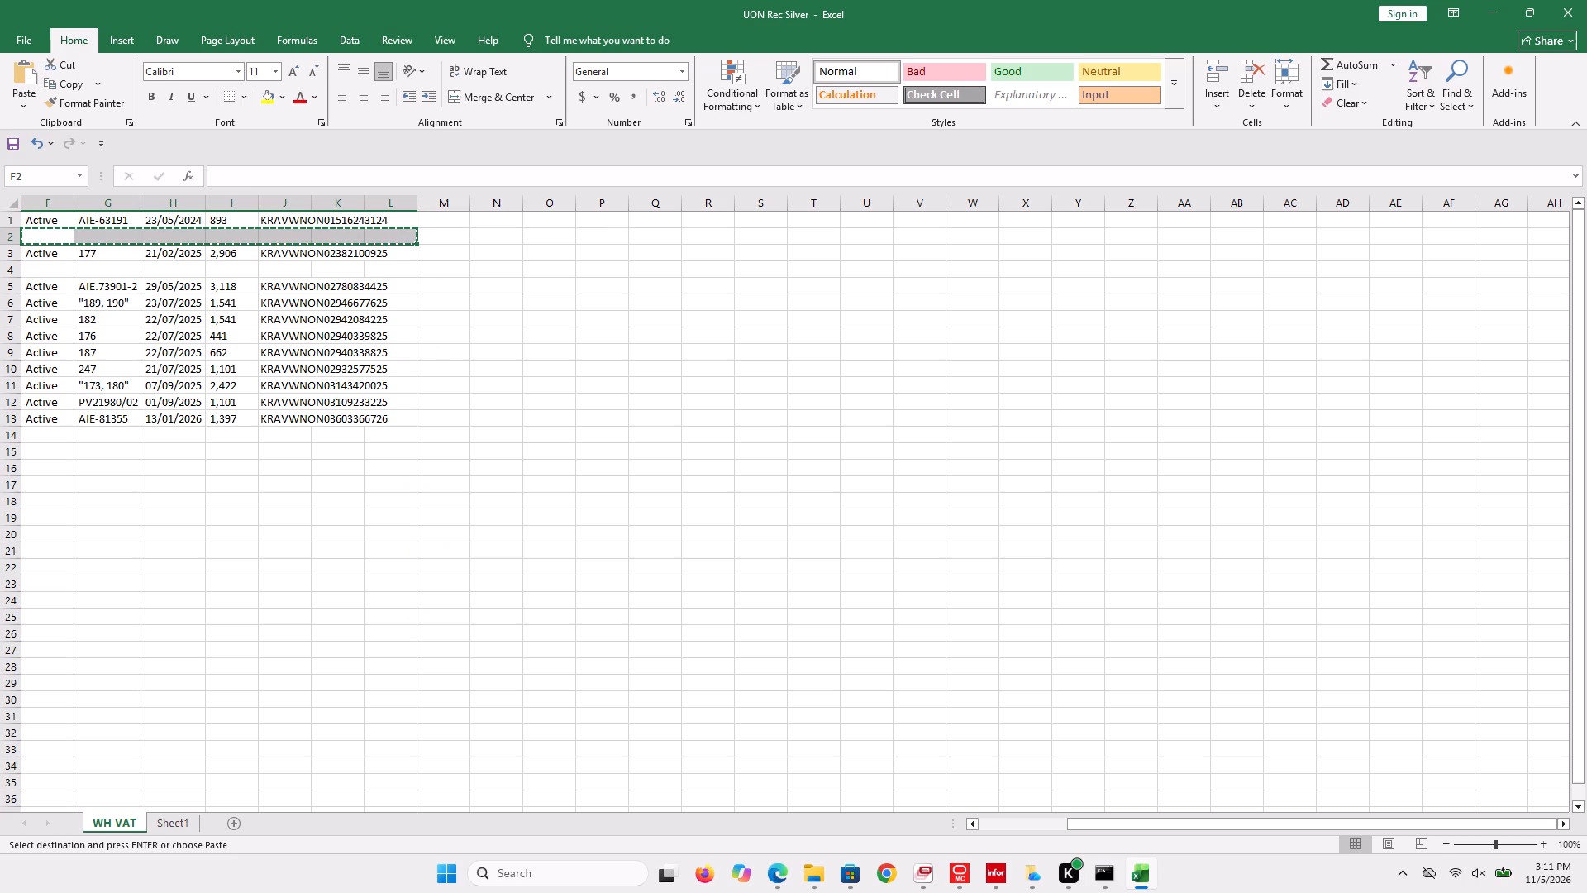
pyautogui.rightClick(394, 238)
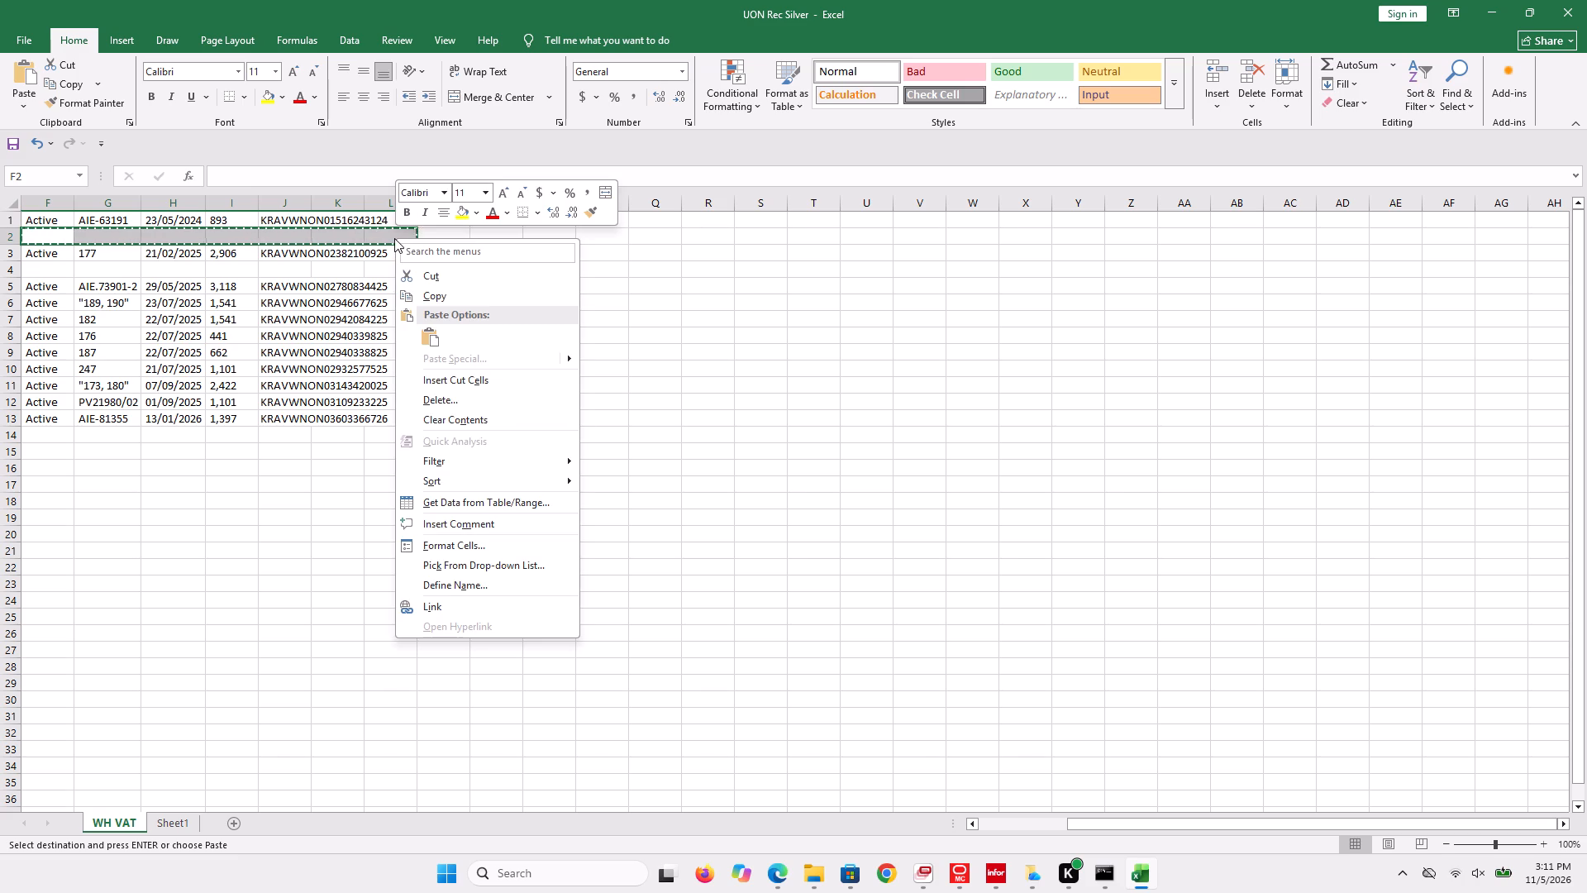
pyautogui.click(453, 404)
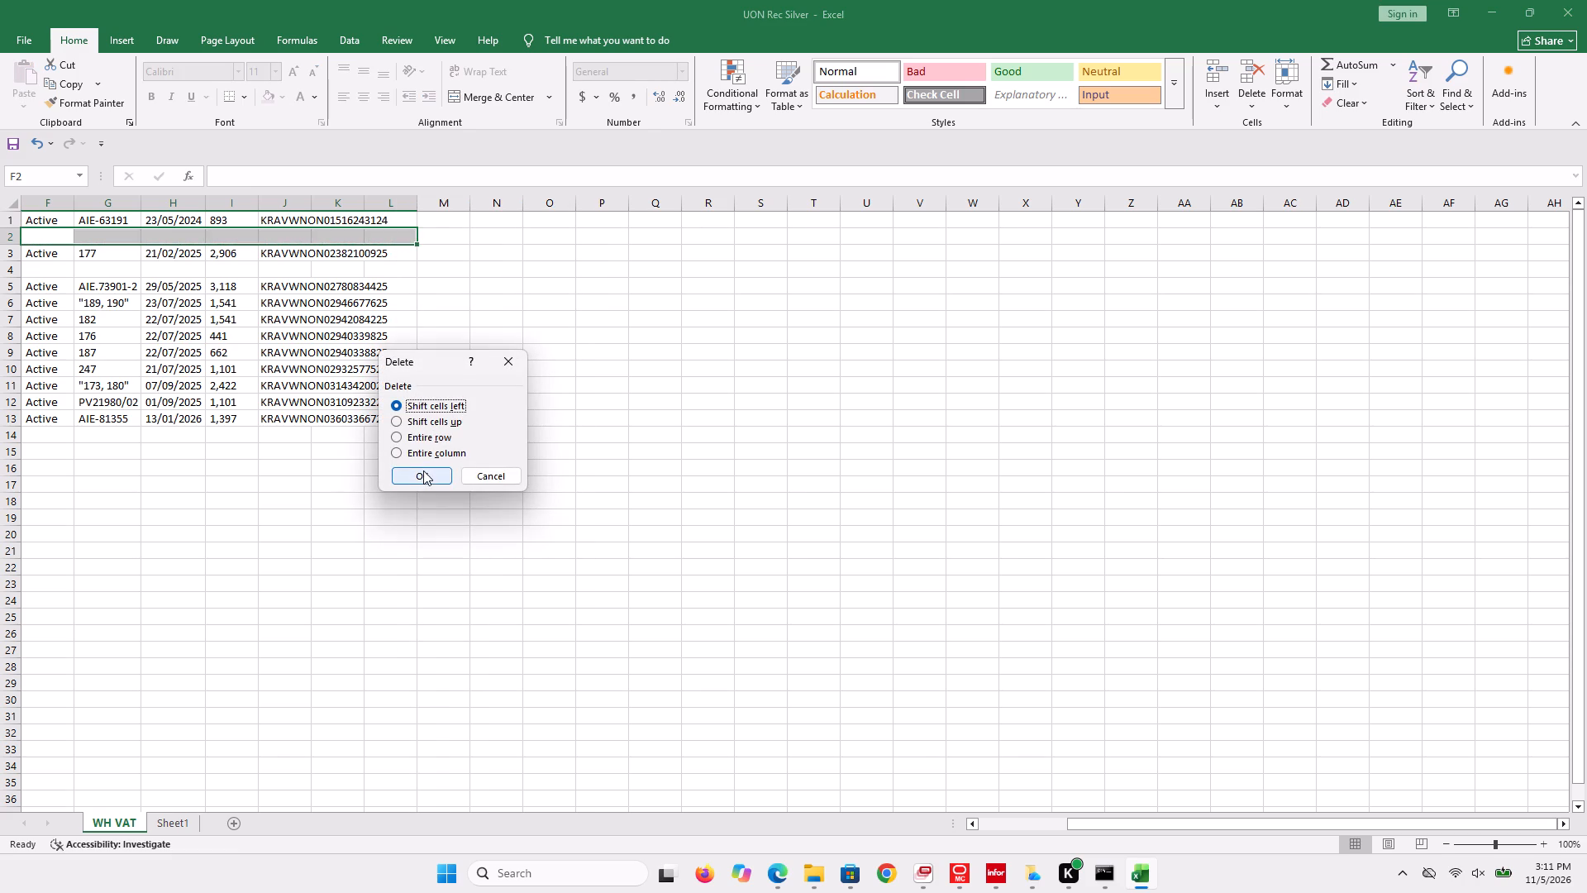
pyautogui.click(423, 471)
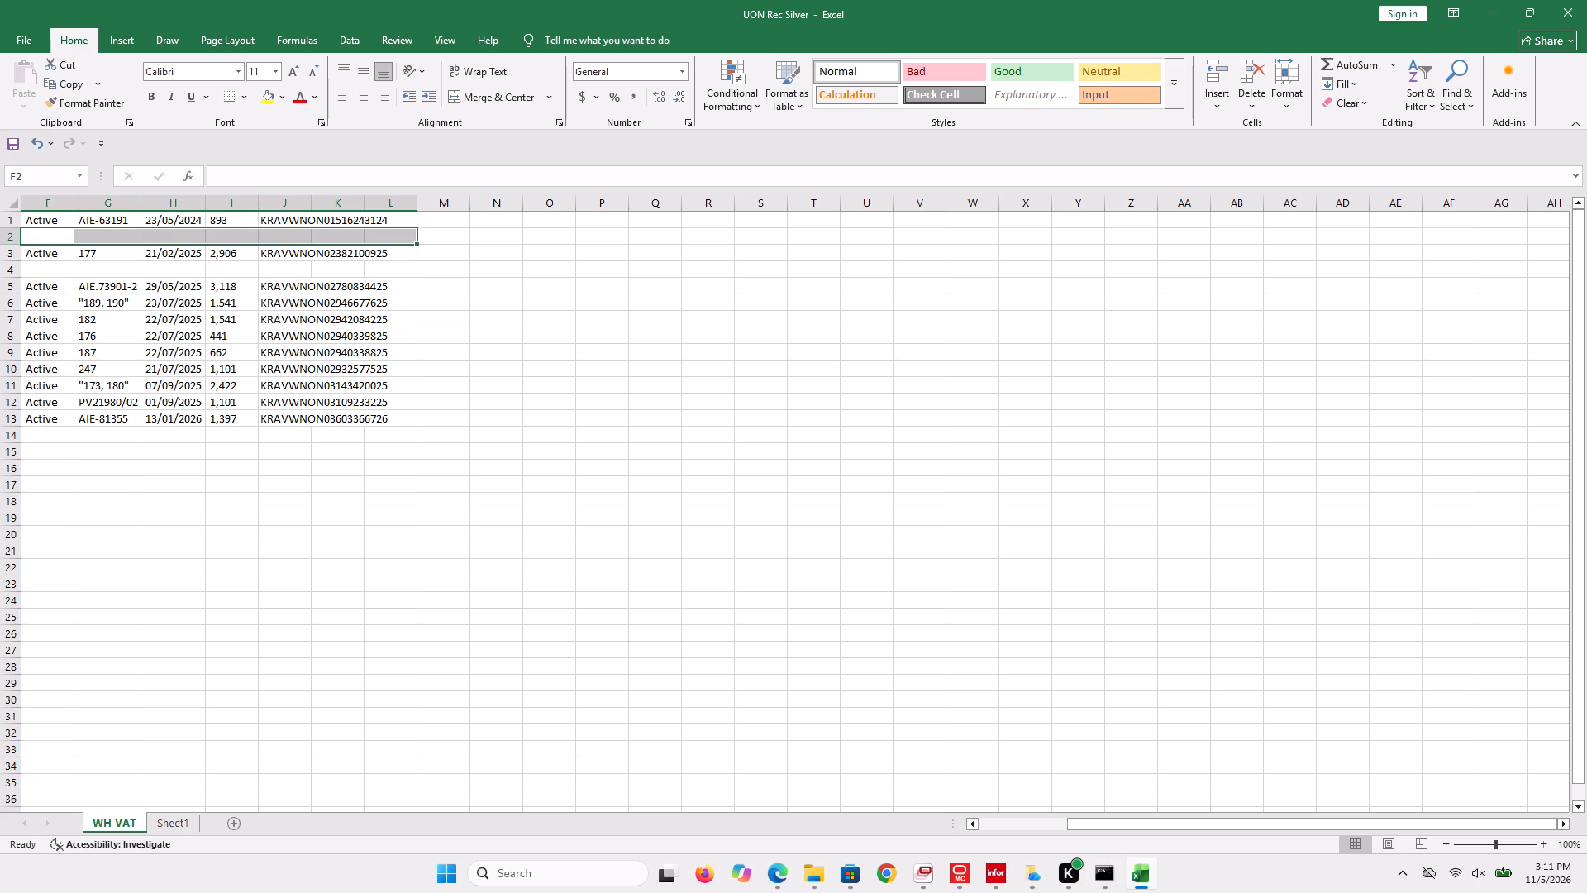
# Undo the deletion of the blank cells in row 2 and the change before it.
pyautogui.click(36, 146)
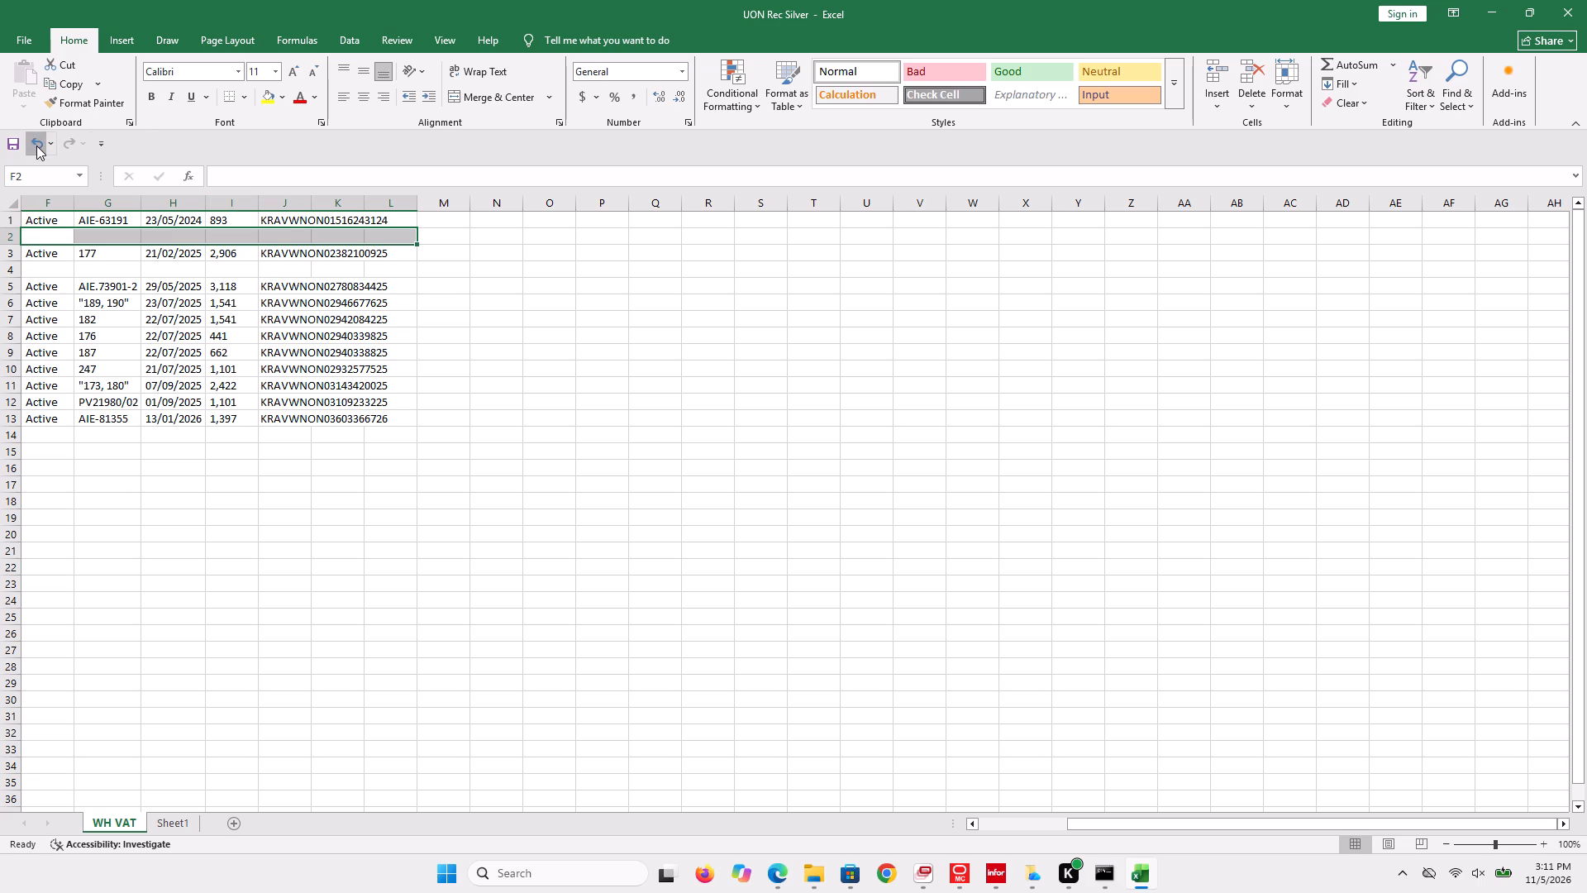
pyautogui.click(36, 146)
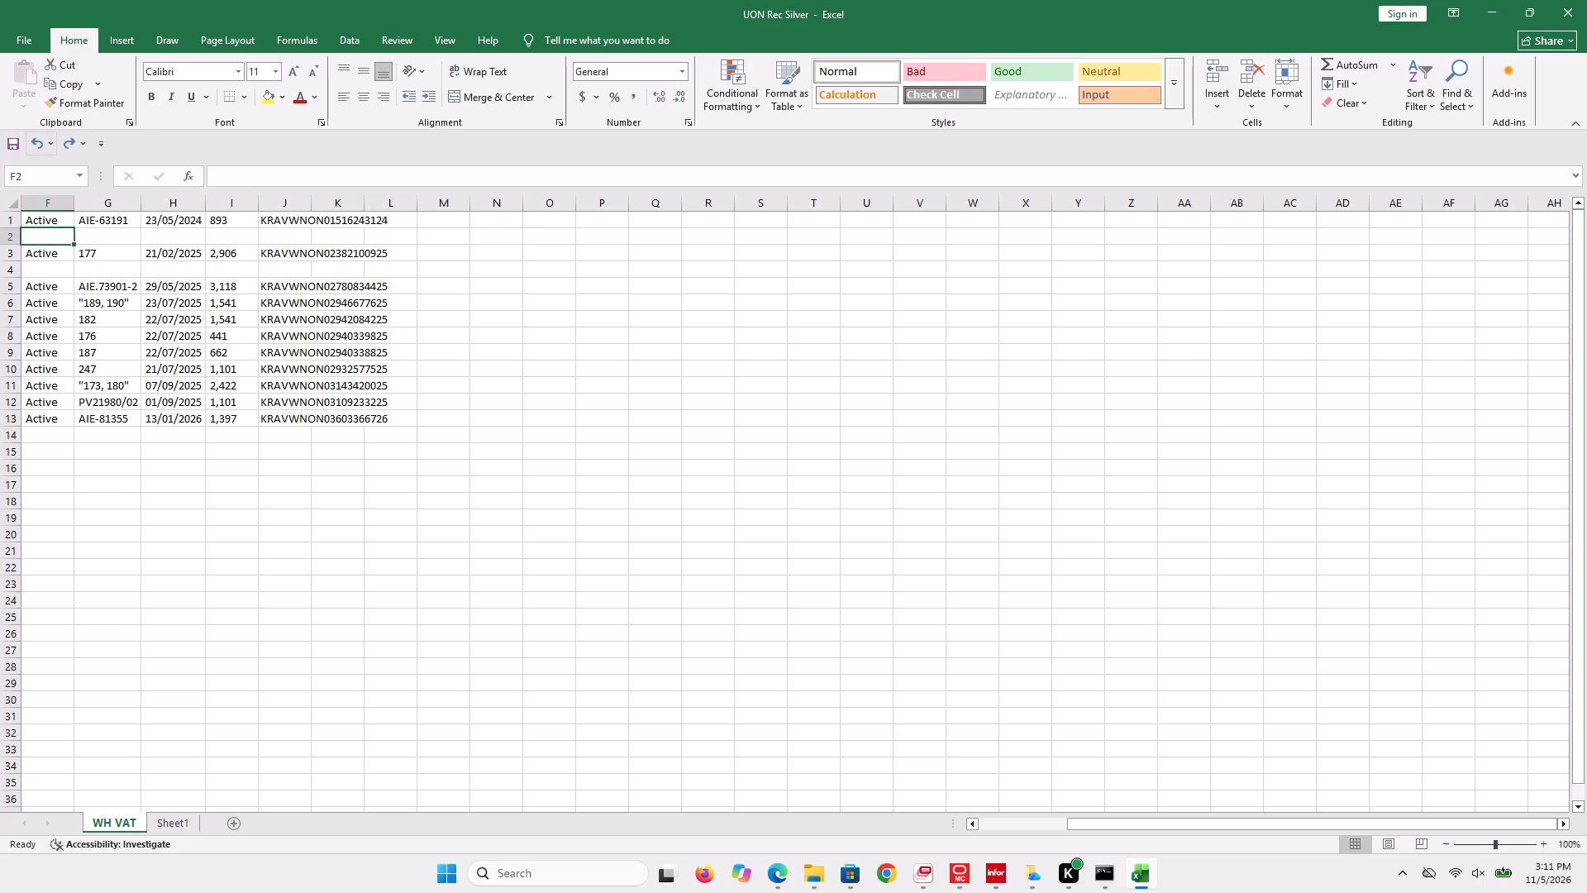
# Delete the entire blank row 2, between the 23/05/2024 and 21/02/2025 entries.
pyautogui.moveTo(66, 237); pyautogui.dragTo(381, 240)
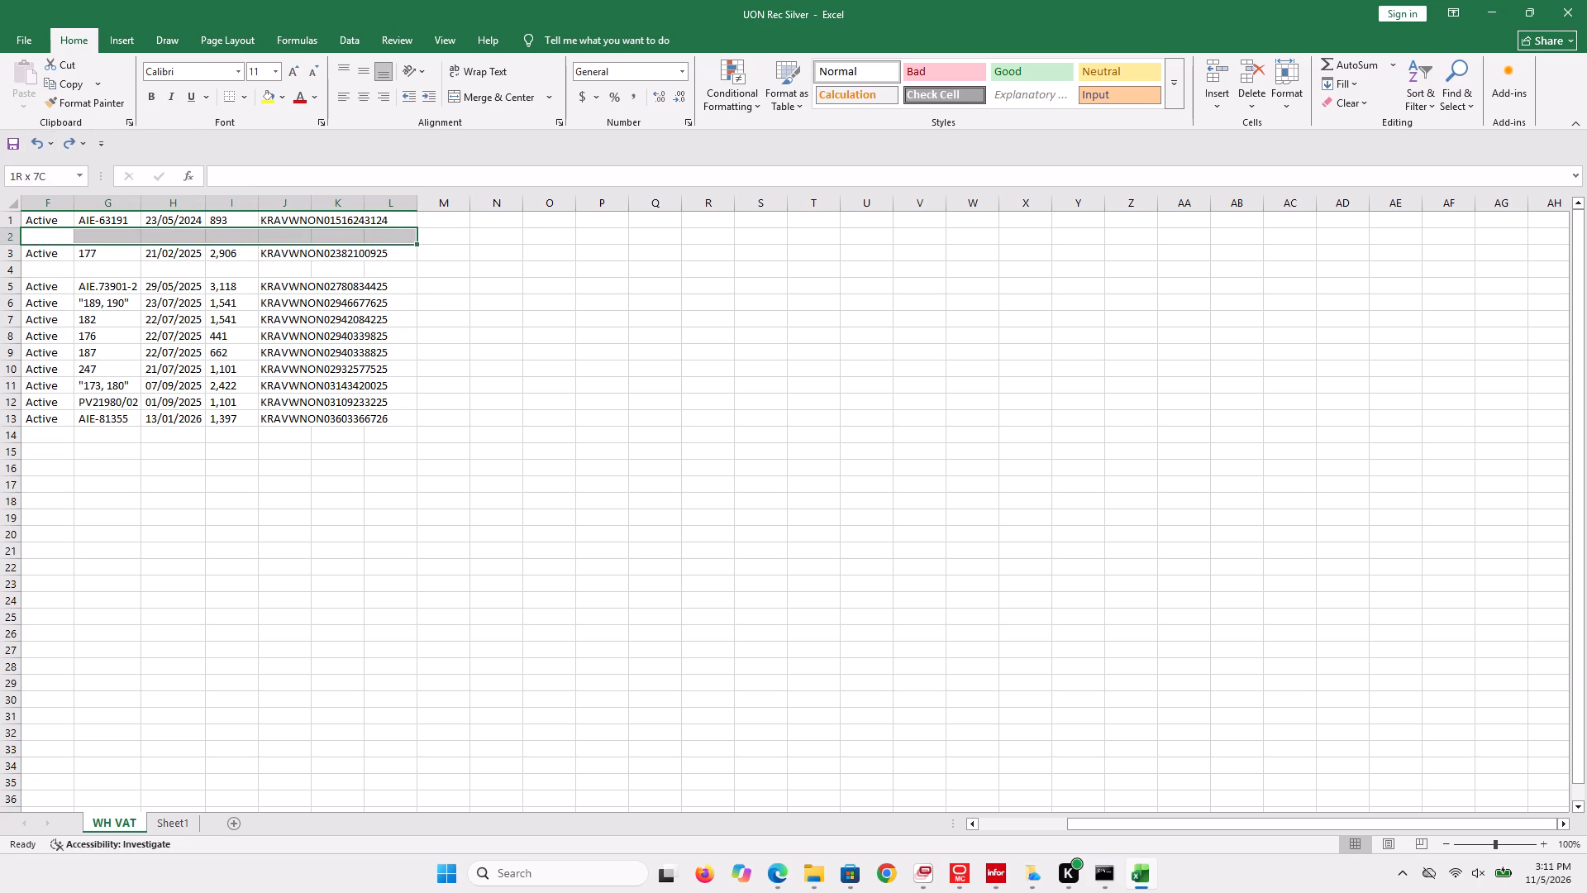
pyautogui.moveTo(381, 240); pyautogui.dragTo(382, 240)
pyautogui.rightClick(382, 240)
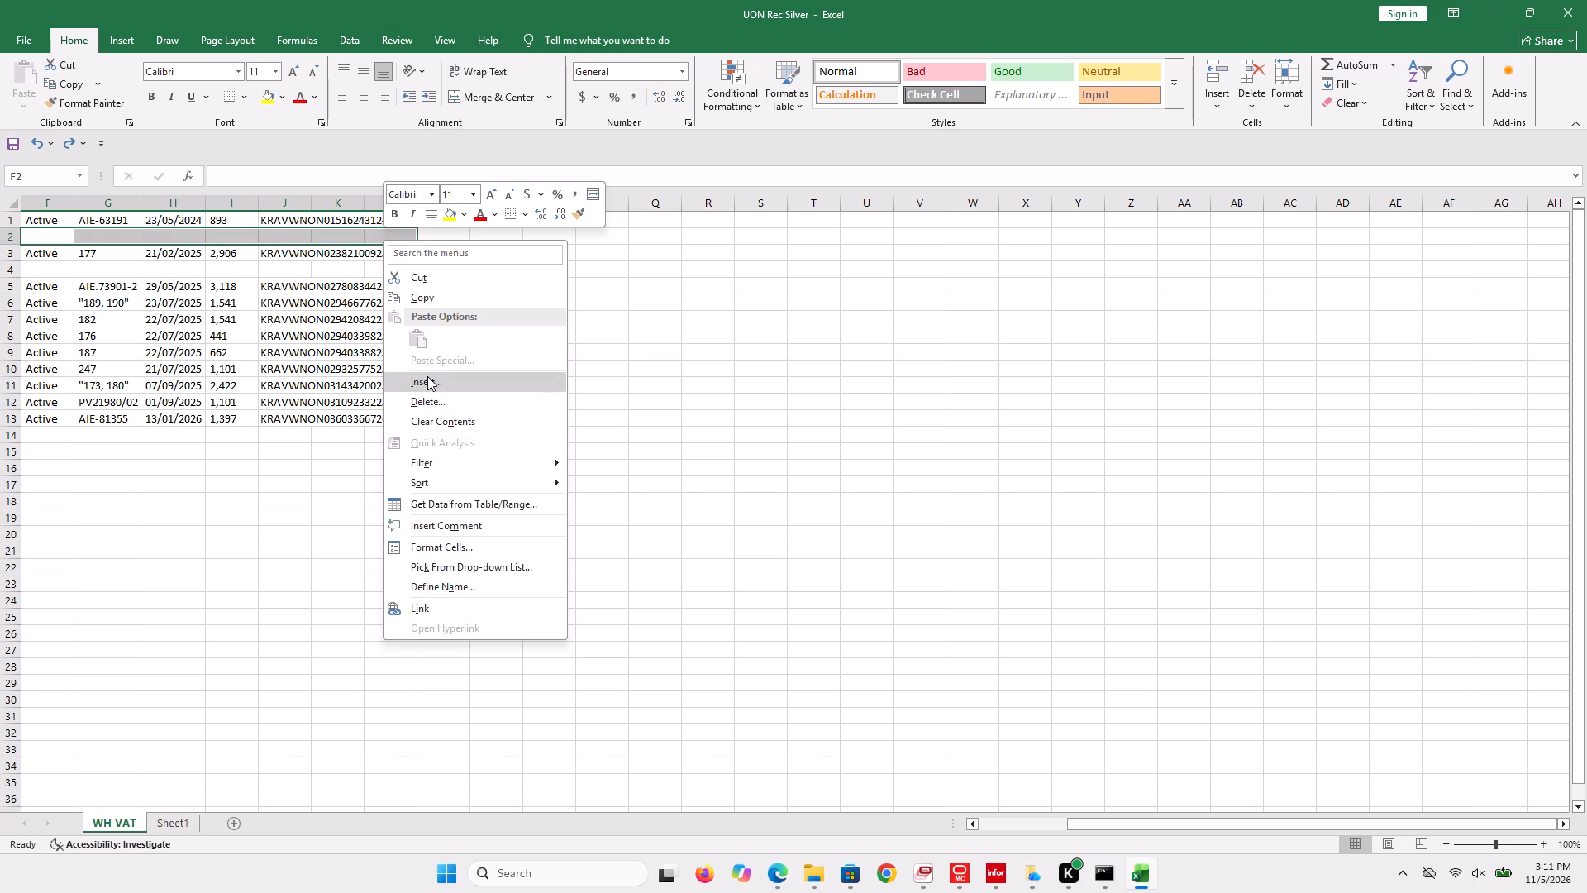
pyautogui.click(428, 408)
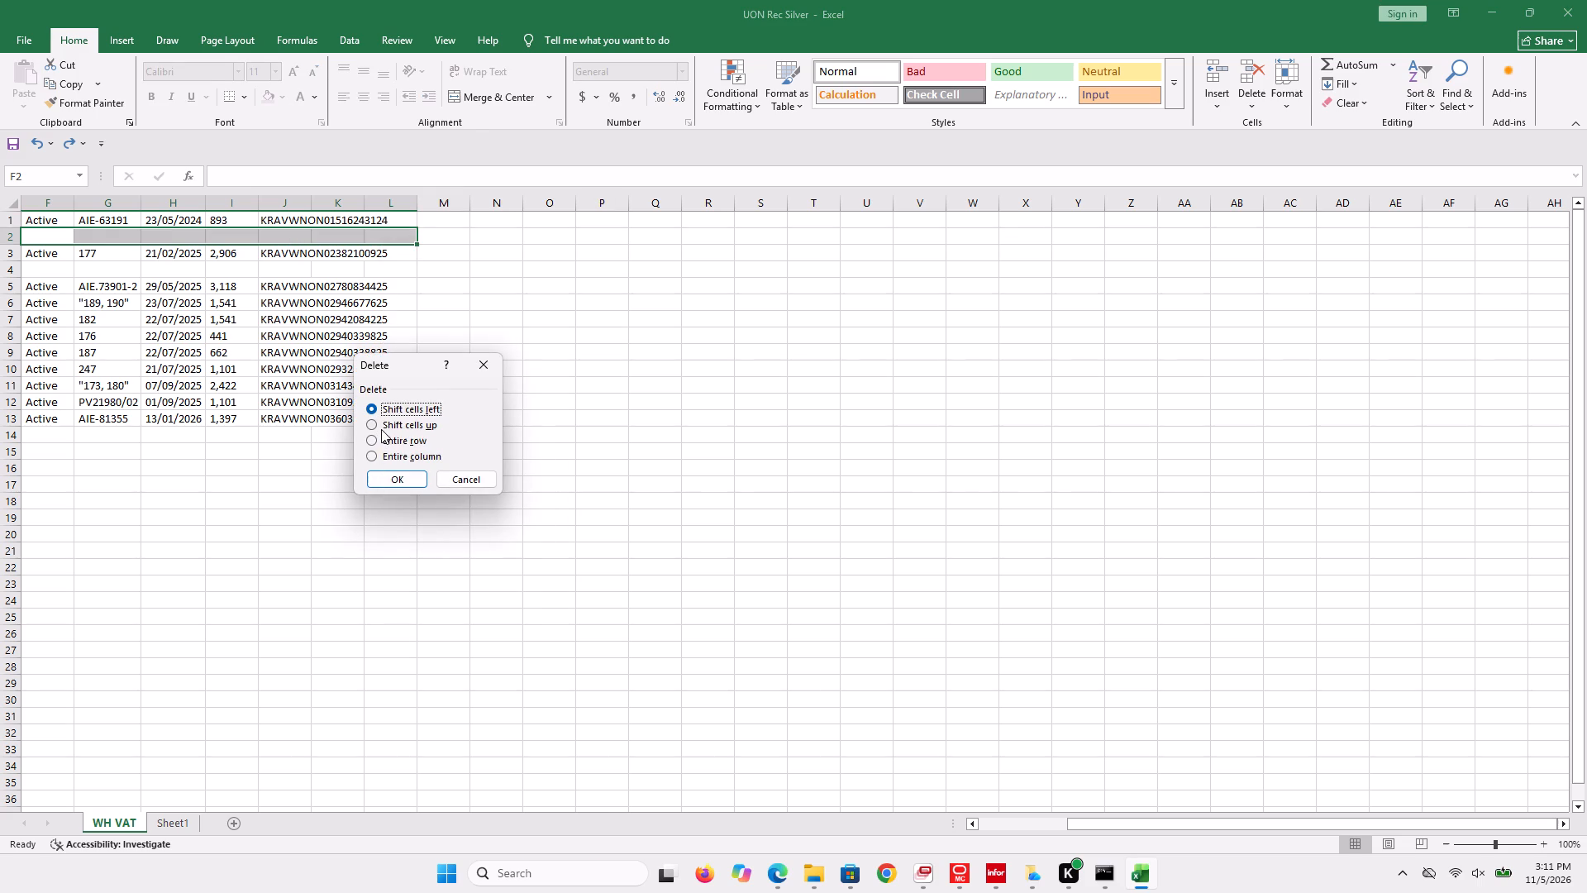
pyautogui.click(380, 437)
pyautogui.click(384, 475)
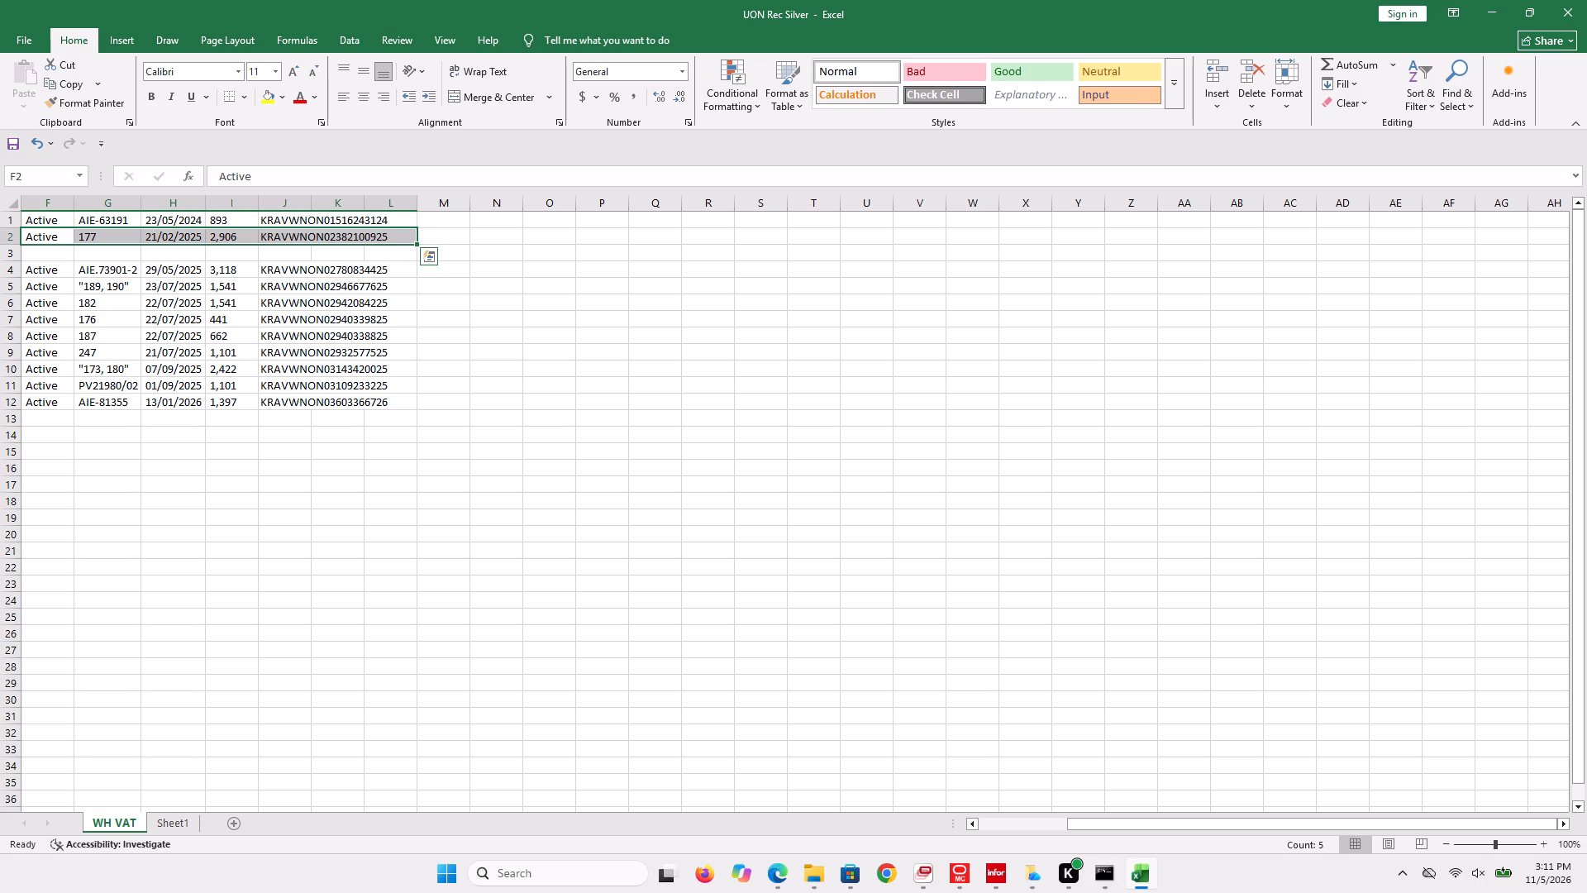
# Delete the entire blank row 3, between the 21/02/2025 and 29/05/2025 entries.
pyautogui.click(49, 256)
pyautogui.moveTo(49, 256); pyautogui.dragTo(67, 256)
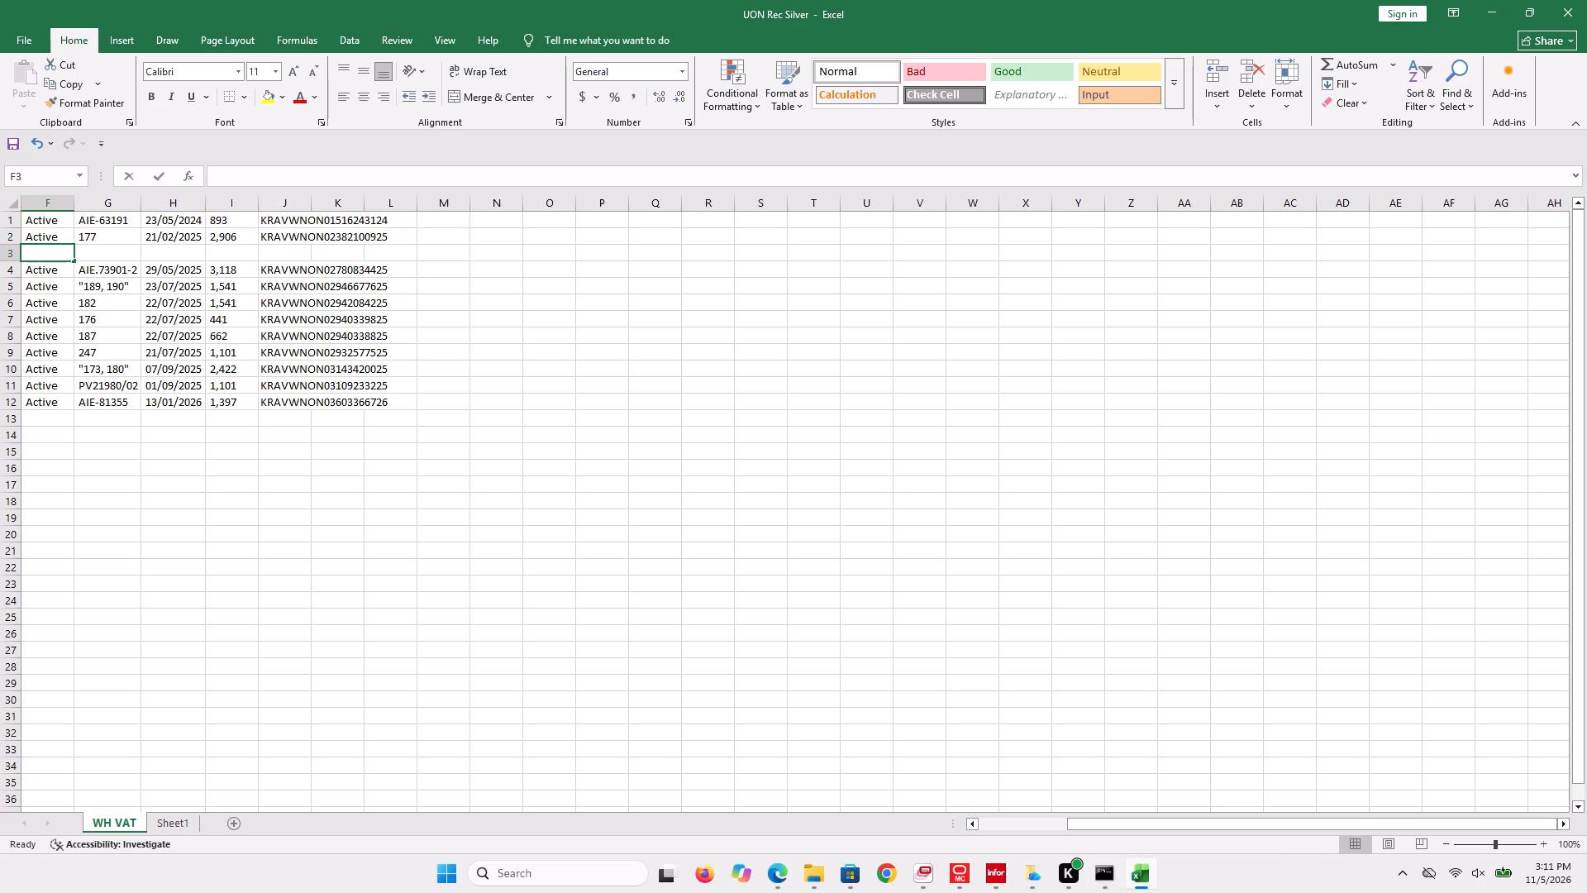
pyautogui.moveTo(67, 256); pyautogui.dragTo(66, 255)
pyautogui.click(103, 254)
pyautogui.click(55, 252)
pyautogui.moveTo(55, 252); pyautogui.dragTo(356, 250)
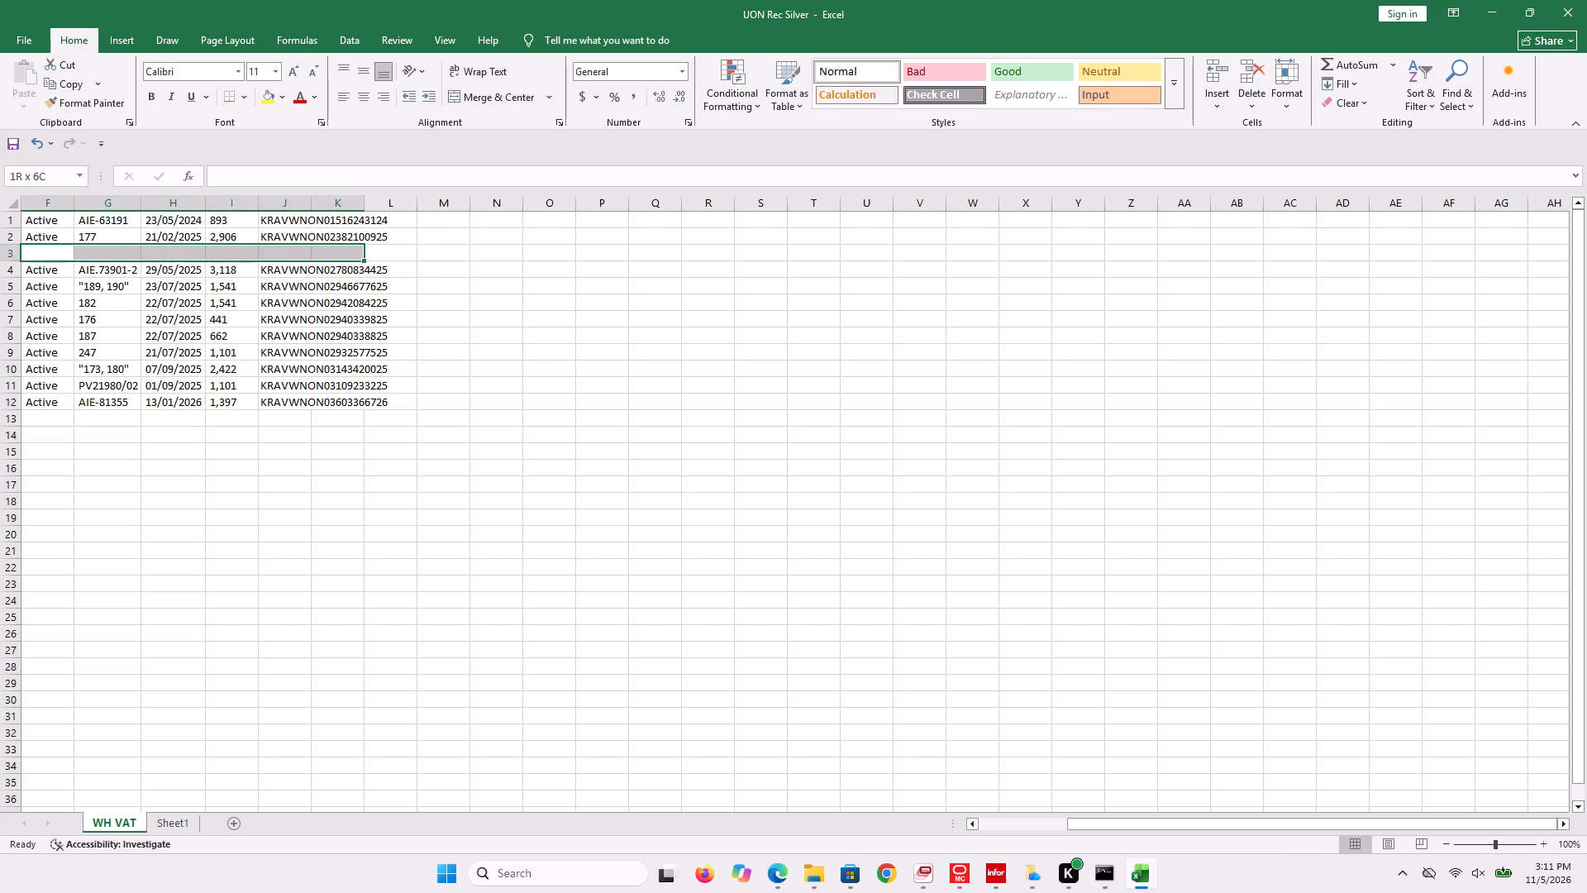
pyautogui.moveTo(356, 250); pyautogui.dragTo(387, 250)
pyautogui.rightClick(387, 250)
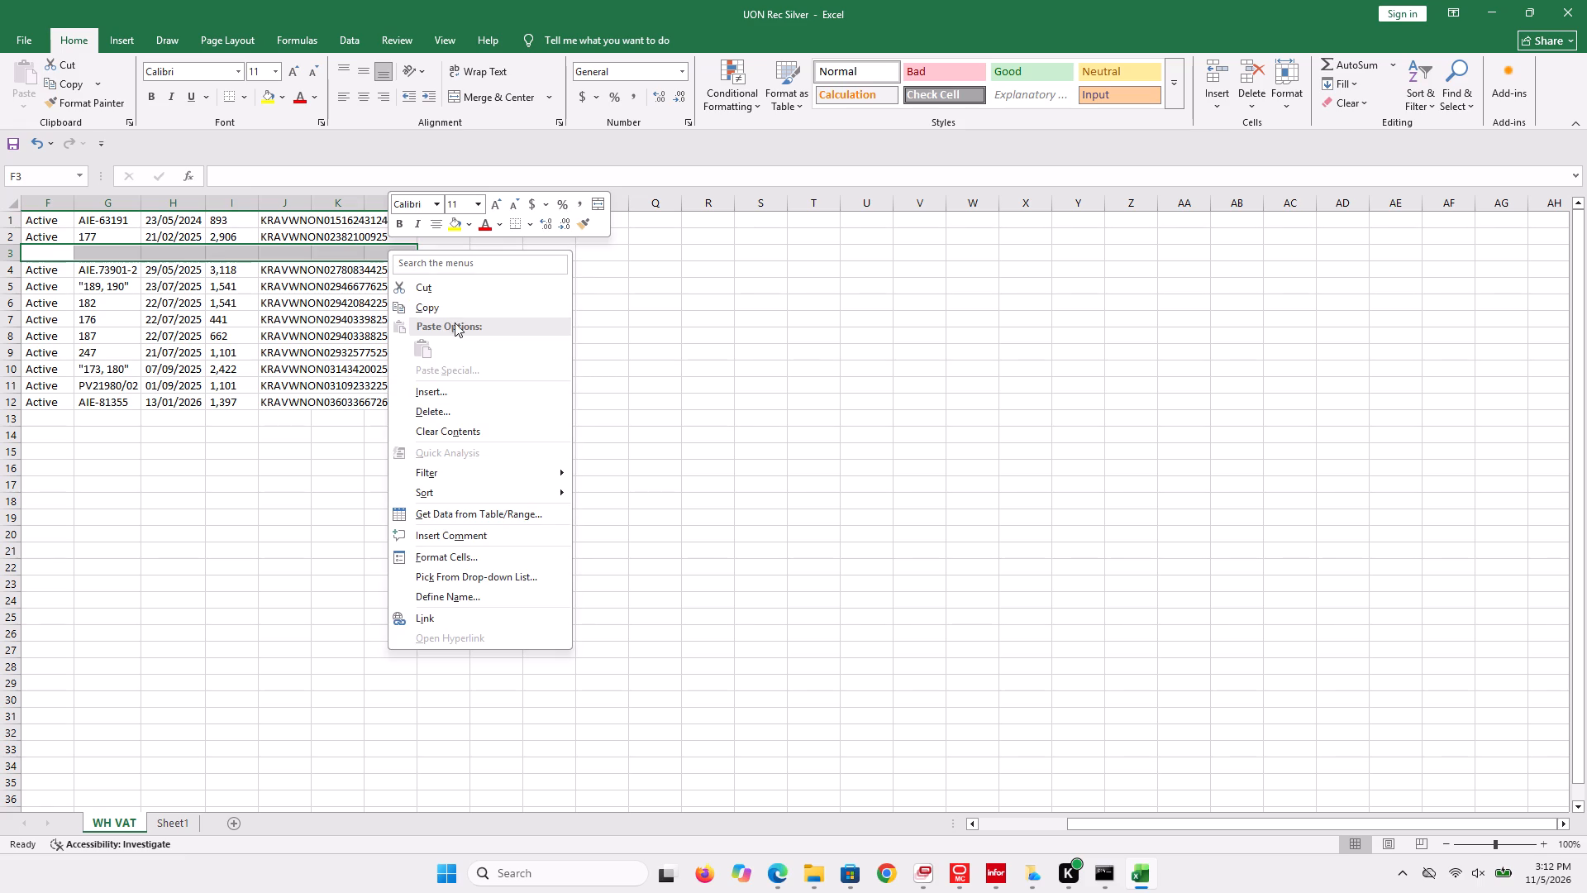
pyautogui.click(430, 403)
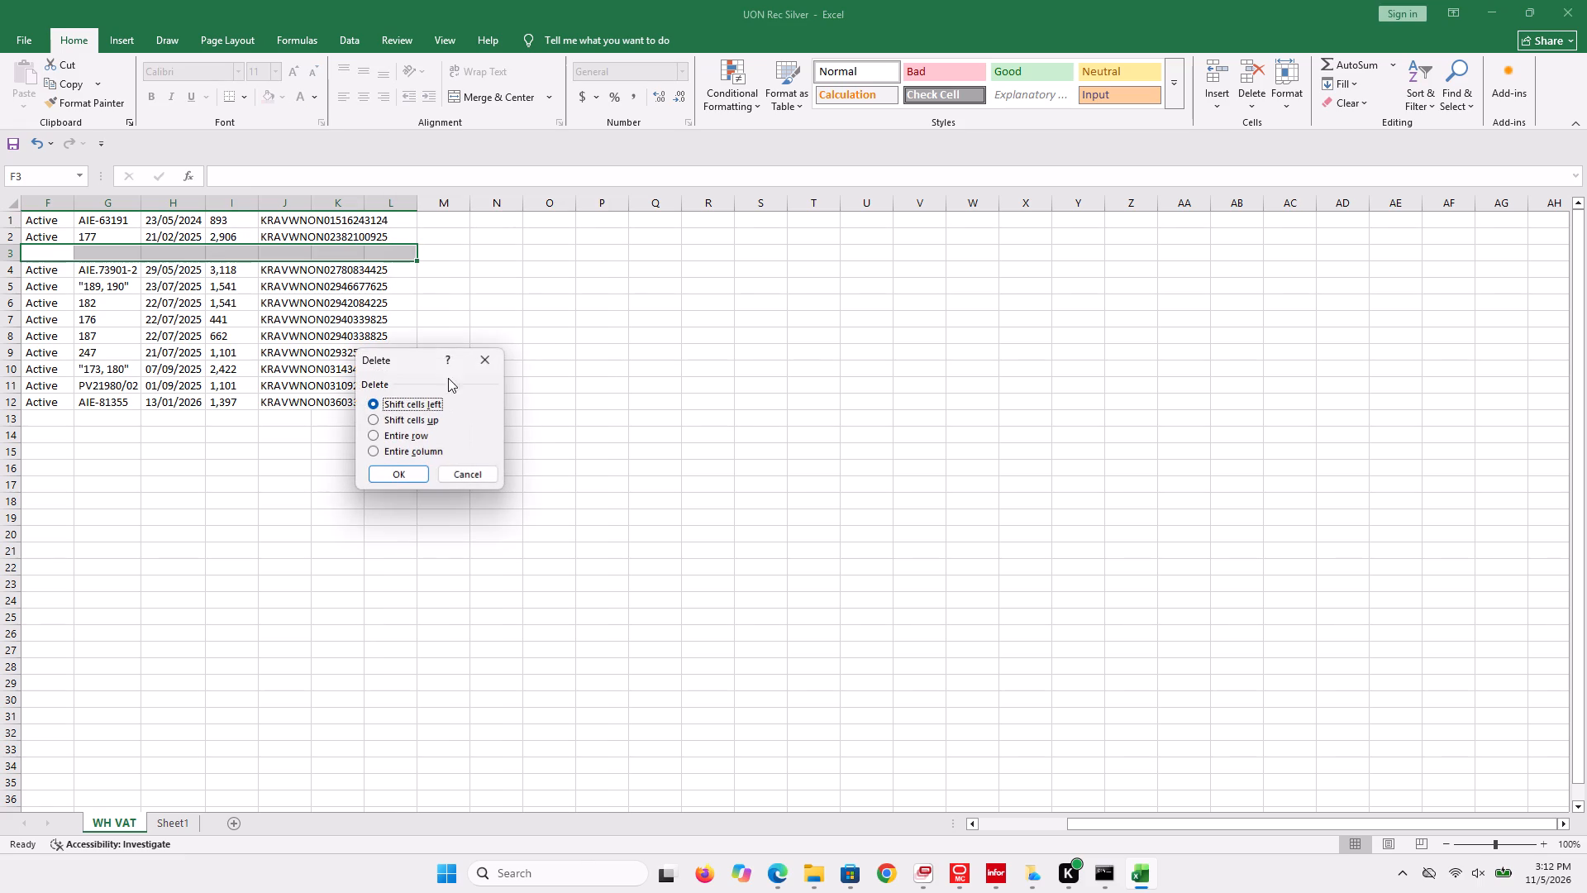
pyautogui.click(385, 437)
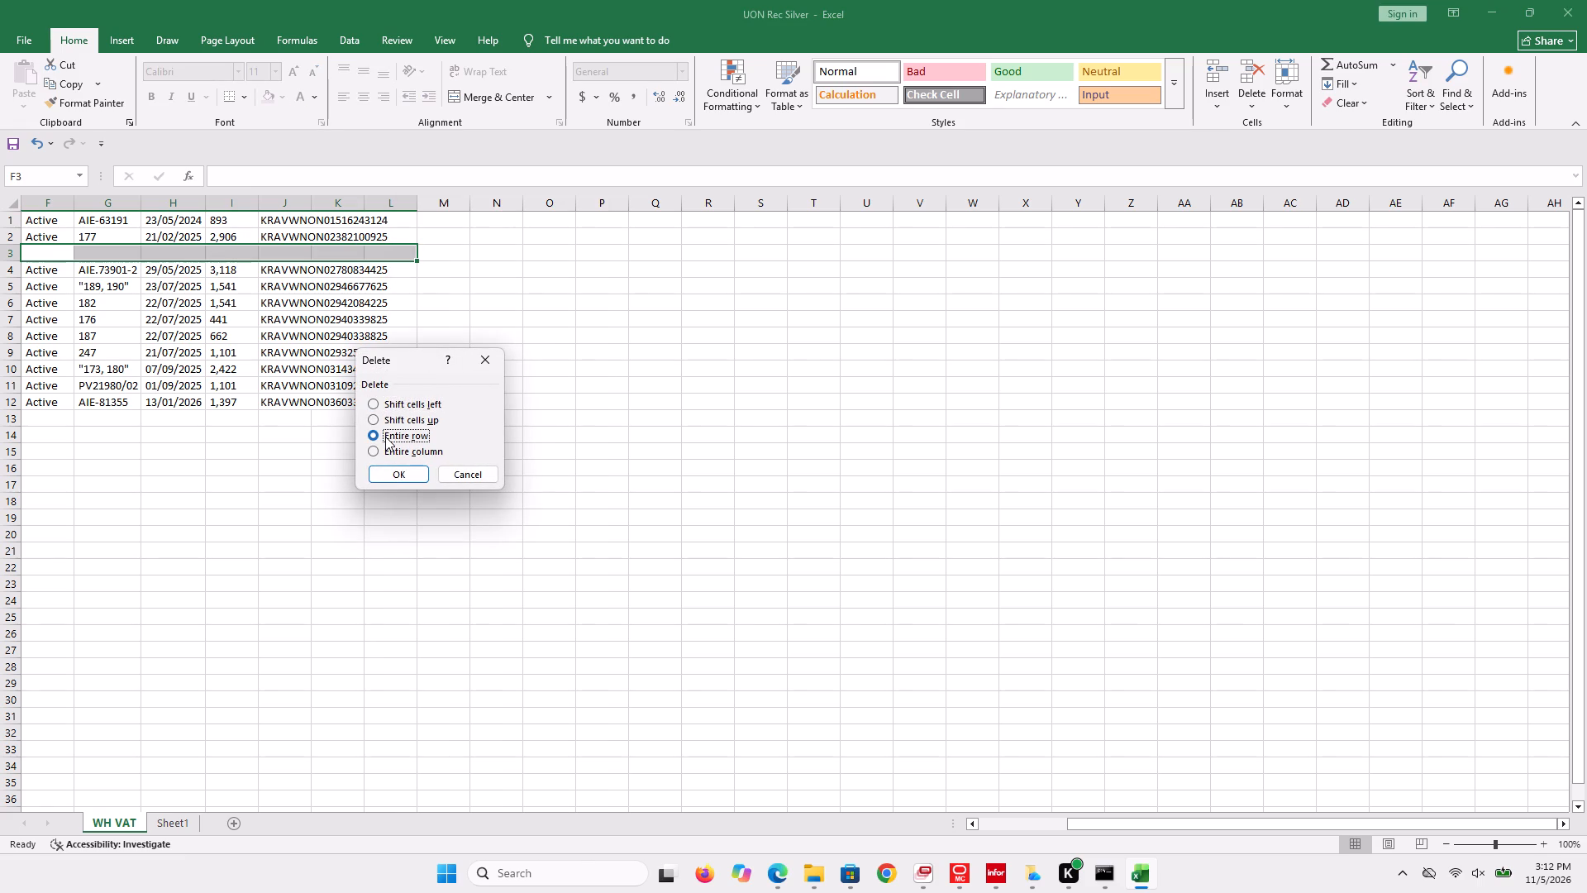
pyautogui.click(384, 480)
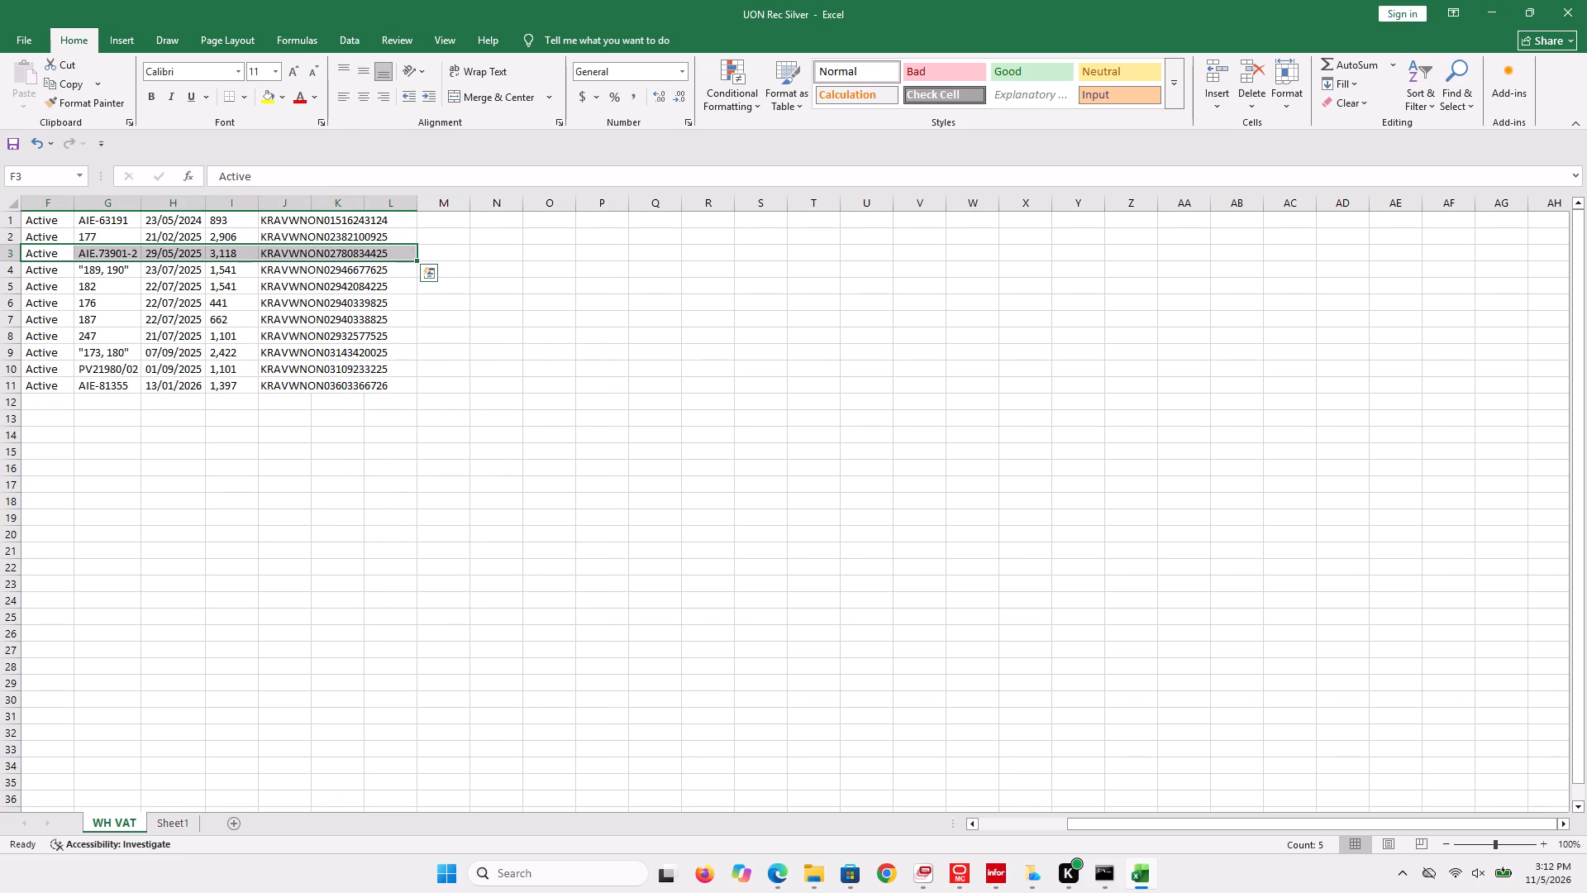
pyautogui.click(211, 537)
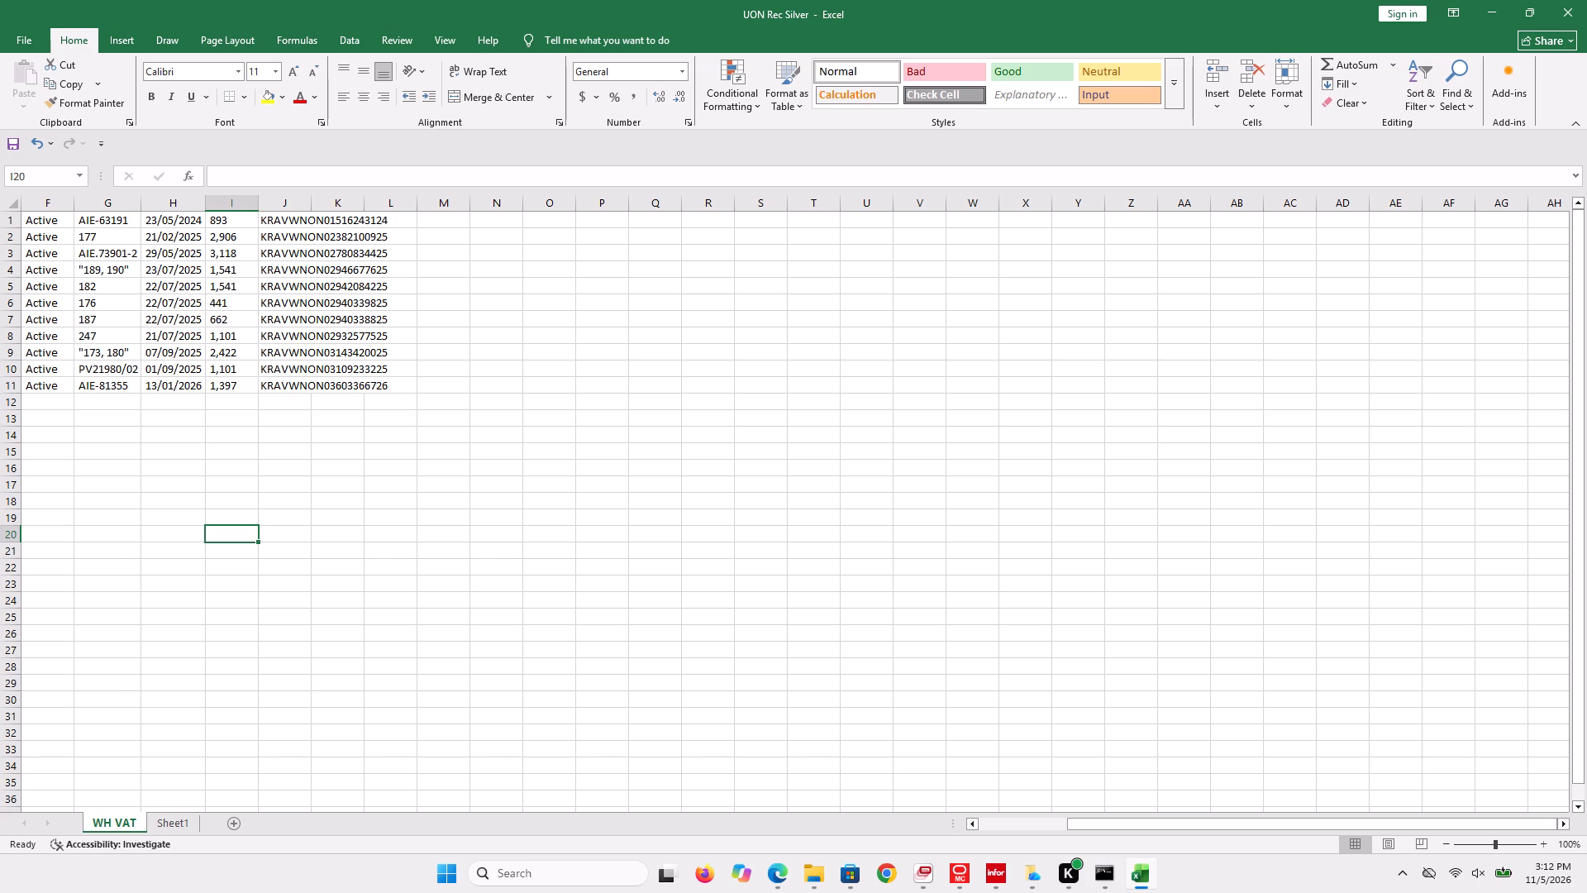
# Copy the amounts in I1:I11 of the WH VAT sheet and paste them into Sheet1 starting at cell D2.
pyautogui.moveTo(223, 216); pyautogui.dragTo(229, 370)
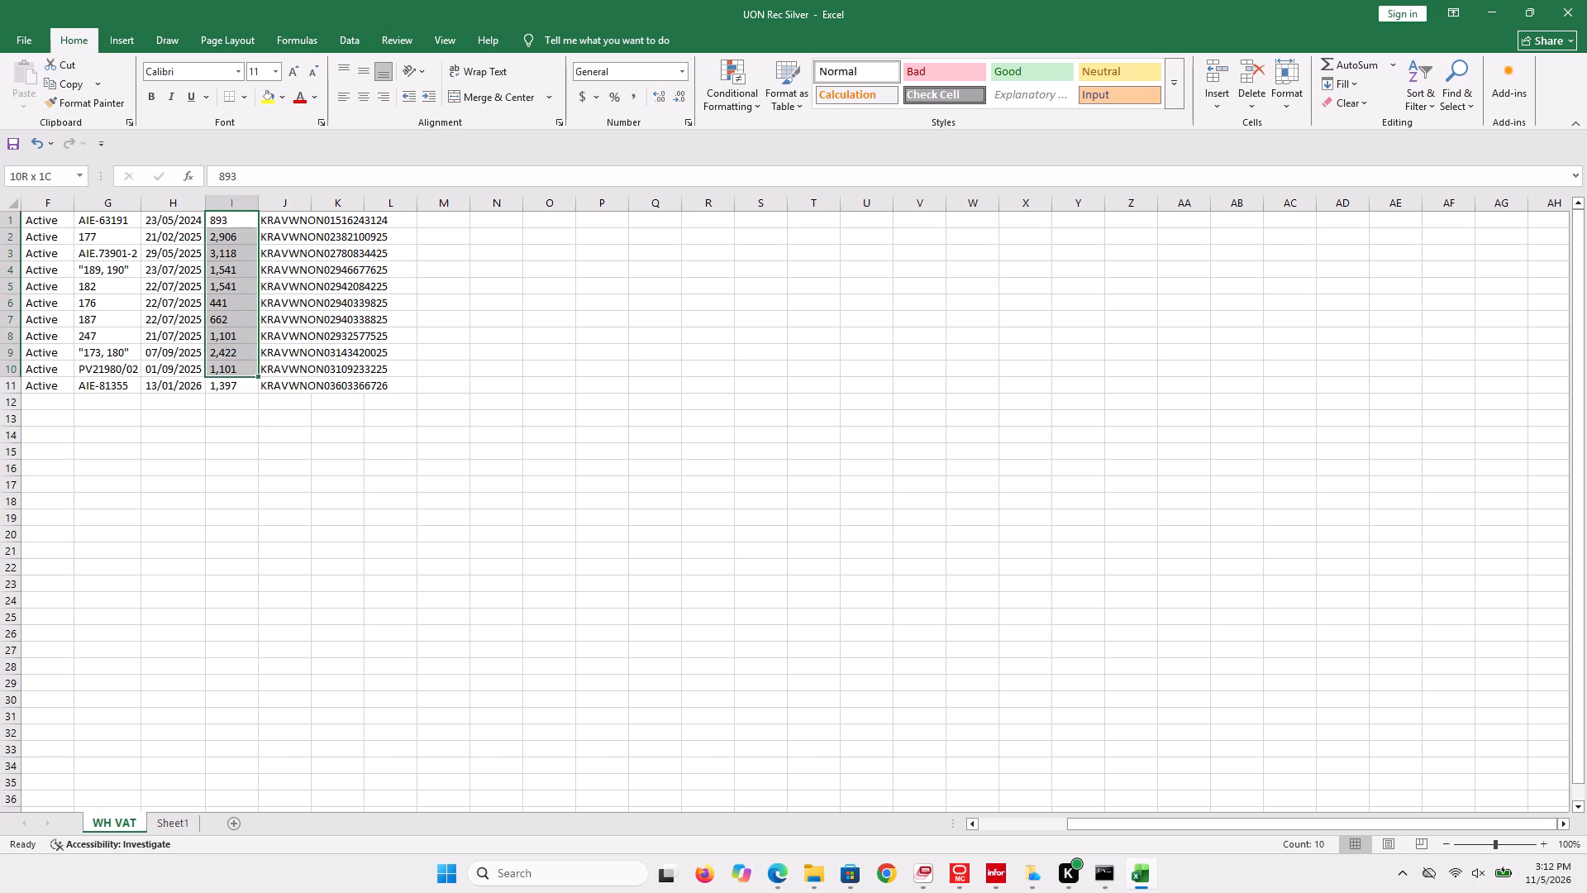
pyautogui.moveTo(229, 370); pyautogui.dragTo(231, 378)
pyautogui.rightClick(231, 378)
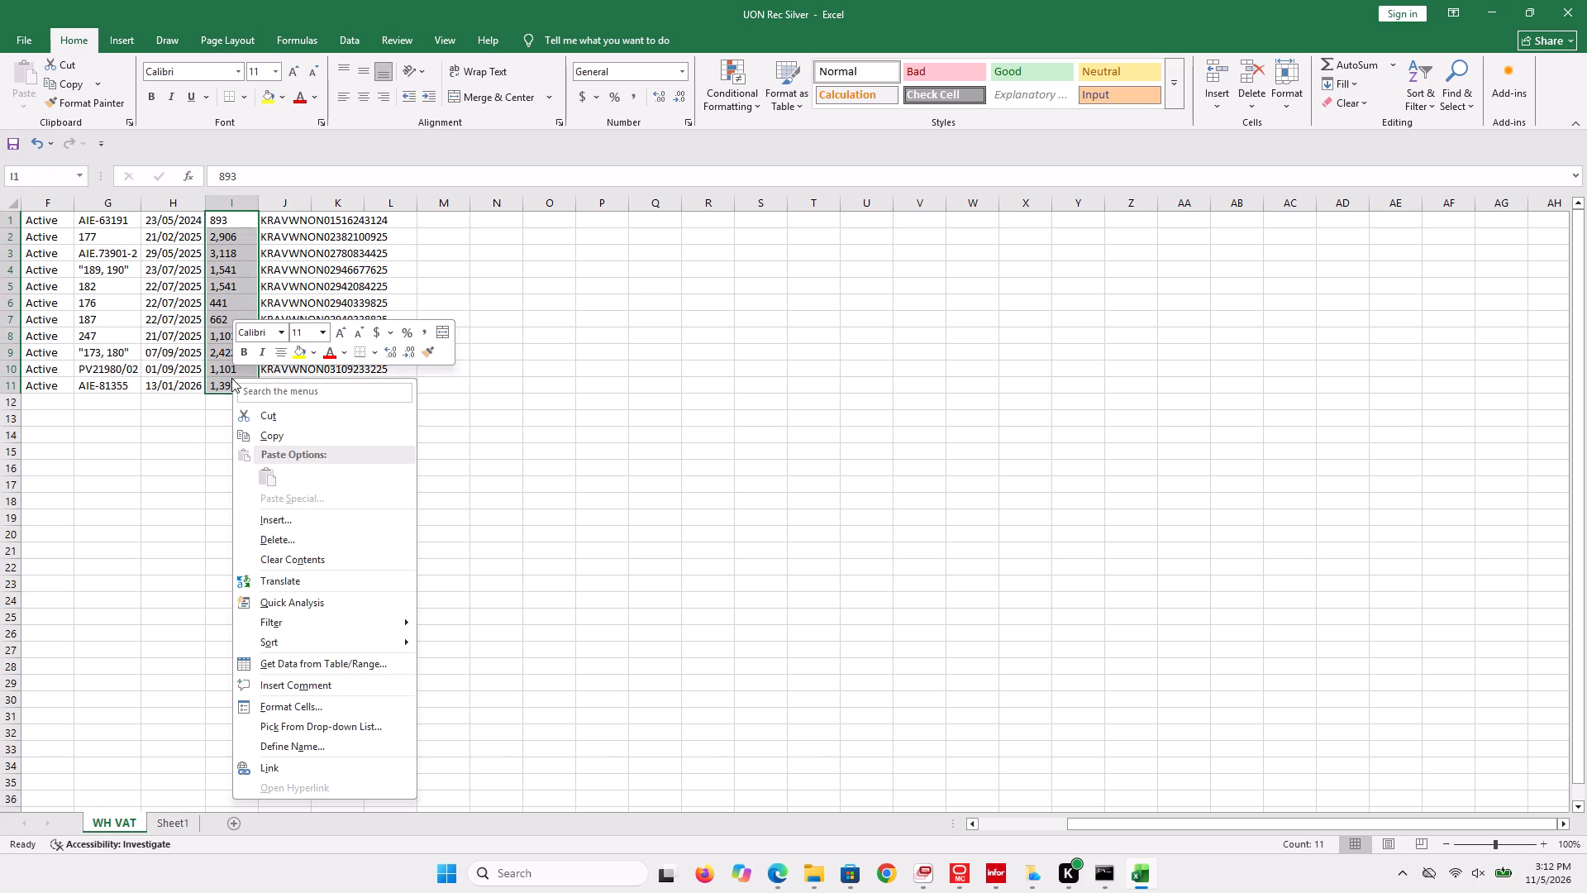
pyautogui.click(260, 435)
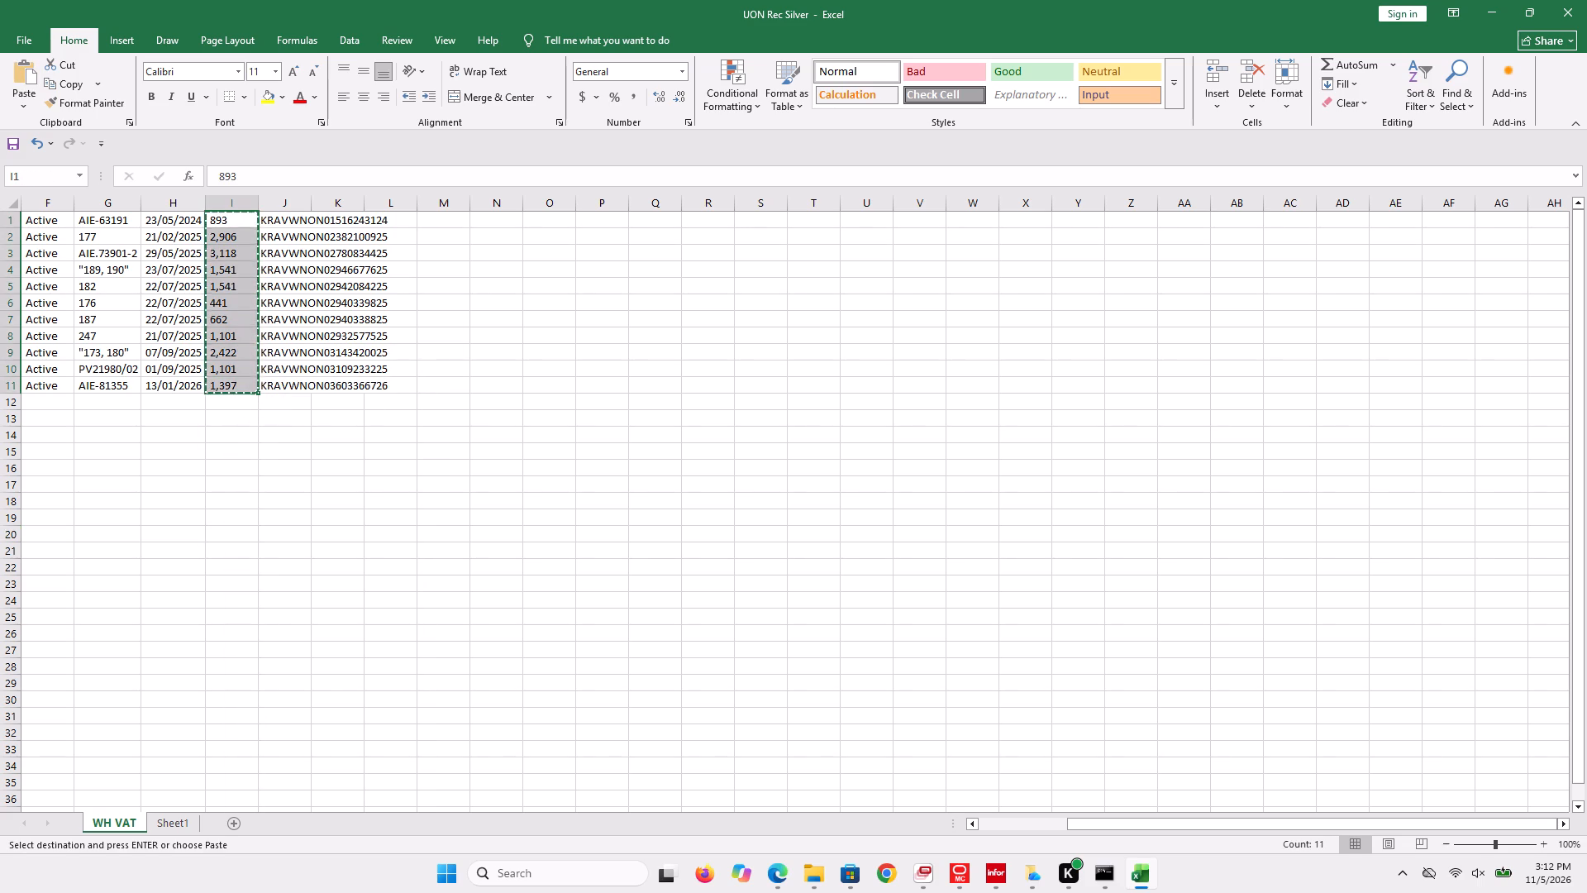
pyautogui.click(169, 819)
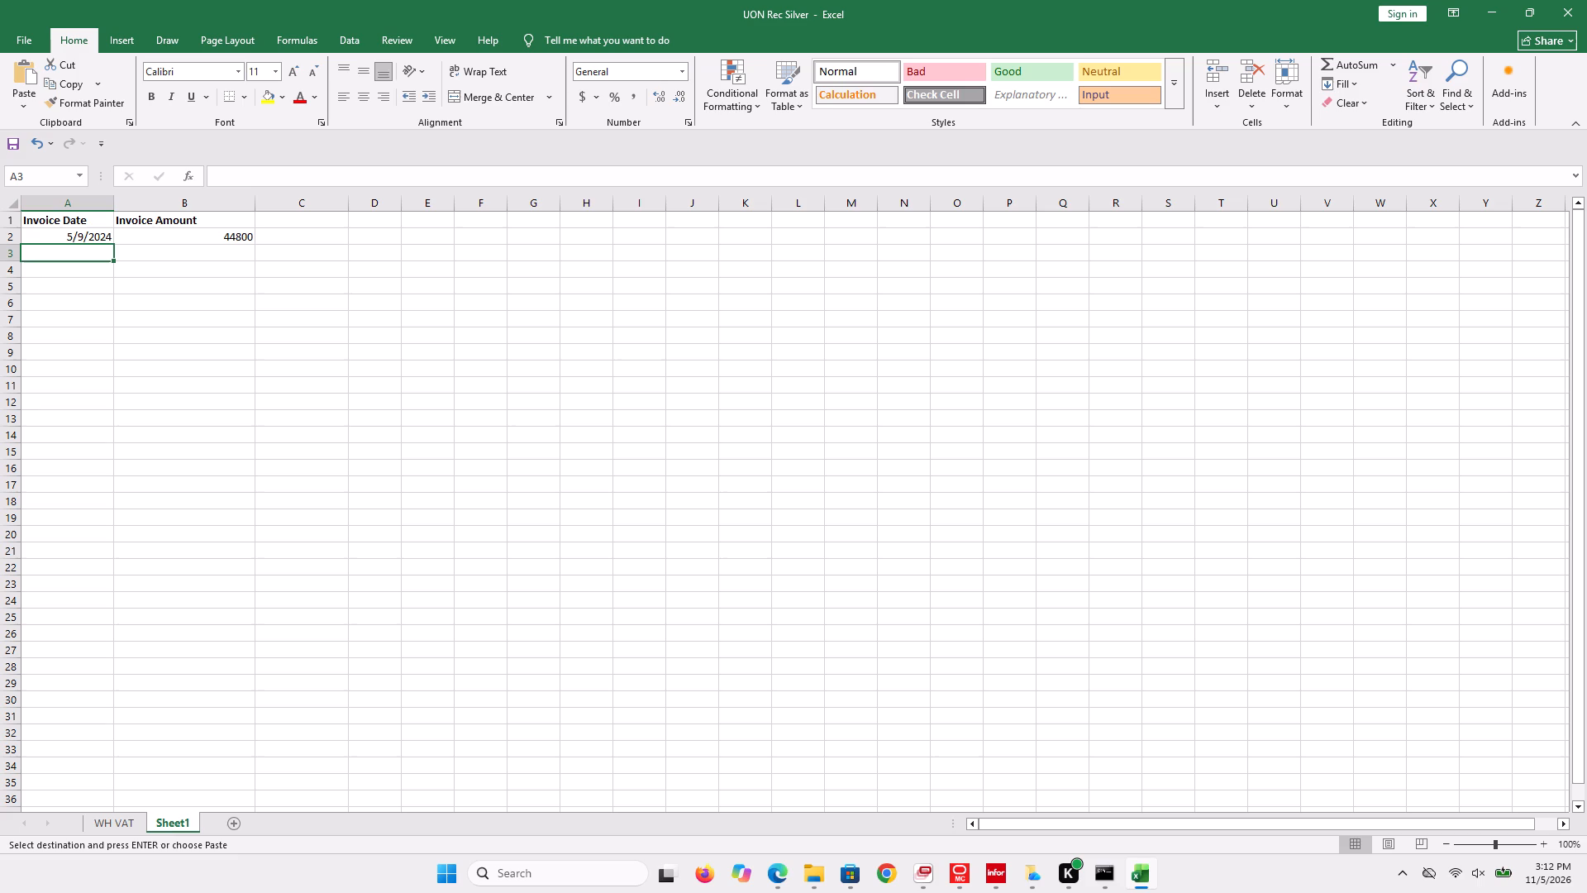
pyautogui.click(295, 239)
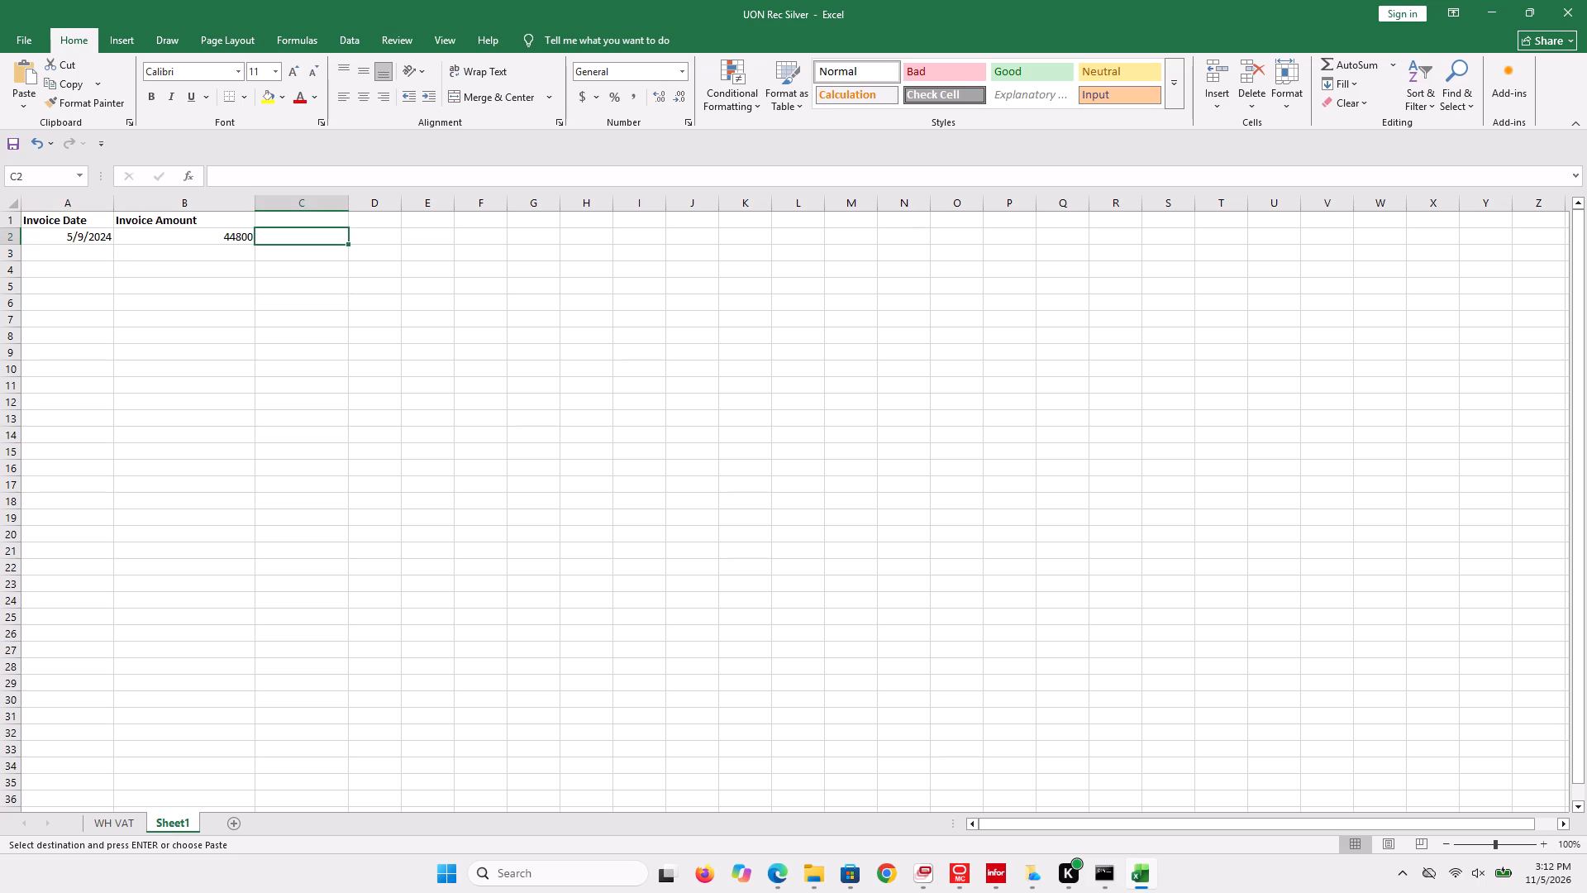
pyautogui.click(369, 241)
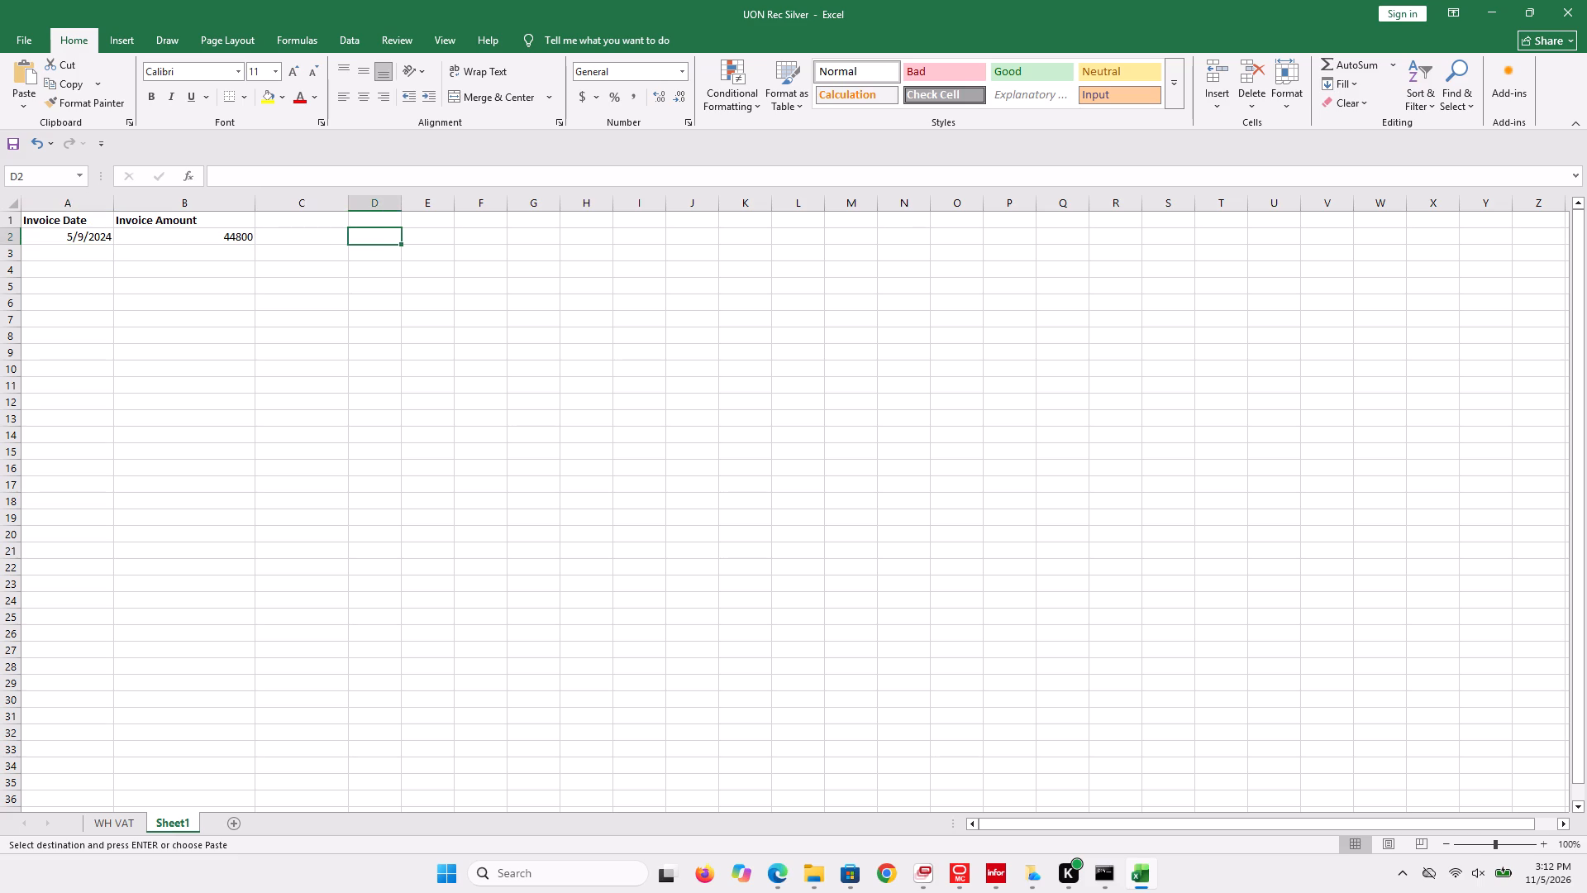
pyautogui.moveTo(378, 235); pyautogui.dragTo(384, 365)
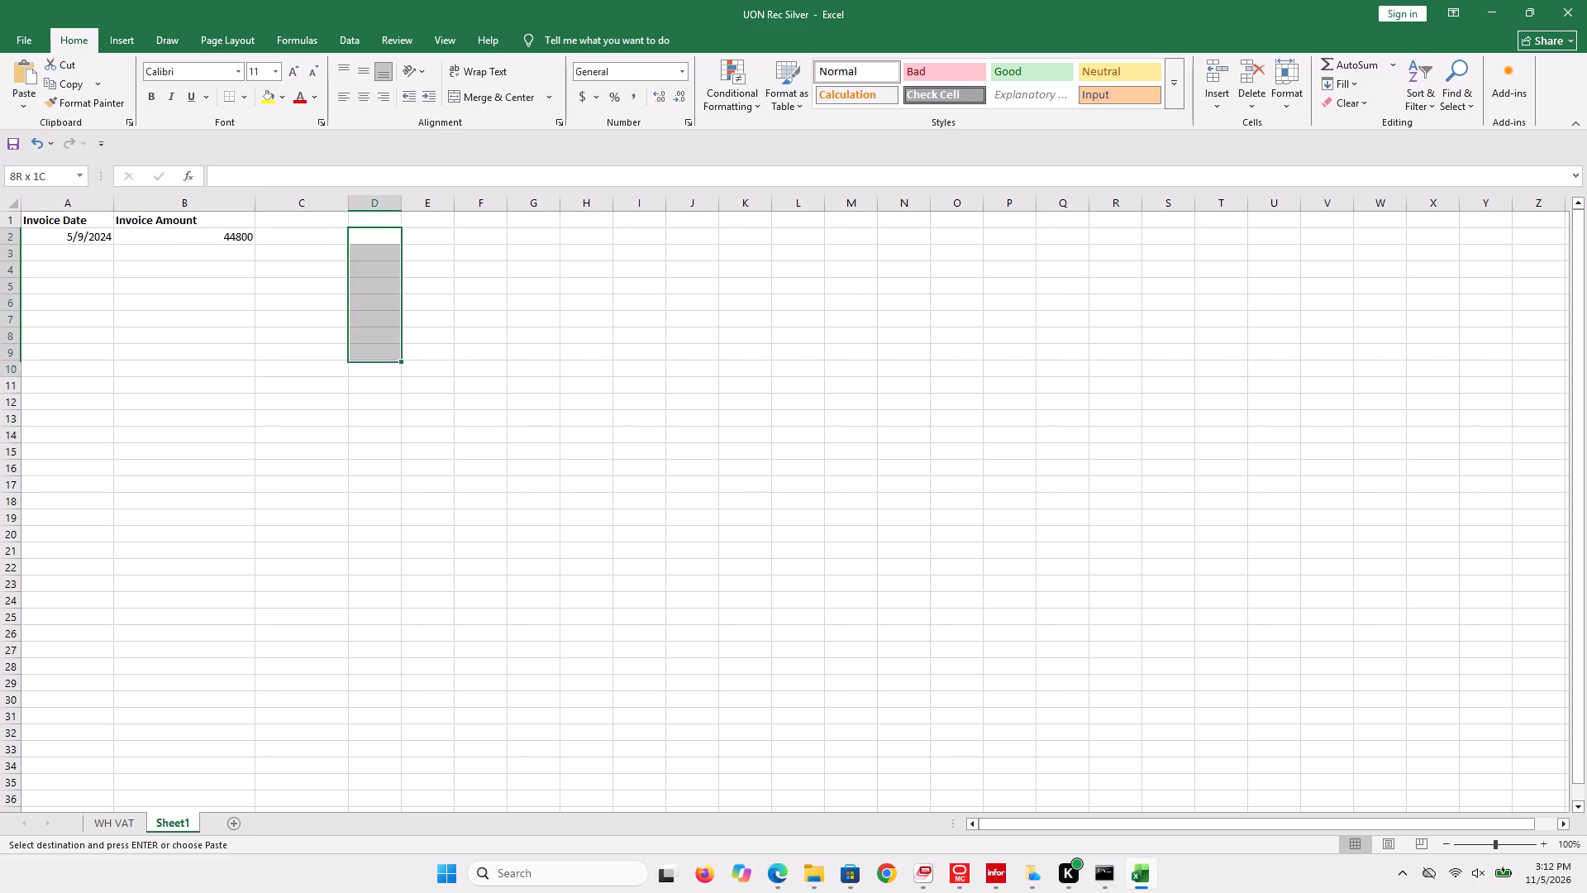
pyautogui.moveTo(384, 365); pyautogui.dragTo(377, 509)
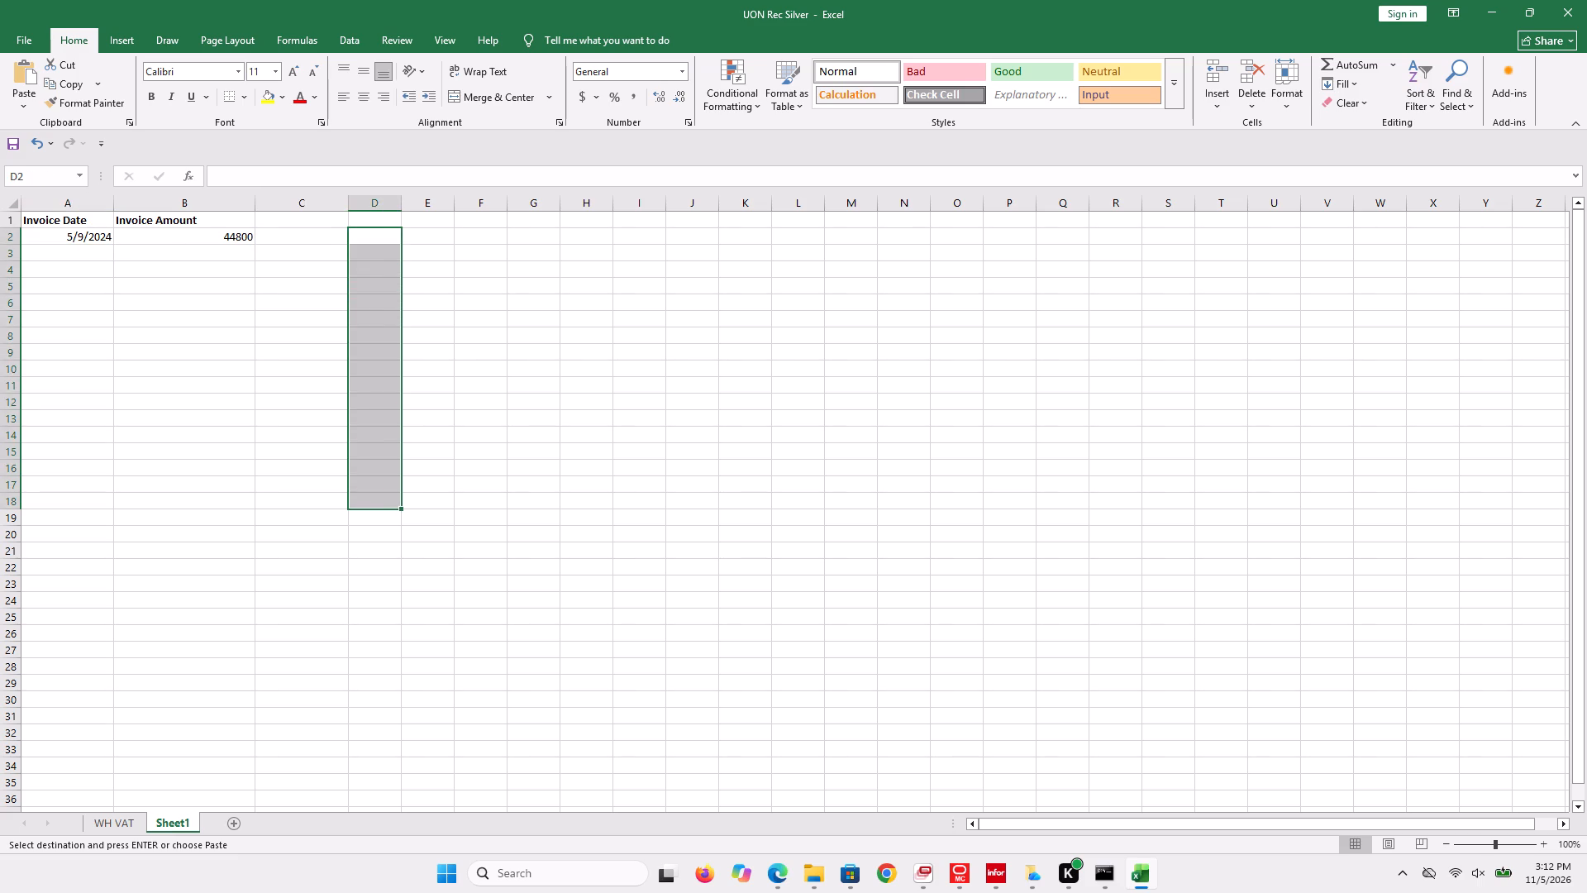
pyautogui.rightClick(381, 237)
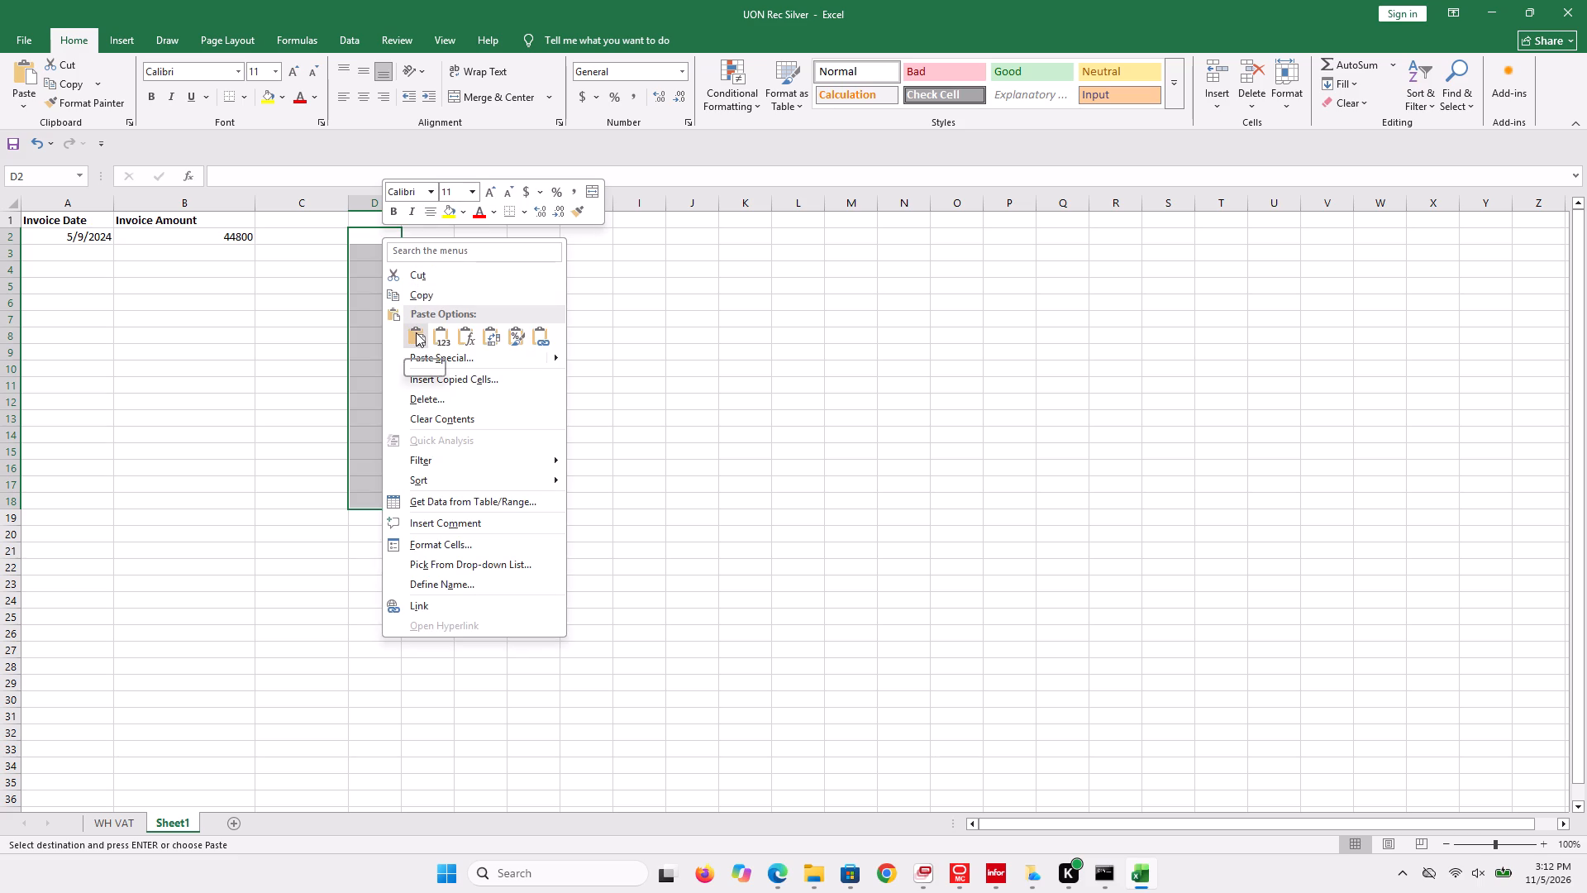
pyautogui.click(416, 332)
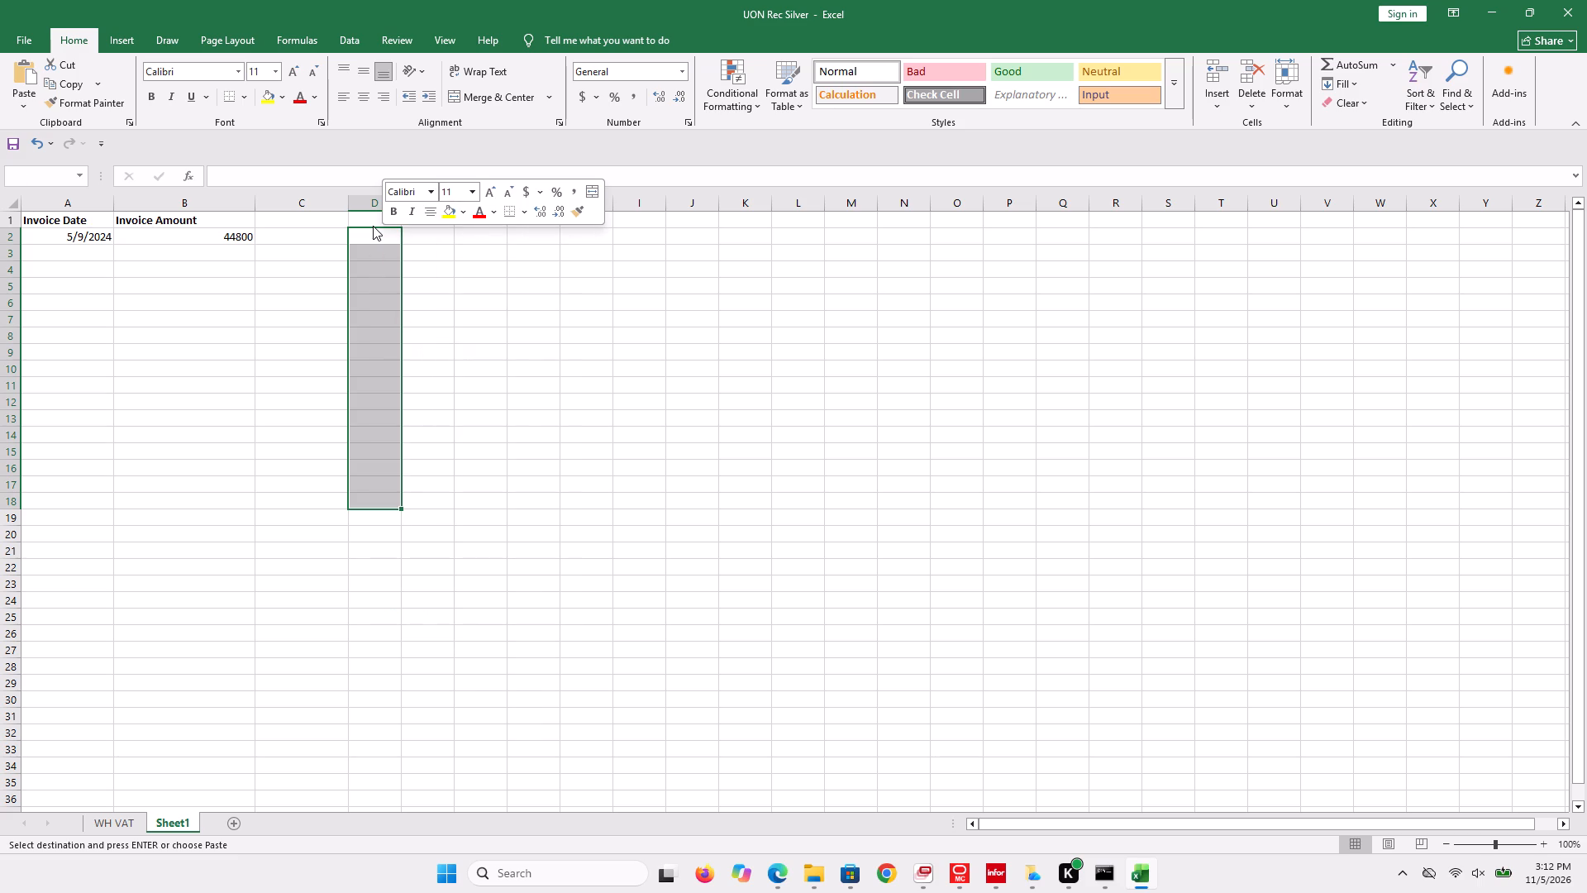
pyautogui.click(373, 226)
pyautogui.click(479, 273)
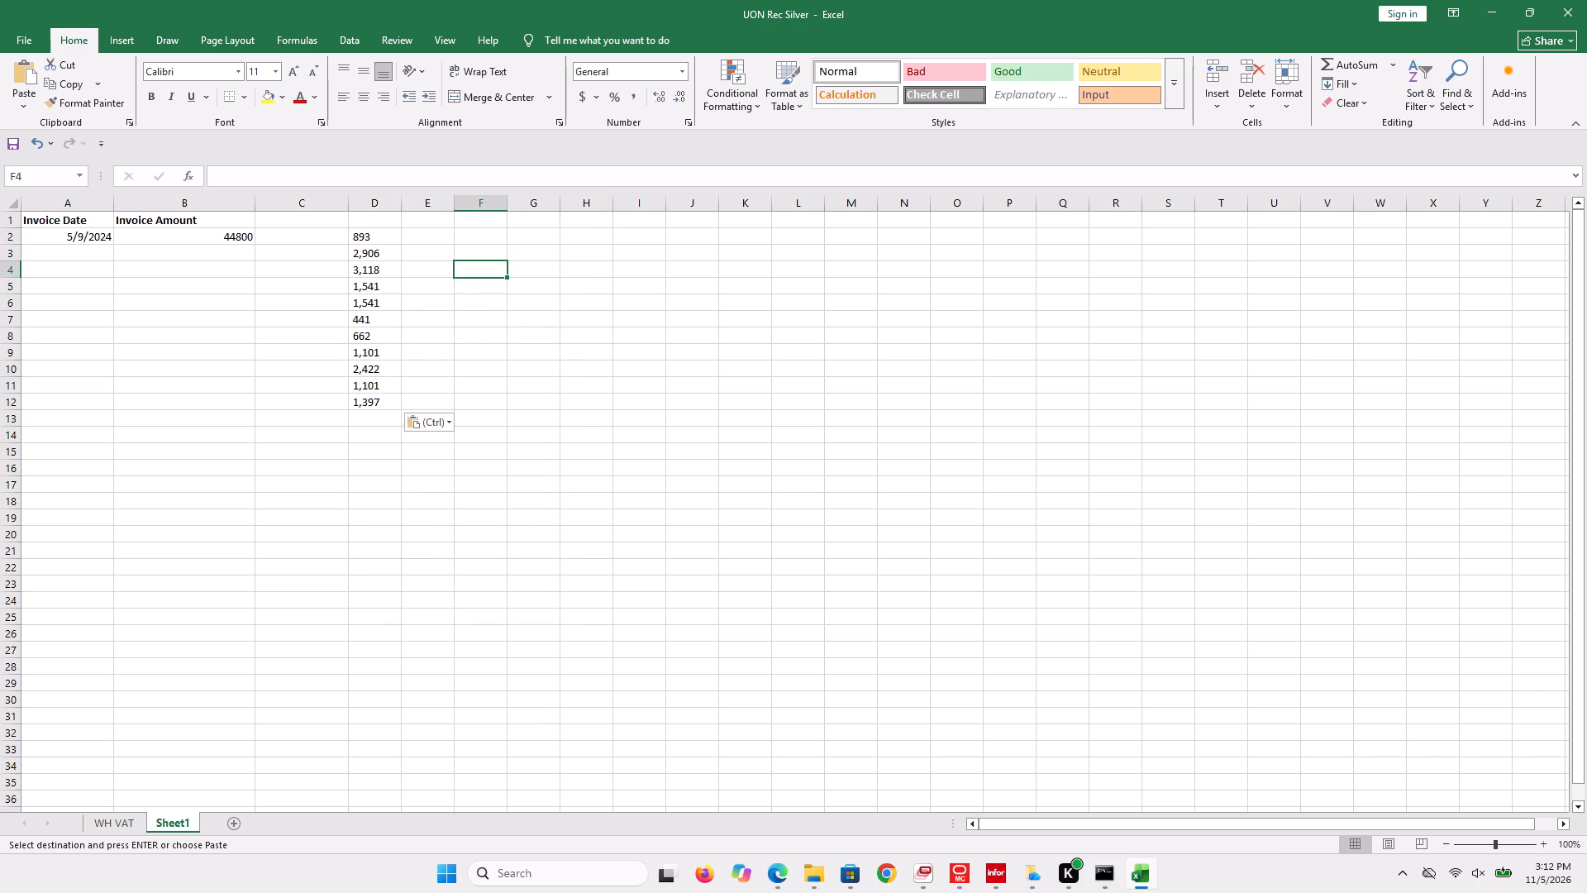
# Widen column D on Sheet1, beyond the fitted width of its pasted amounts.
pyautogui.click(359, 213)
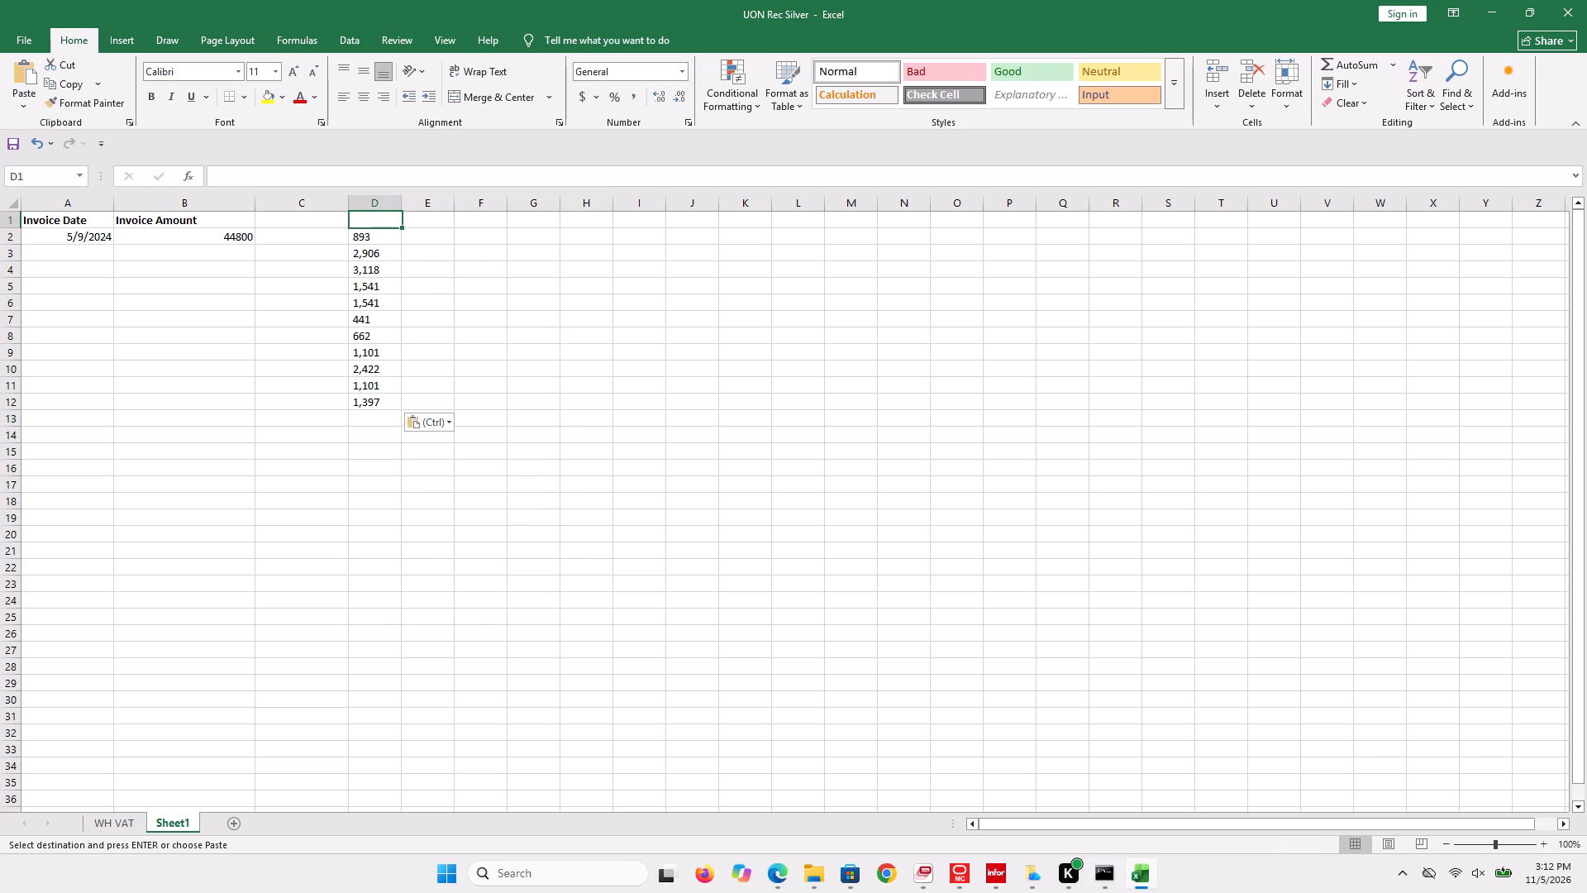
pyautogui.click(398, 203)
pyautogui.click(398, 203)
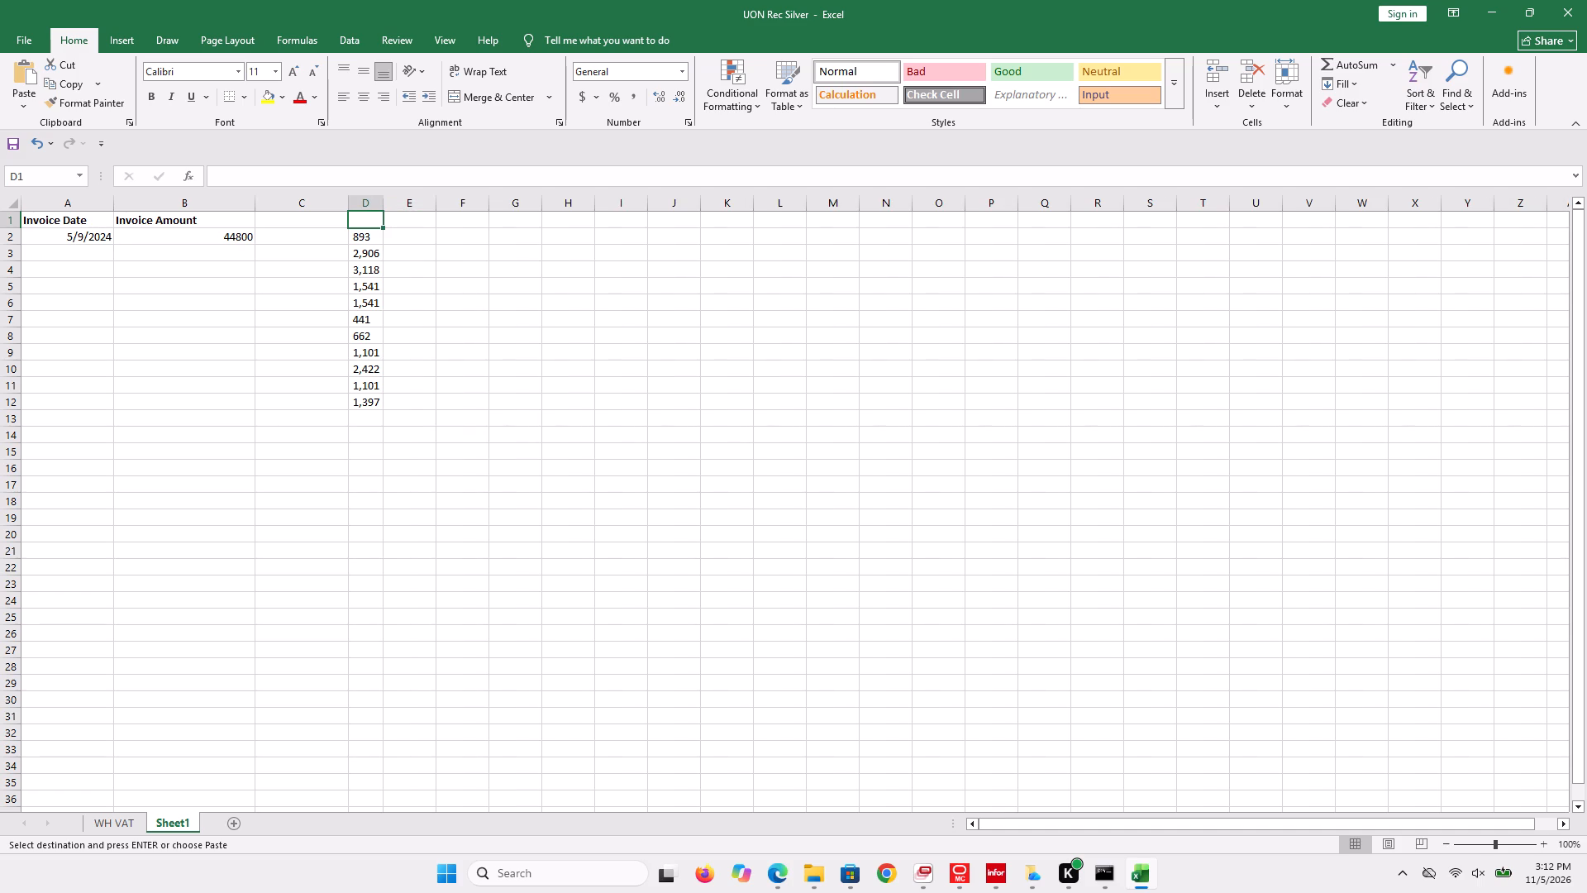
pyautogui.moveTo(383, 205); pyautogui.dragTo(422, 202)
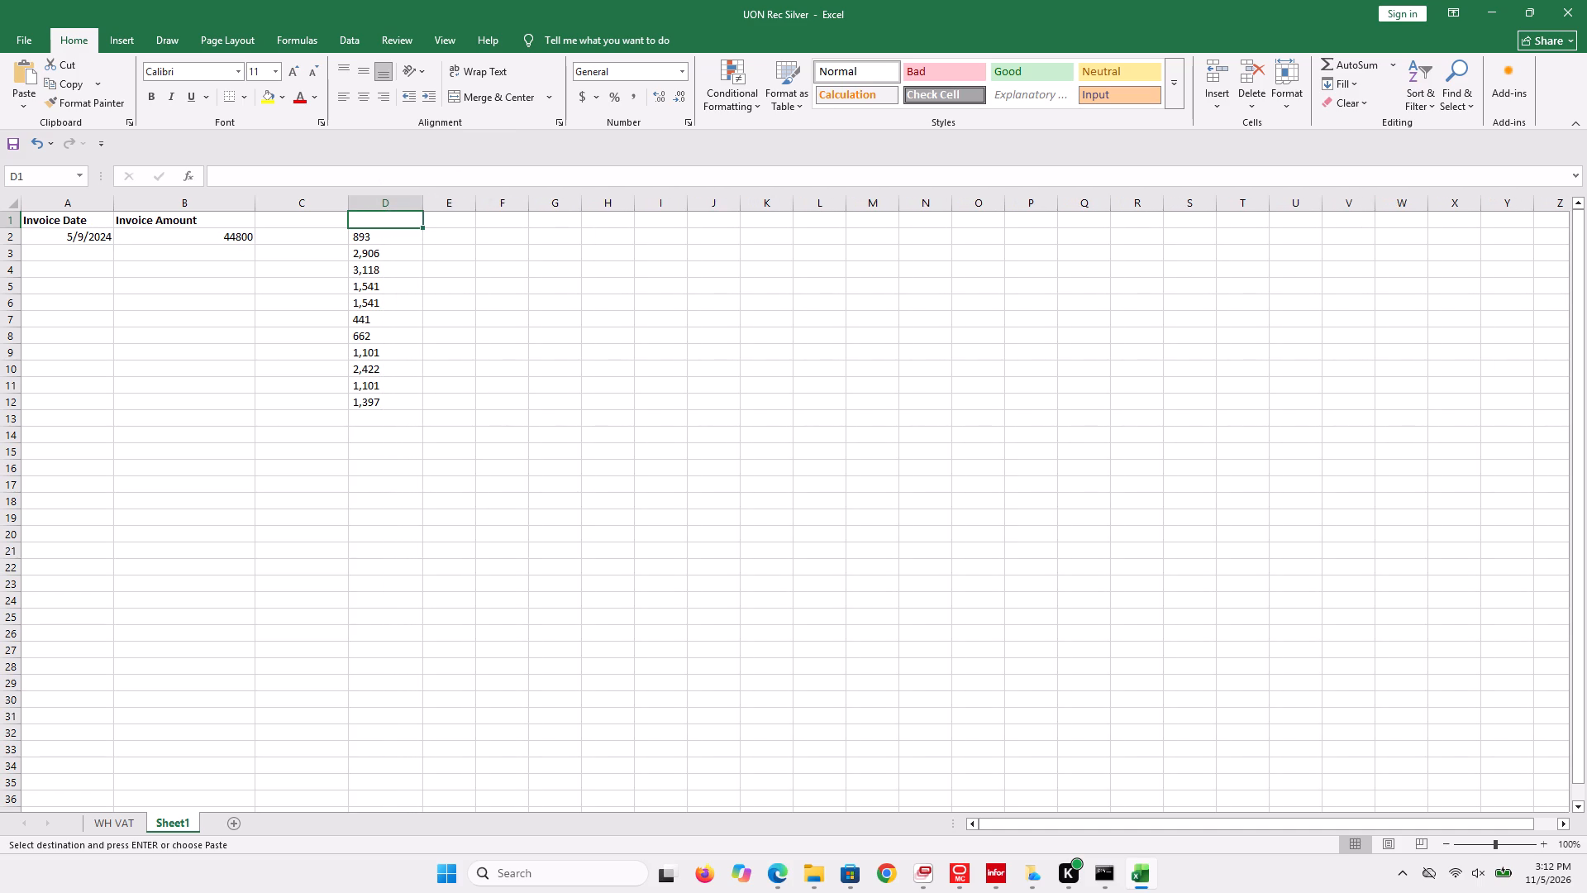
pyautogui.click(312, 209)
pyautogui.click(234, 244)
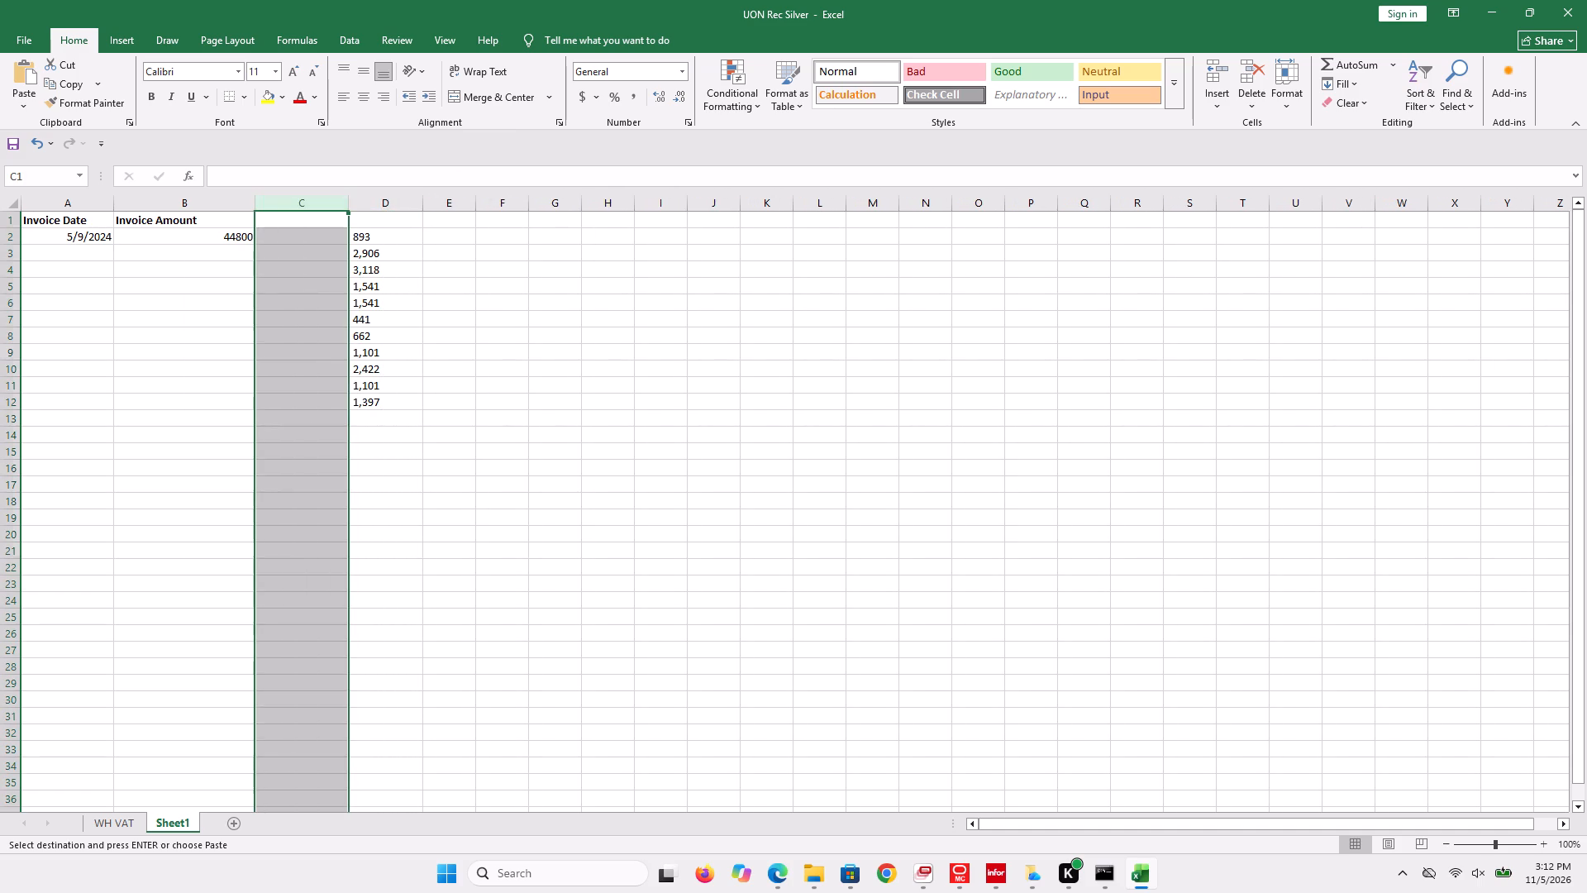
pyautogui.click(172, 279)
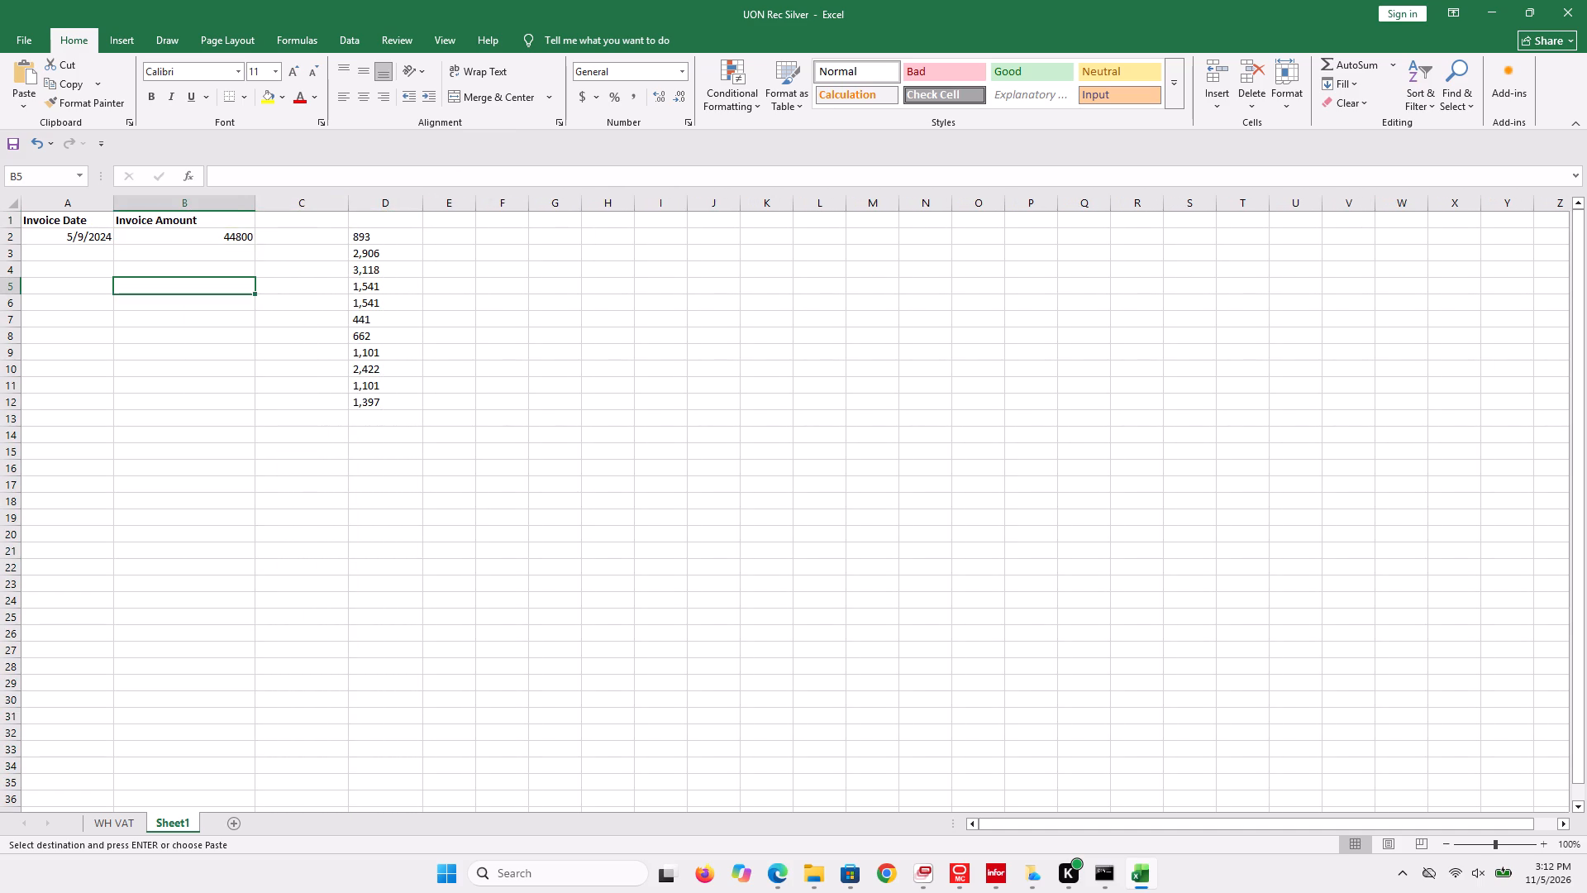
# Enter the column header "Bank Transfer" in cell C1 of Sheet1.
pyautogui.click(286, 221)
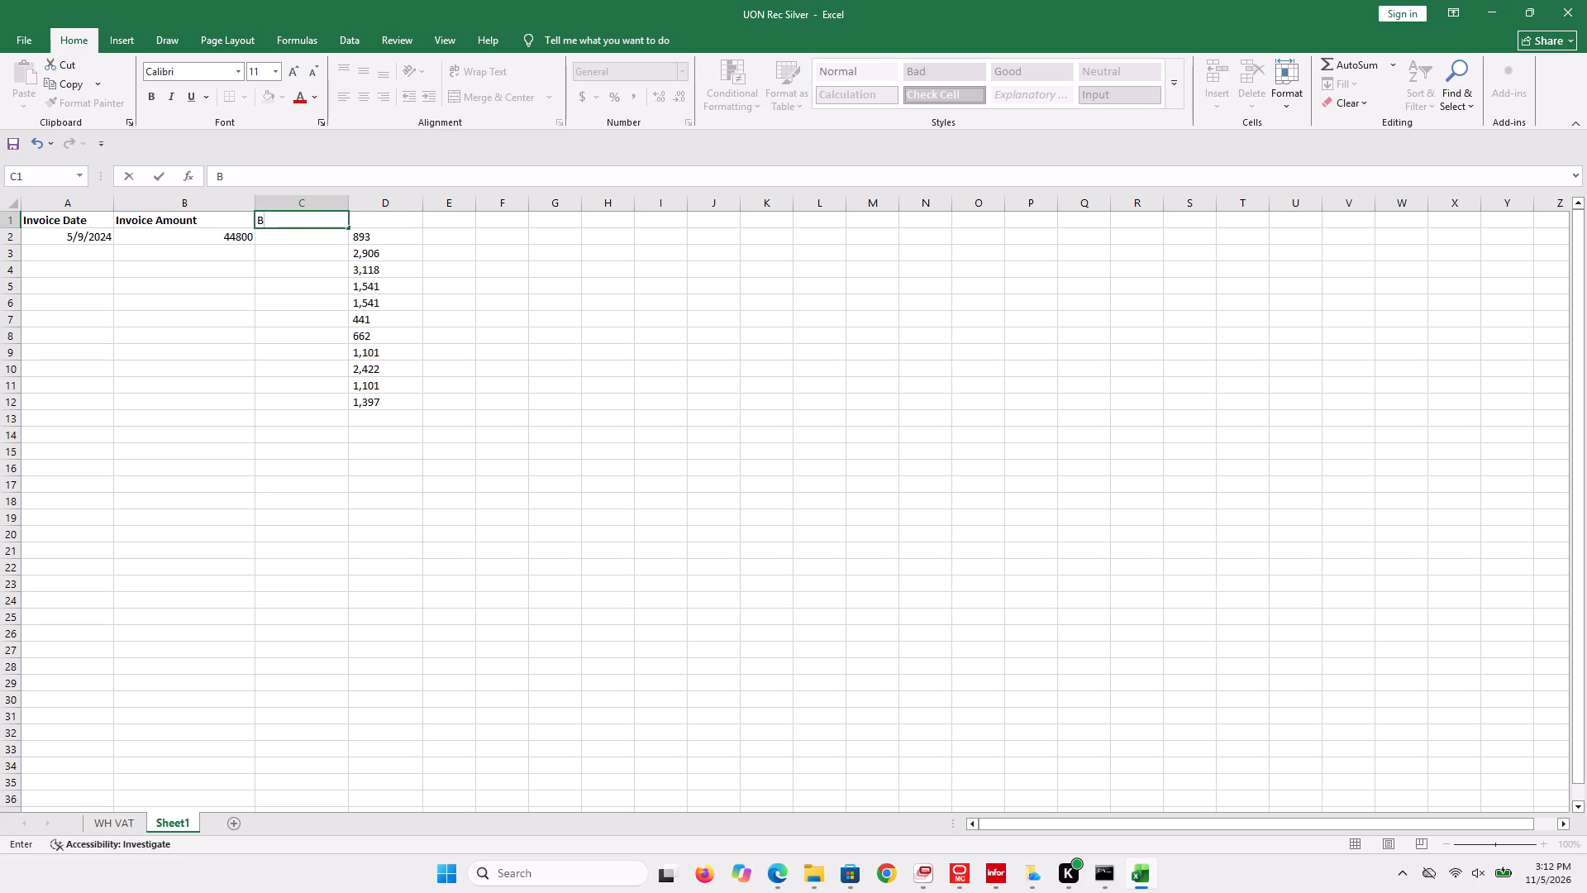
pyautogui.write('an')
pyautogui.write('k')
pyautogui.press('space')
pyautogui.write(']ra')
pyautogui.write('\\\\\\\\')
pyautogui.press('BackSpace')
pyautogui.press('BackSpace')
pyautogui.press('BackSpace')
pyautogui.press('BackSpace')
pyautogui.press('BackSpace')
pyautogui.press('BackSpace')
pyautogui.press('BackSpace')
pyautogui.press('BackSpace')
pyautogui.write('ransfet')
pyautogui.press('BackSpace')
pyautogui.press('r')
pyautogui.click(289, 271)
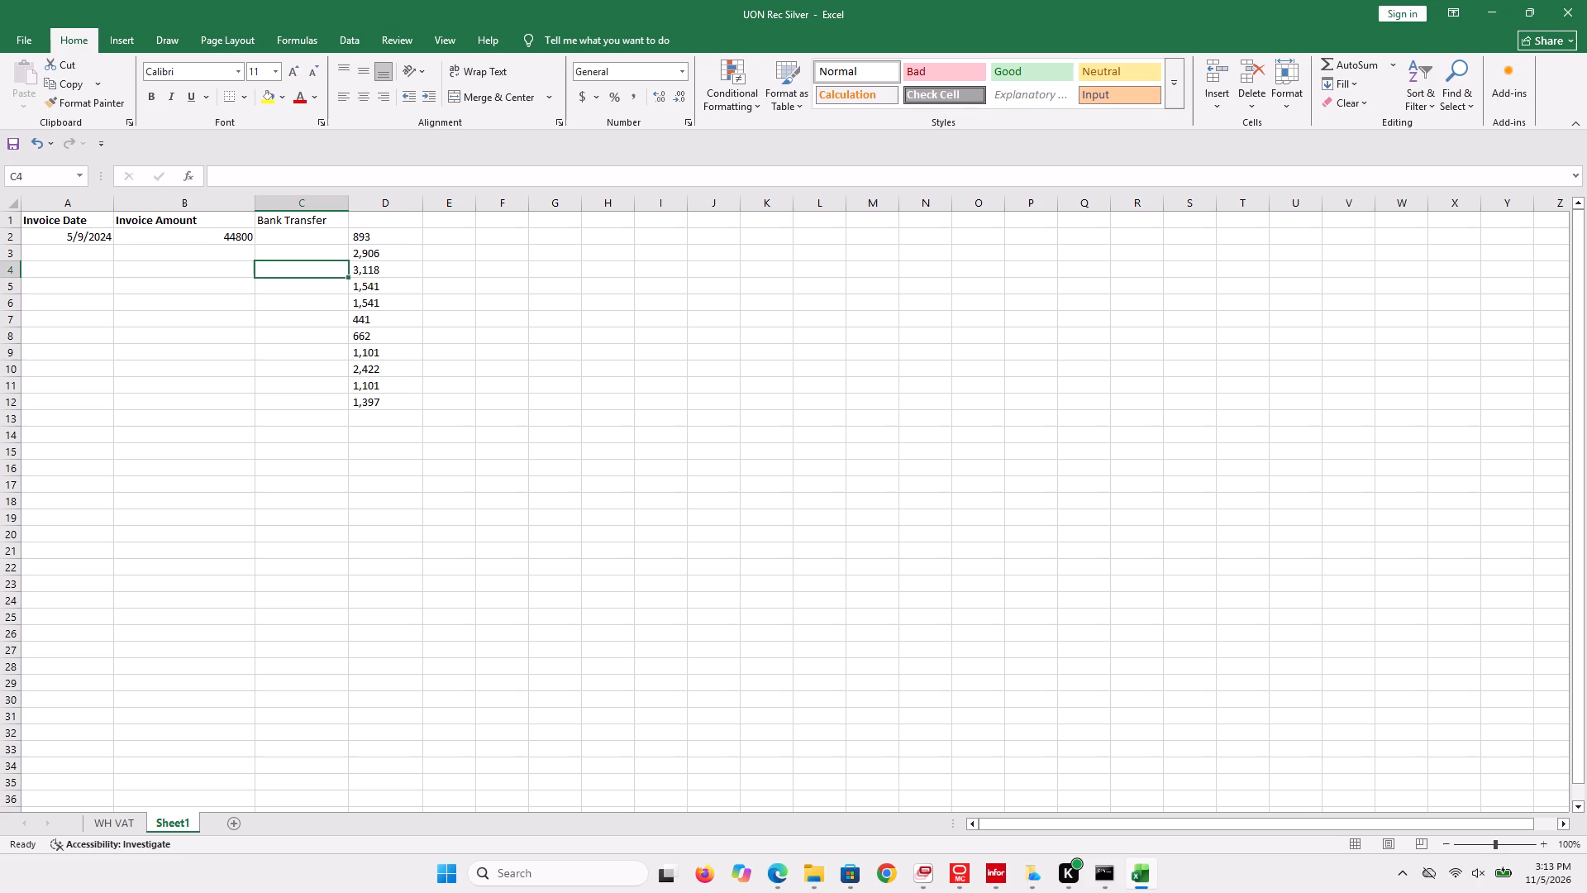
# Make the "Bank Transfer" header in C1 bold.
pyautogui.click(274, 218)
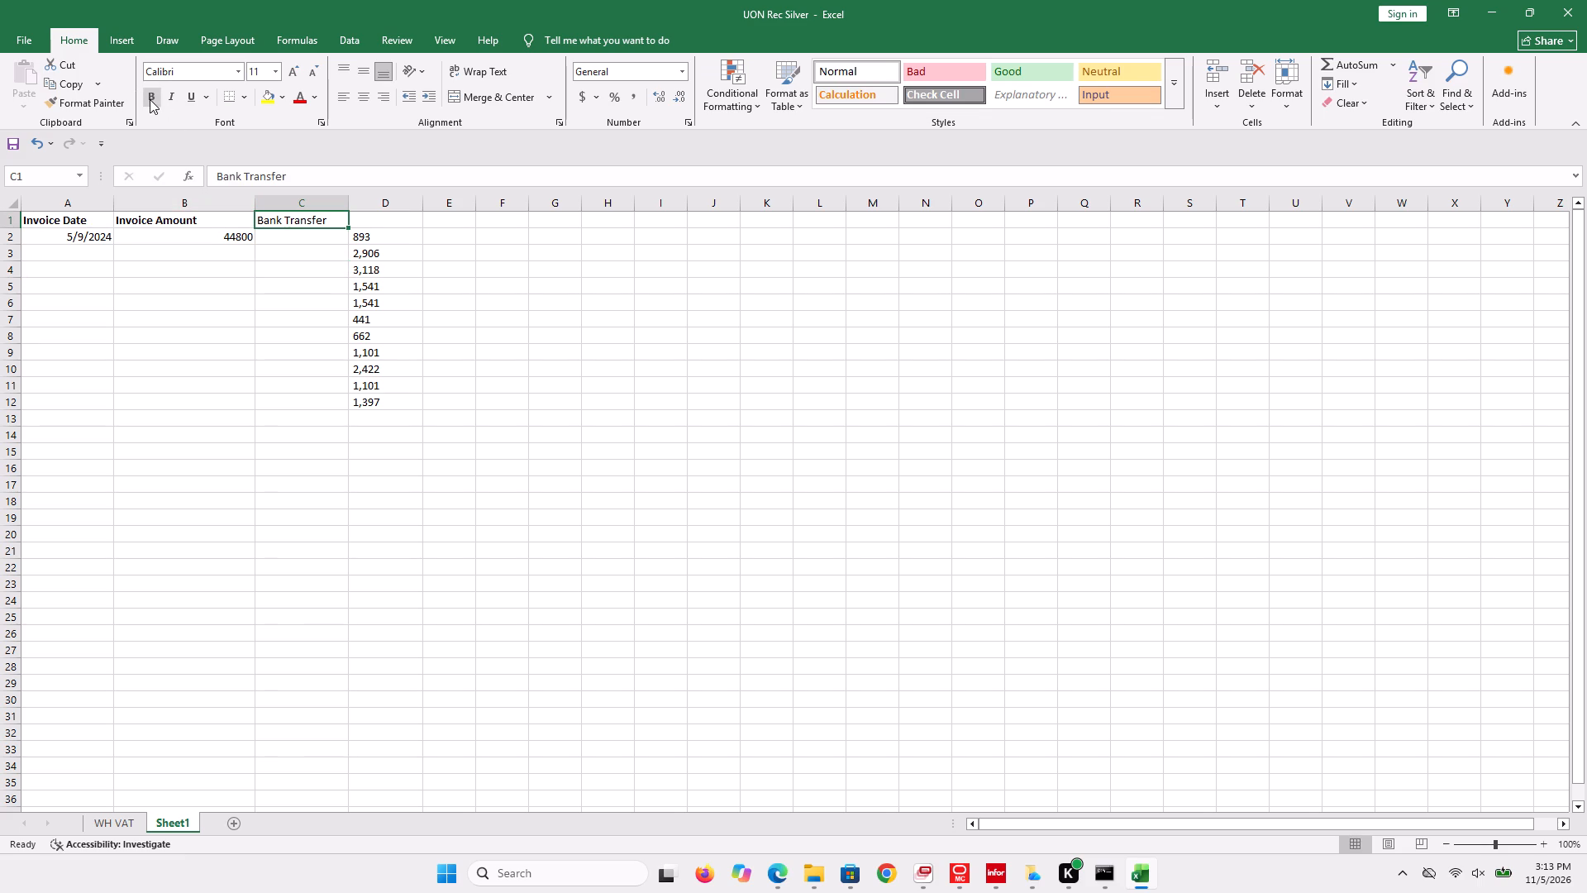
pyautogui.click(150, 99)
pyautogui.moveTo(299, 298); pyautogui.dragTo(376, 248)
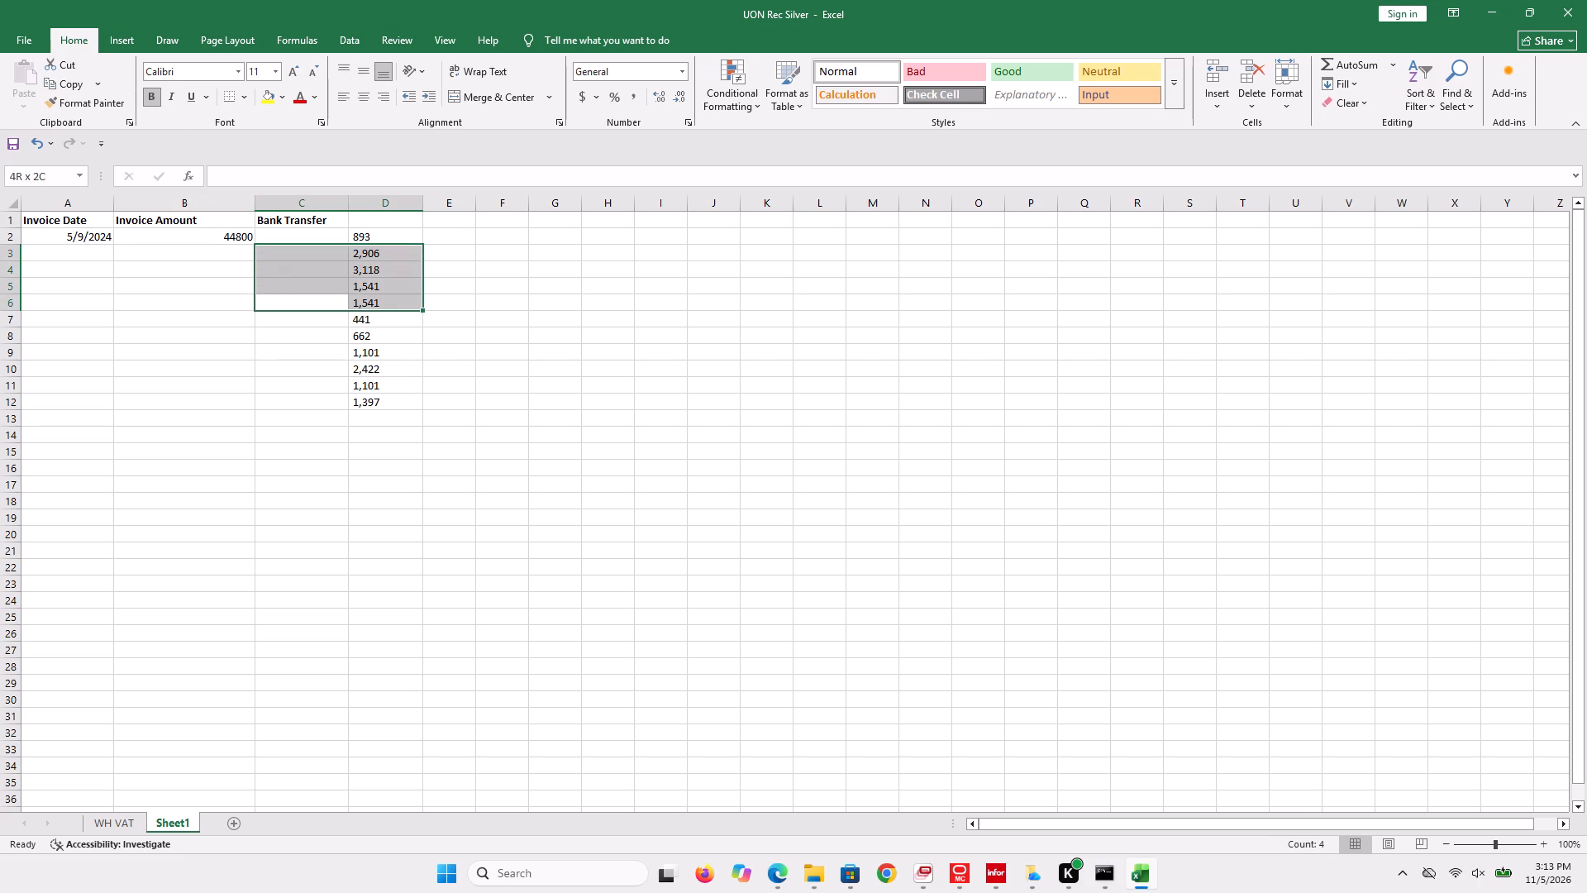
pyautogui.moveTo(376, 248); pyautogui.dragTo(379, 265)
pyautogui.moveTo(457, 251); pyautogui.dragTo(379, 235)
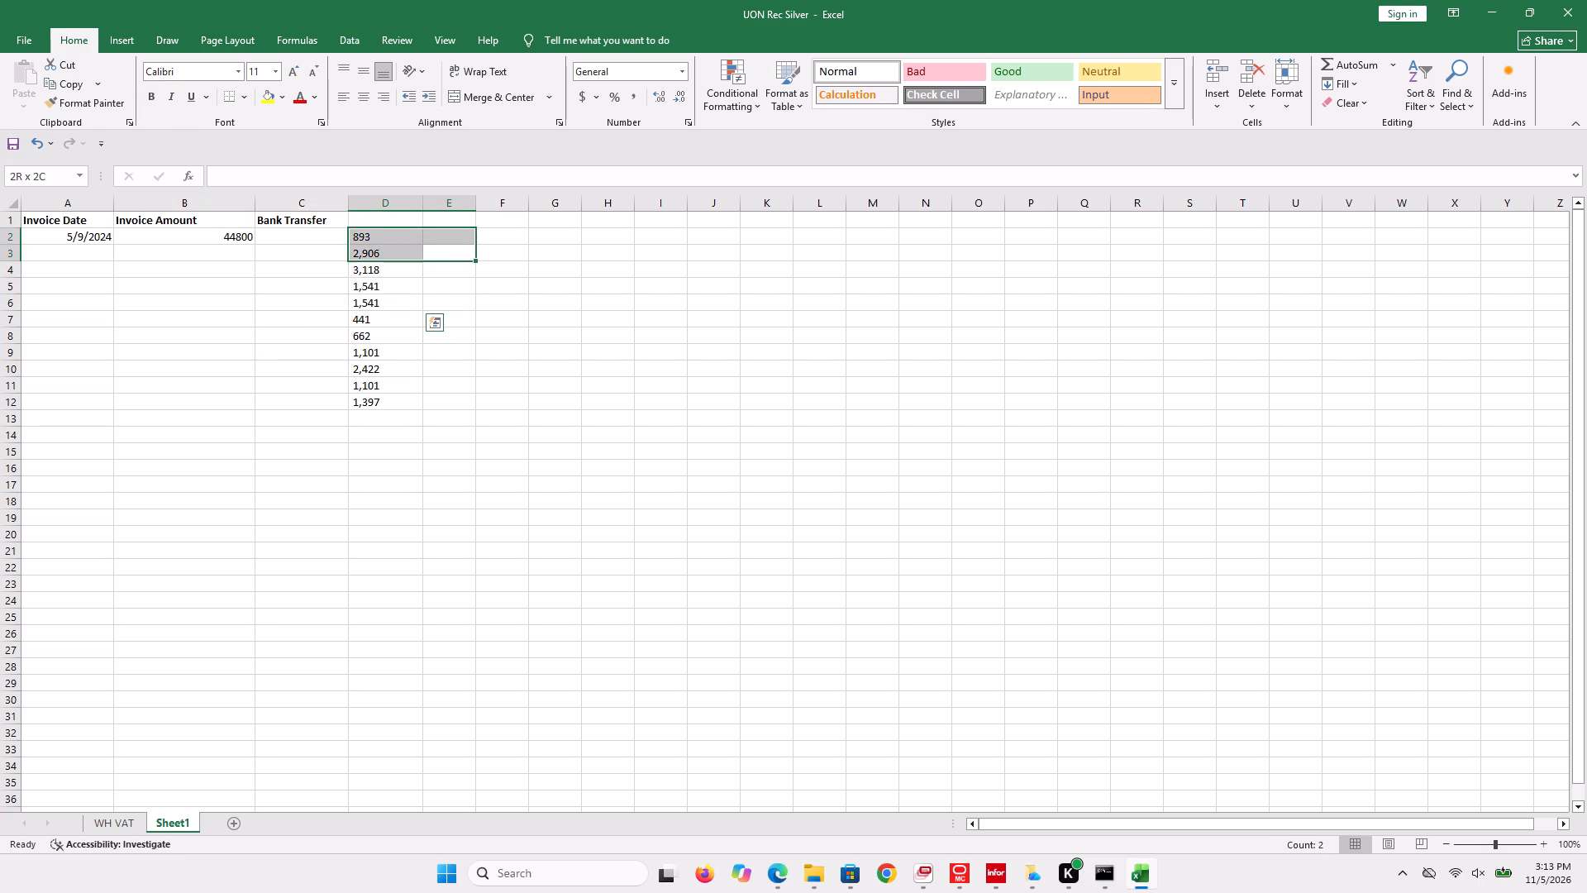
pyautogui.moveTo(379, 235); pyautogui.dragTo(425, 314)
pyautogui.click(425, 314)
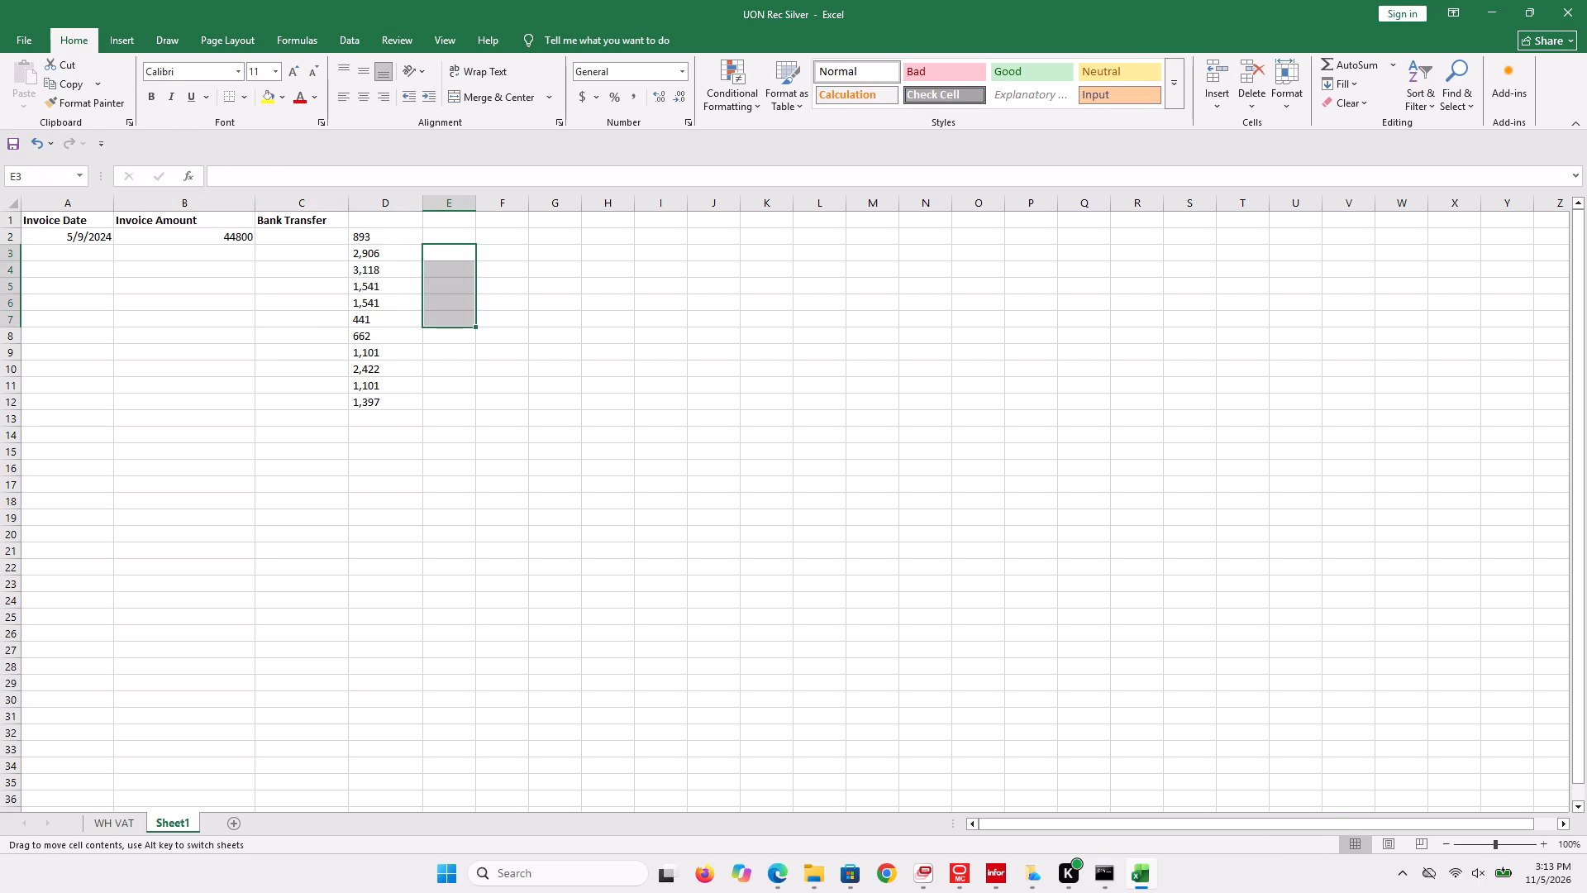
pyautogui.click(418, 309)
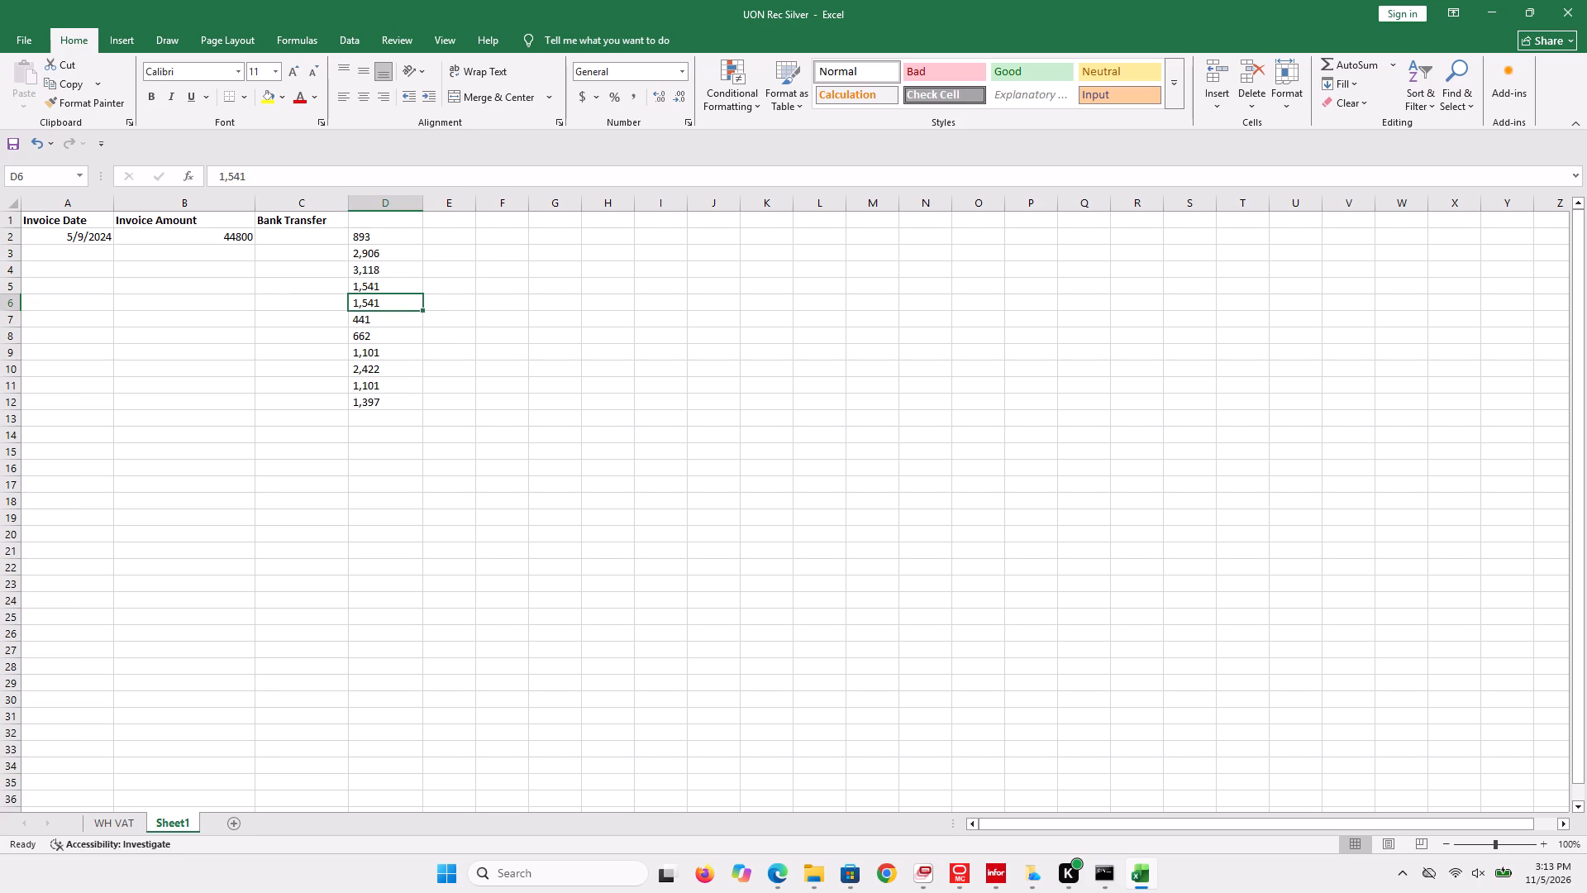
# Enter the column header "W/H Tax" in cell D1 of Sheet1.
pyautogui.click(402, 222)
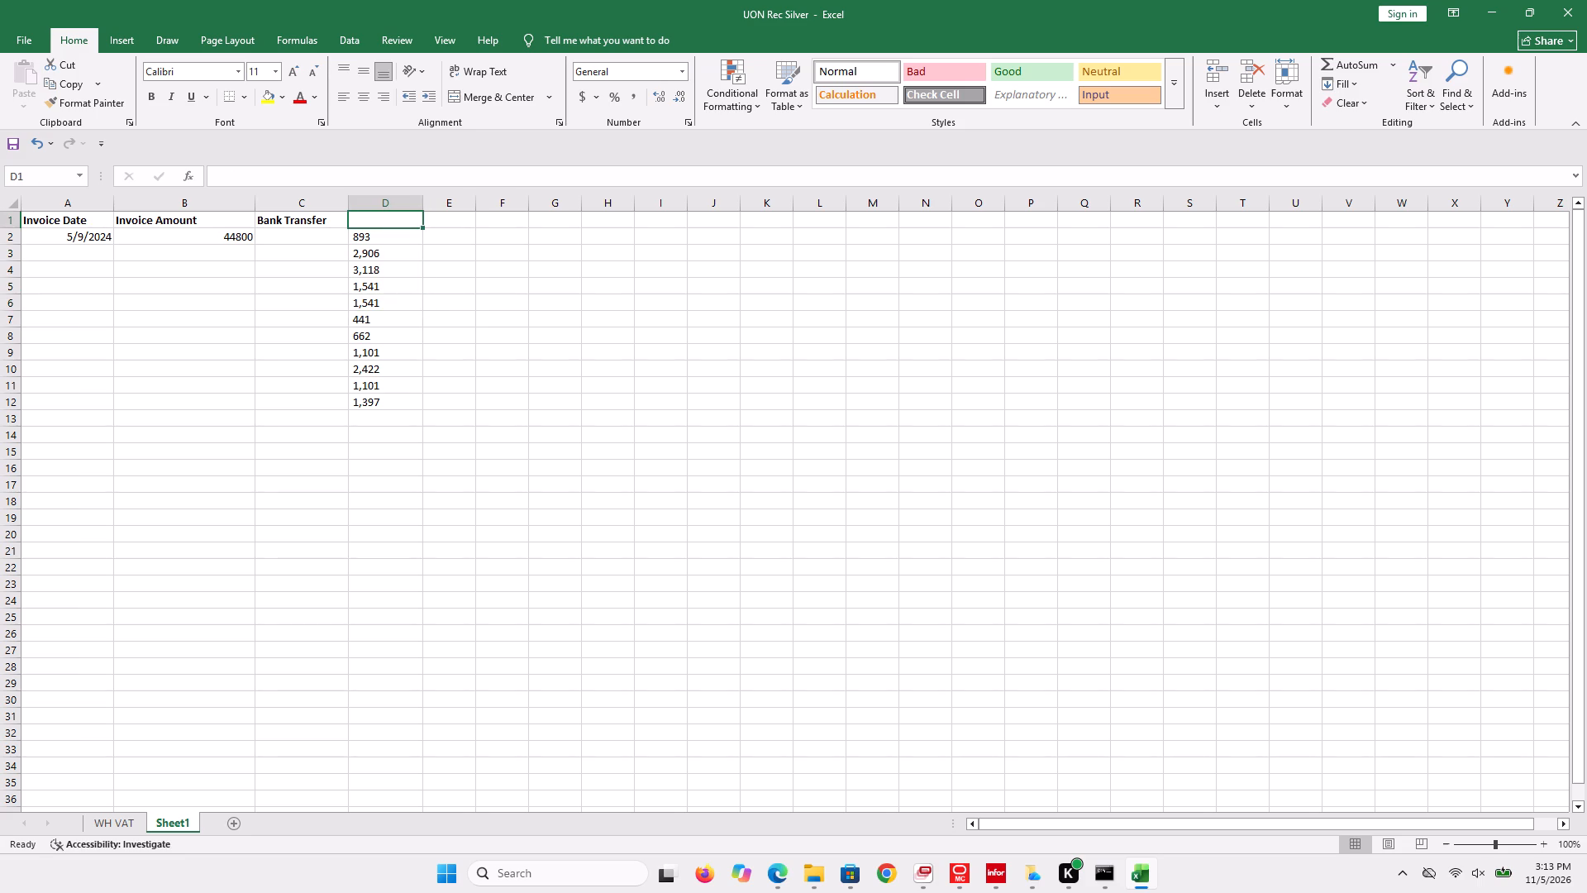
pyautogui.press('w')
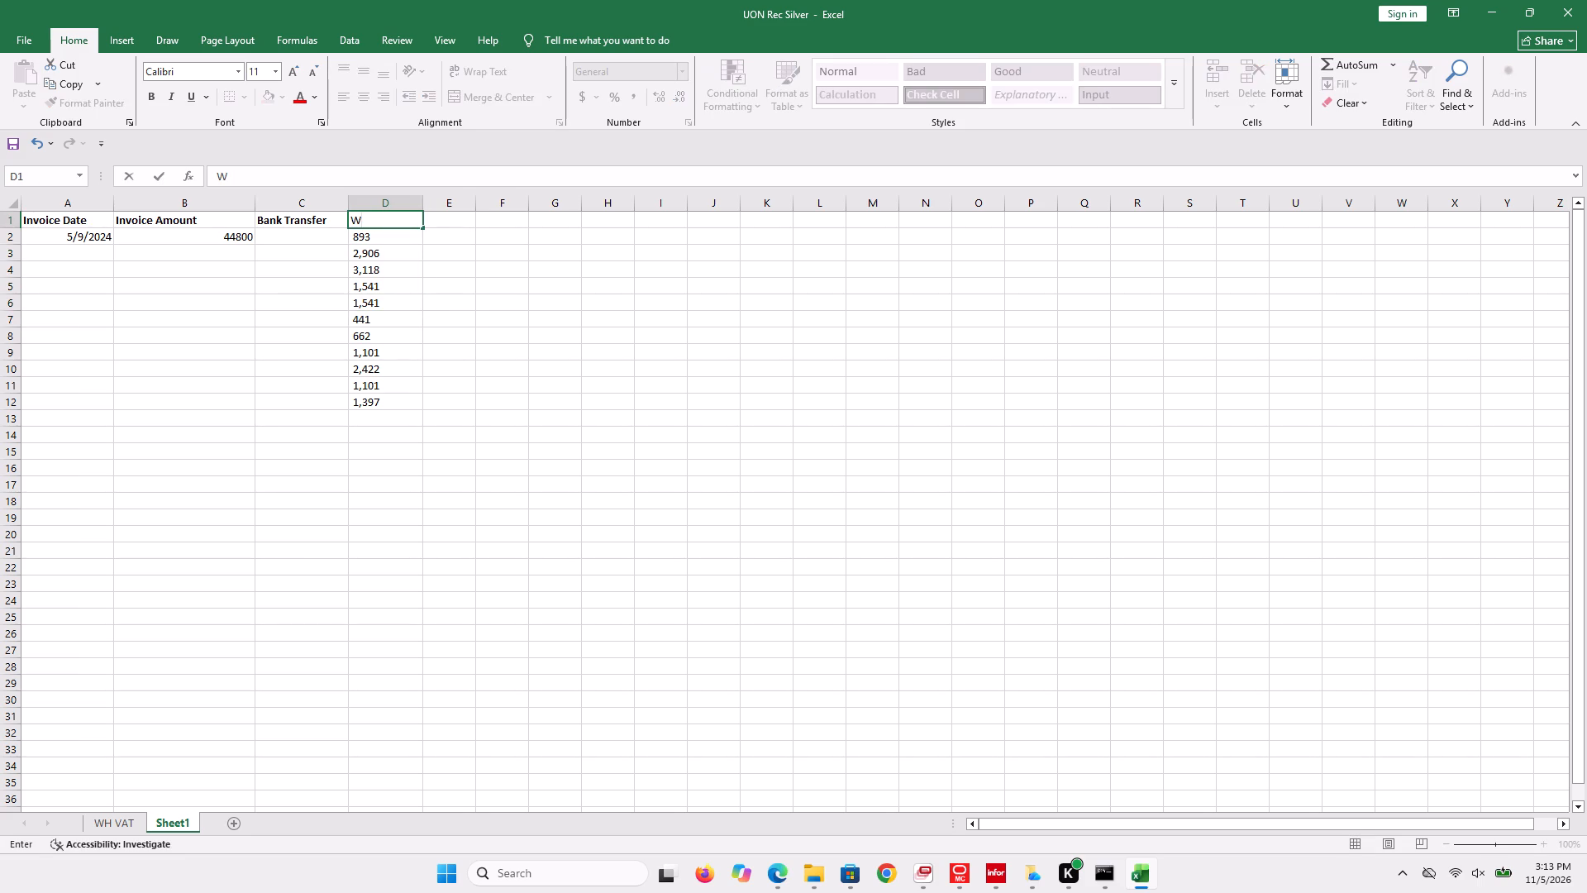
pyautogui.press('/')
pyautogui.press('BackSpace')
pyautogui.press('BackSpace')
pyautogui.press('BackSpace')
pyautogui.press('g')
pyautogui.press('BackSpace')
pyautogui.write('H')
pyautogui.press('space')
pyautogui.press('x')
pyautogui.press('BackSpace')
pyautogui.press('BackSpace')
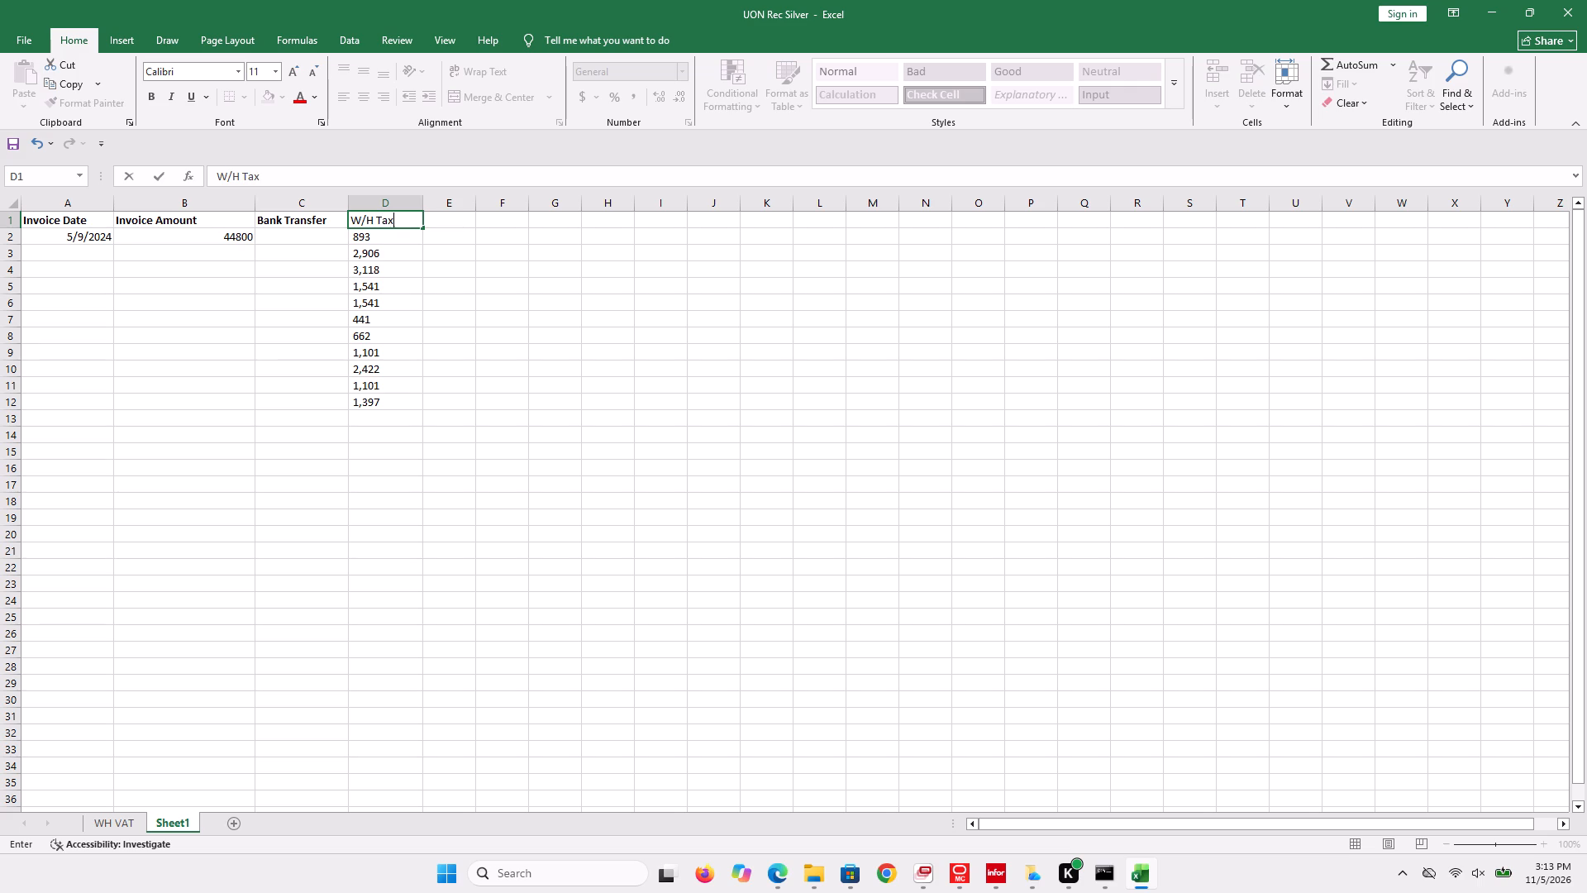
pyautogui.click(443, 232)
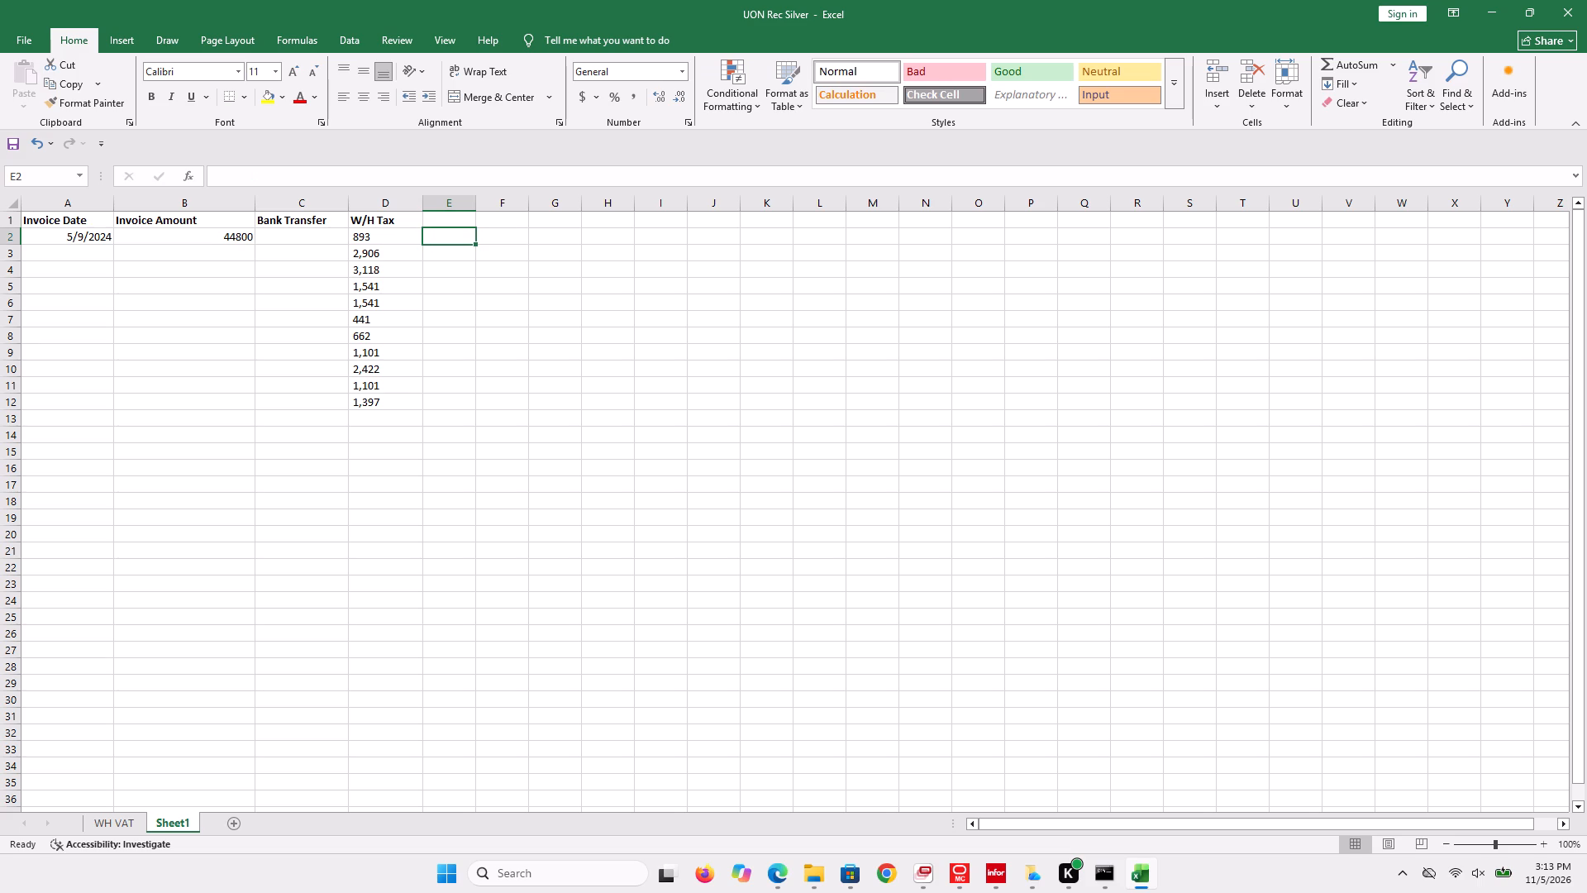
# Restore the workbook window beside the hotel statement and enter the second invoice's date, 27/07/25, in cell A3.
pyautogui.click(288, 236)
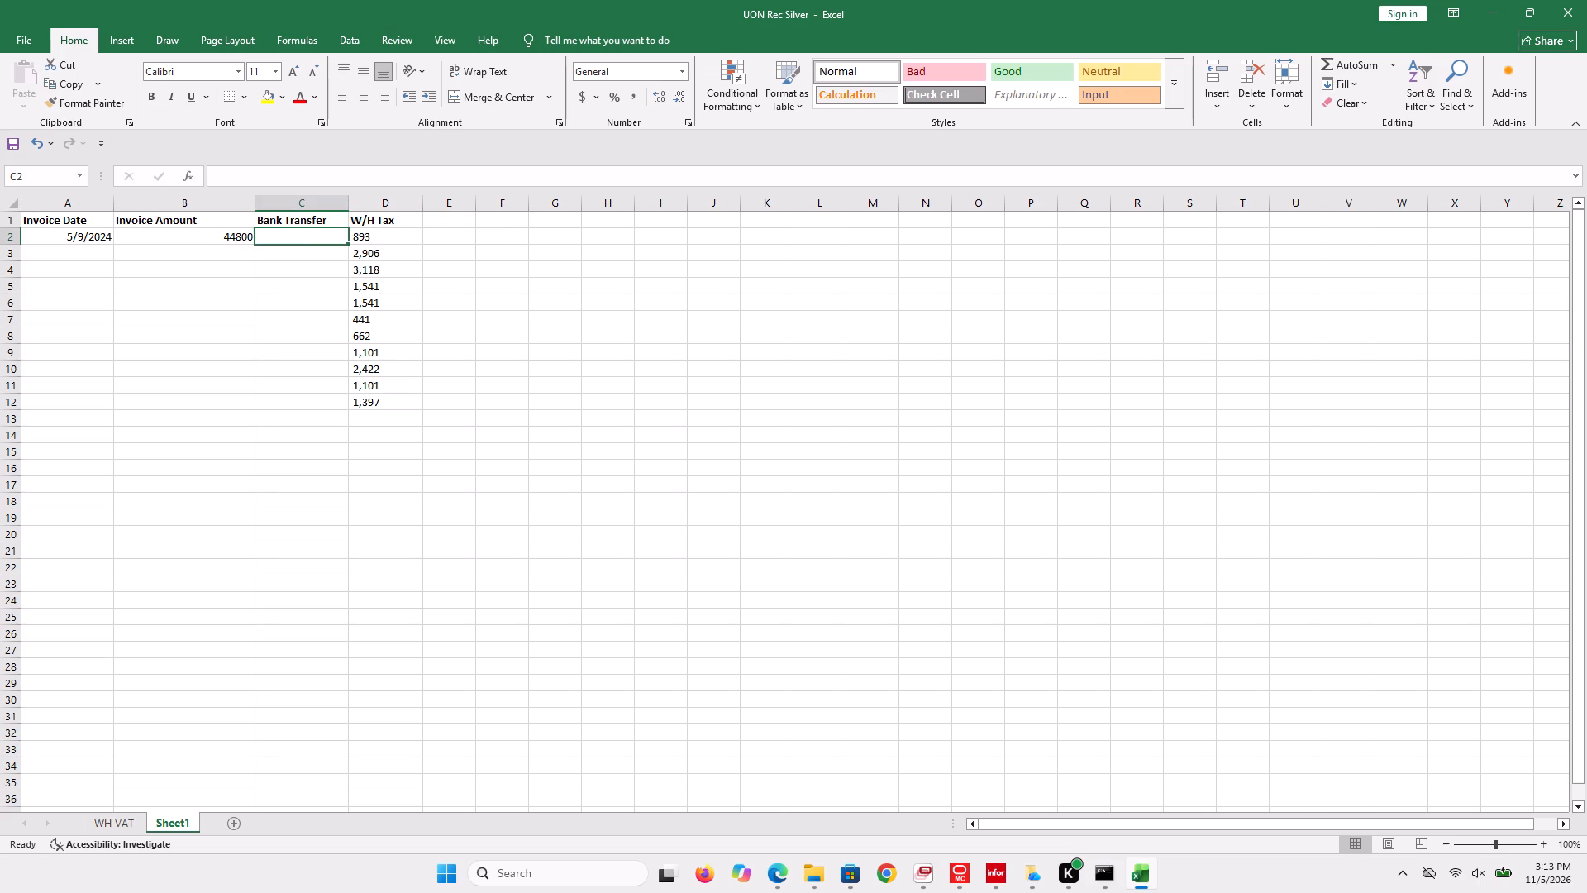
pyautogui.click(1527, 0)
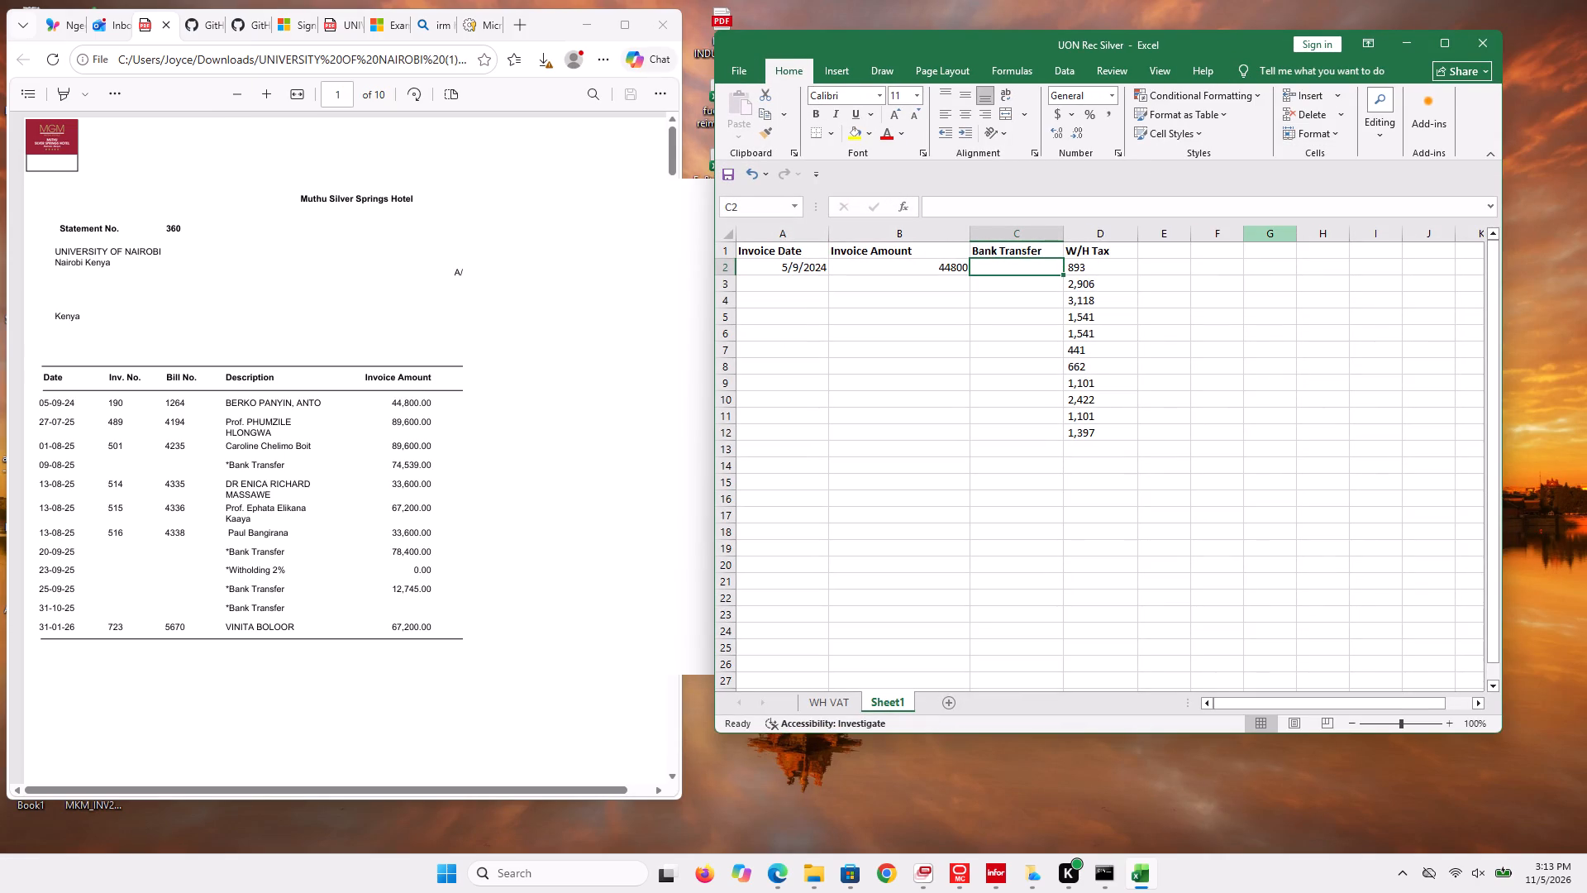
pyautogui.click(812, 289)
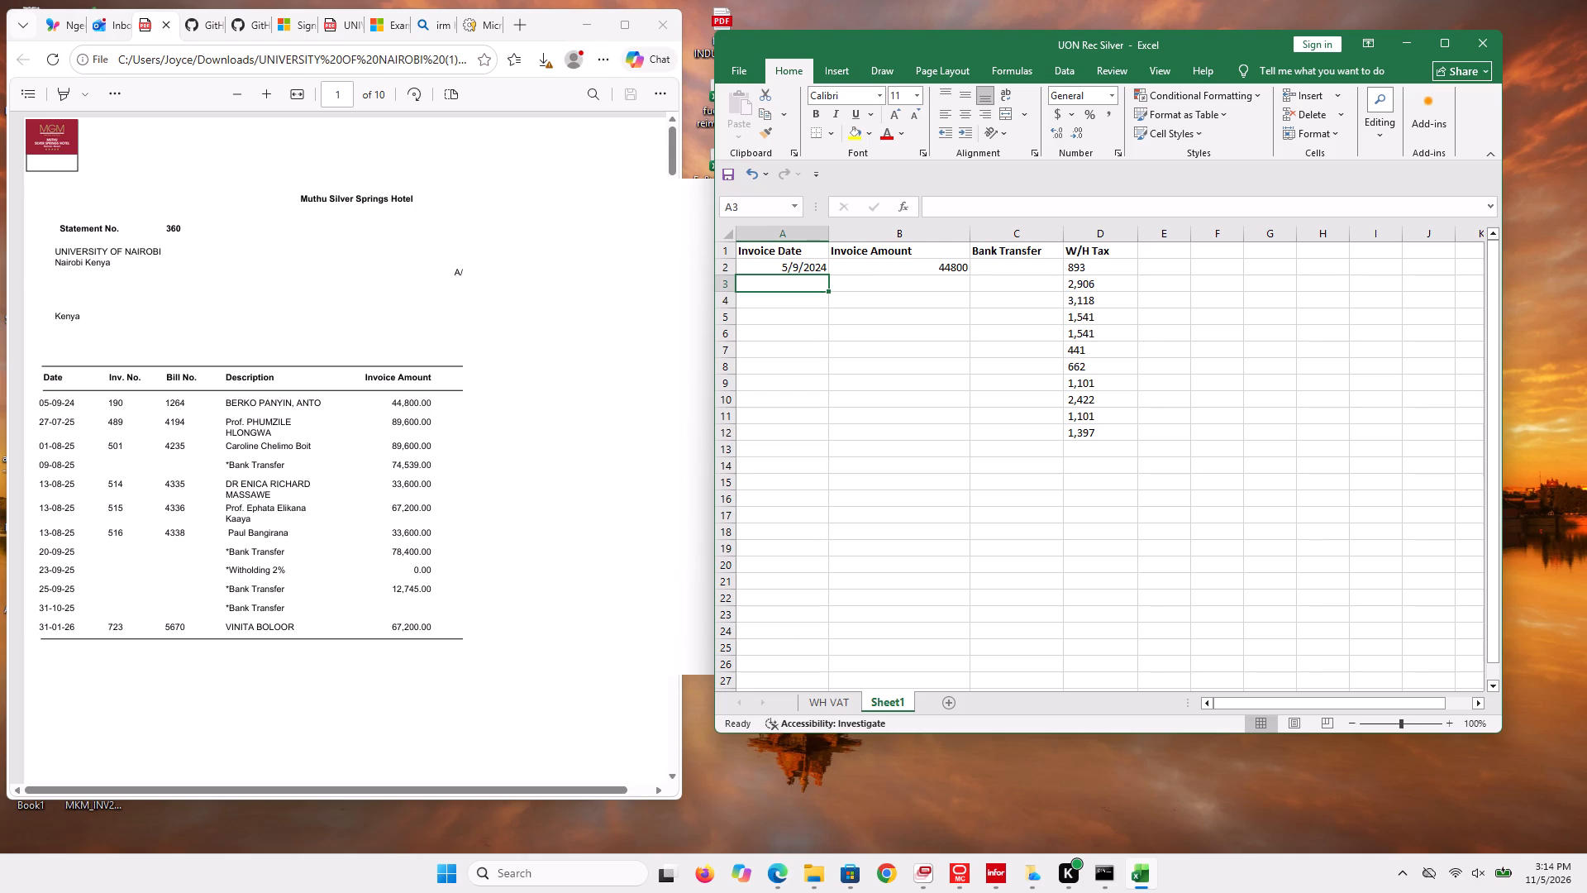
pyautogui.click(811, 278)
pyautogui.write('27')
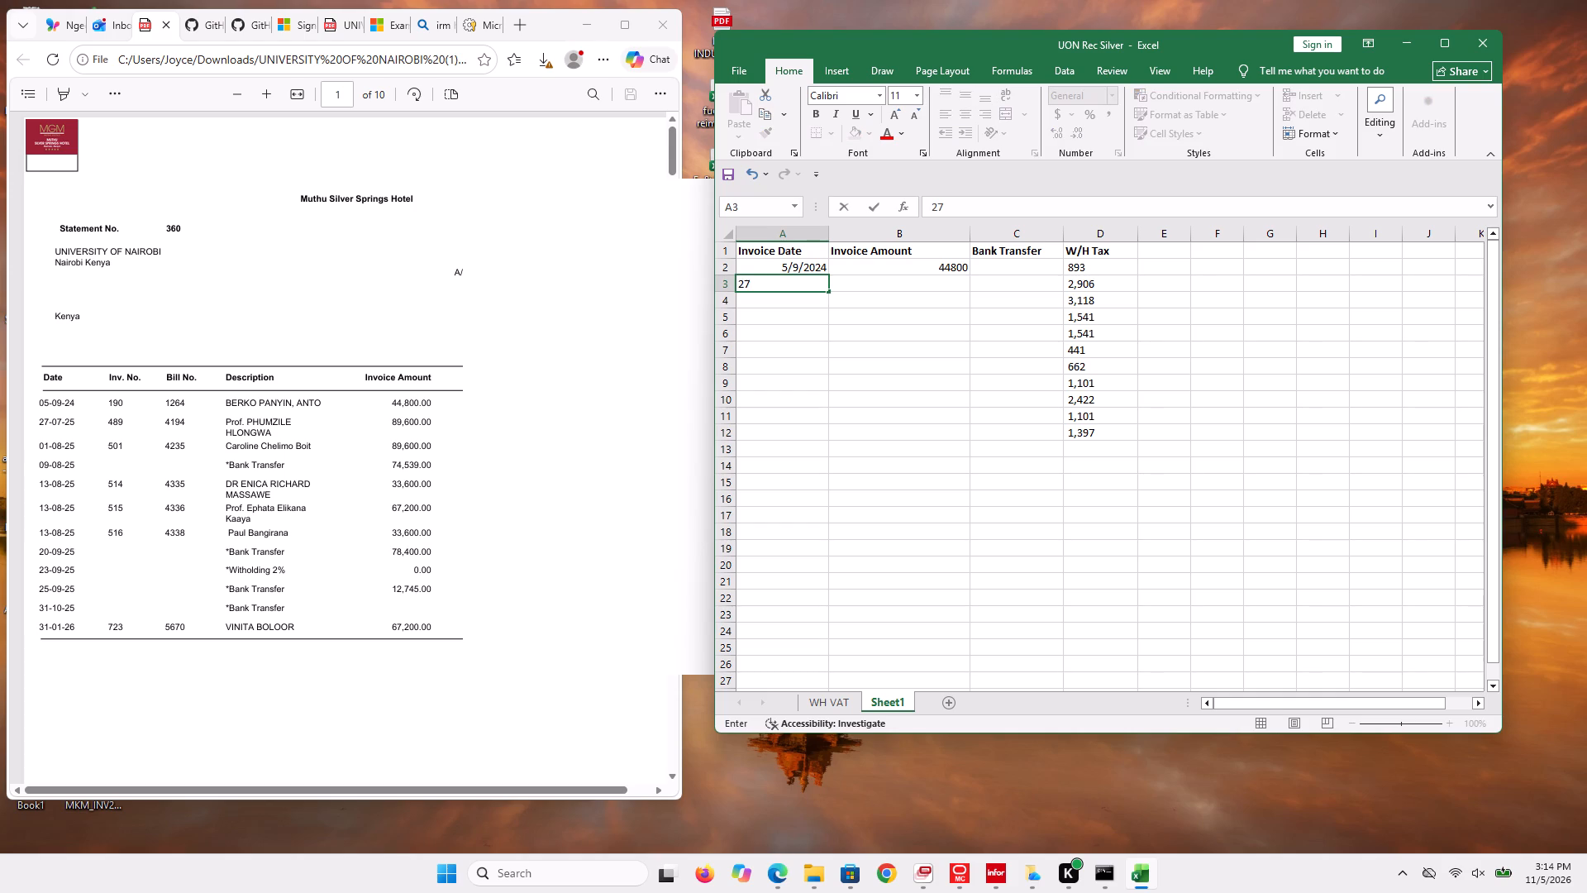
pyautogui.press('/')
pyautogui.write('07')
pyautogui.write('/25')
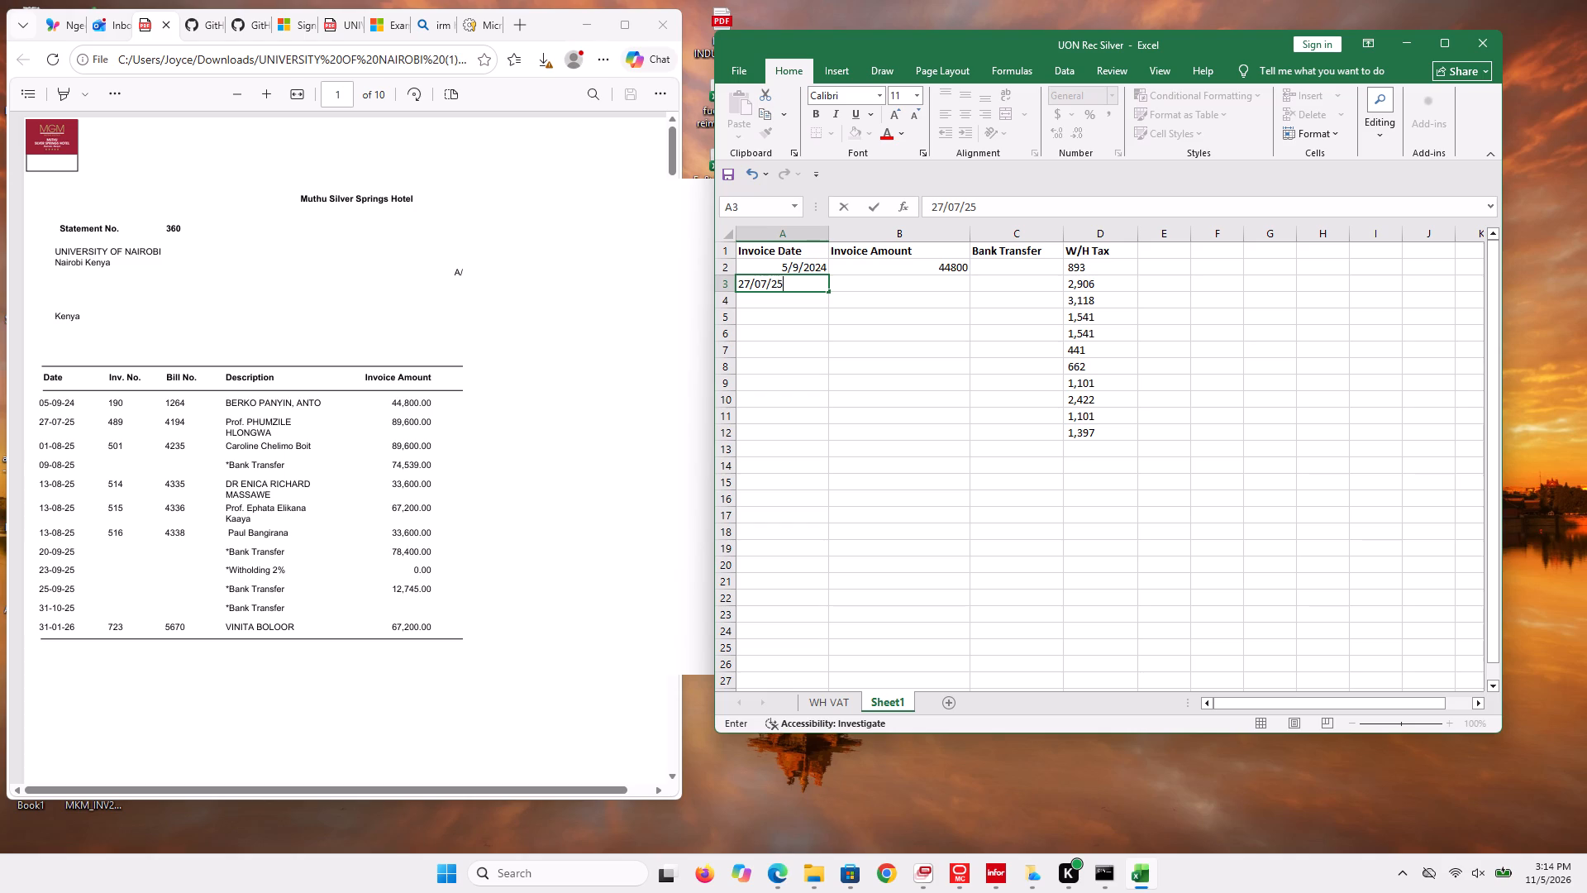
pyautogui.click(846, 284)
pyautogui.click(846, 320)
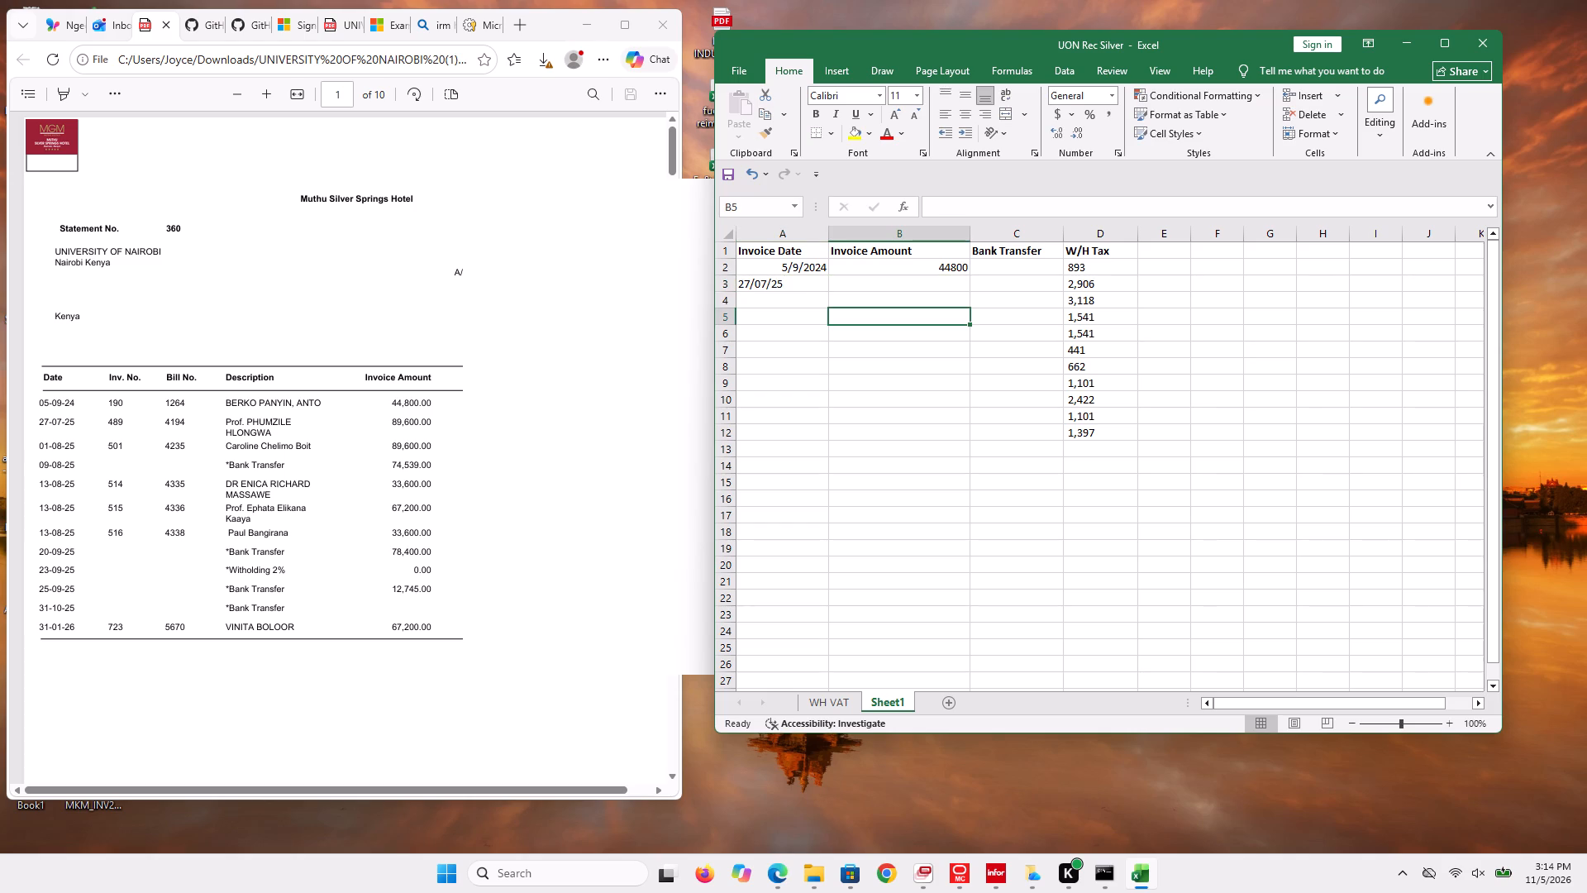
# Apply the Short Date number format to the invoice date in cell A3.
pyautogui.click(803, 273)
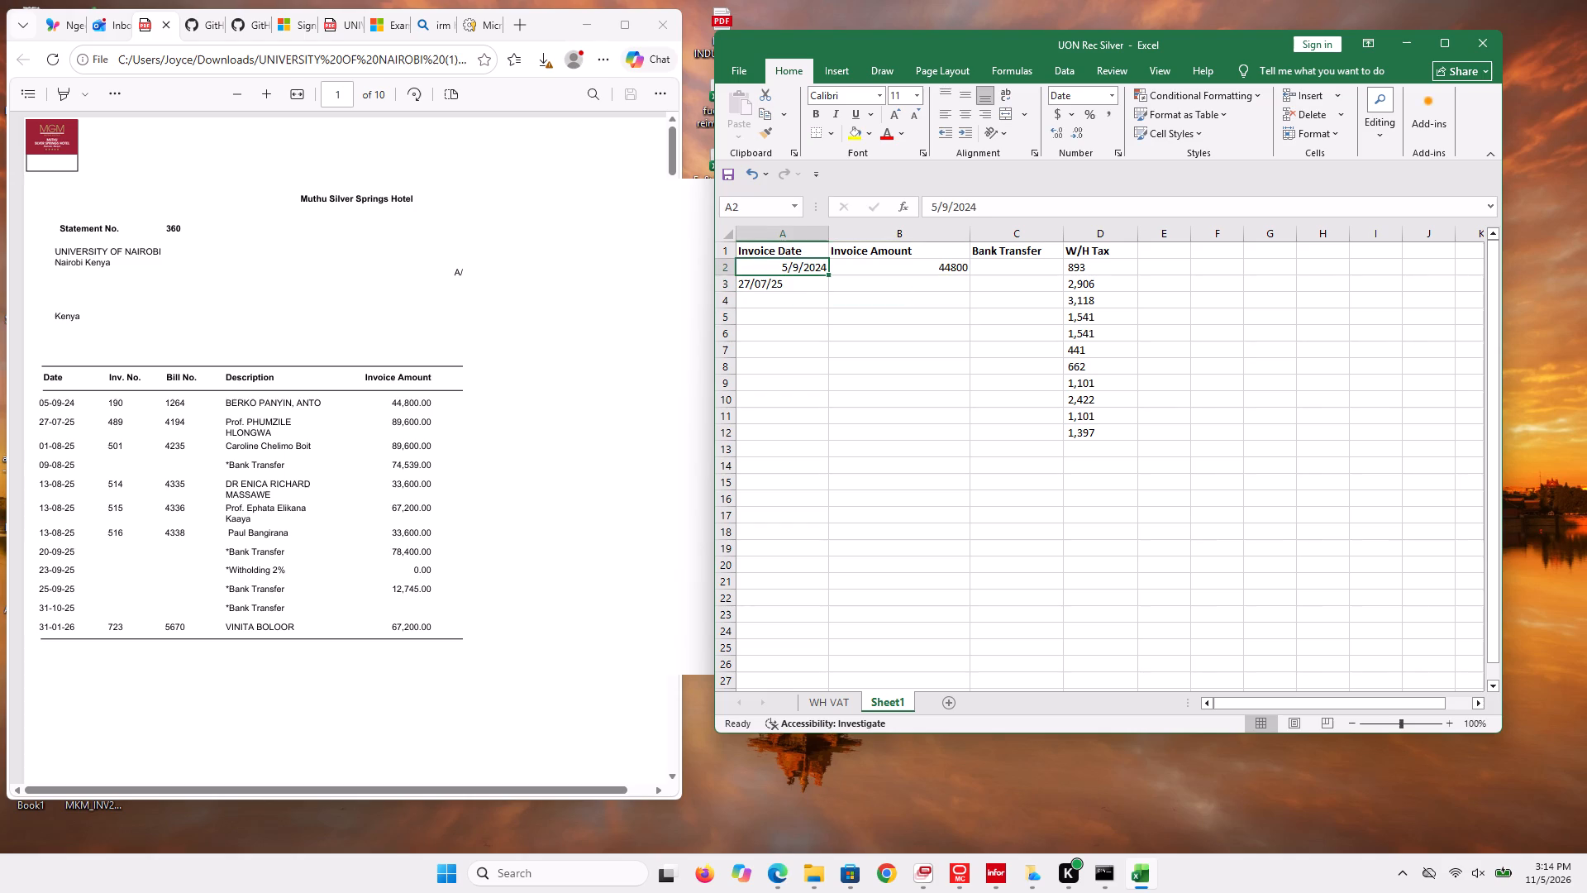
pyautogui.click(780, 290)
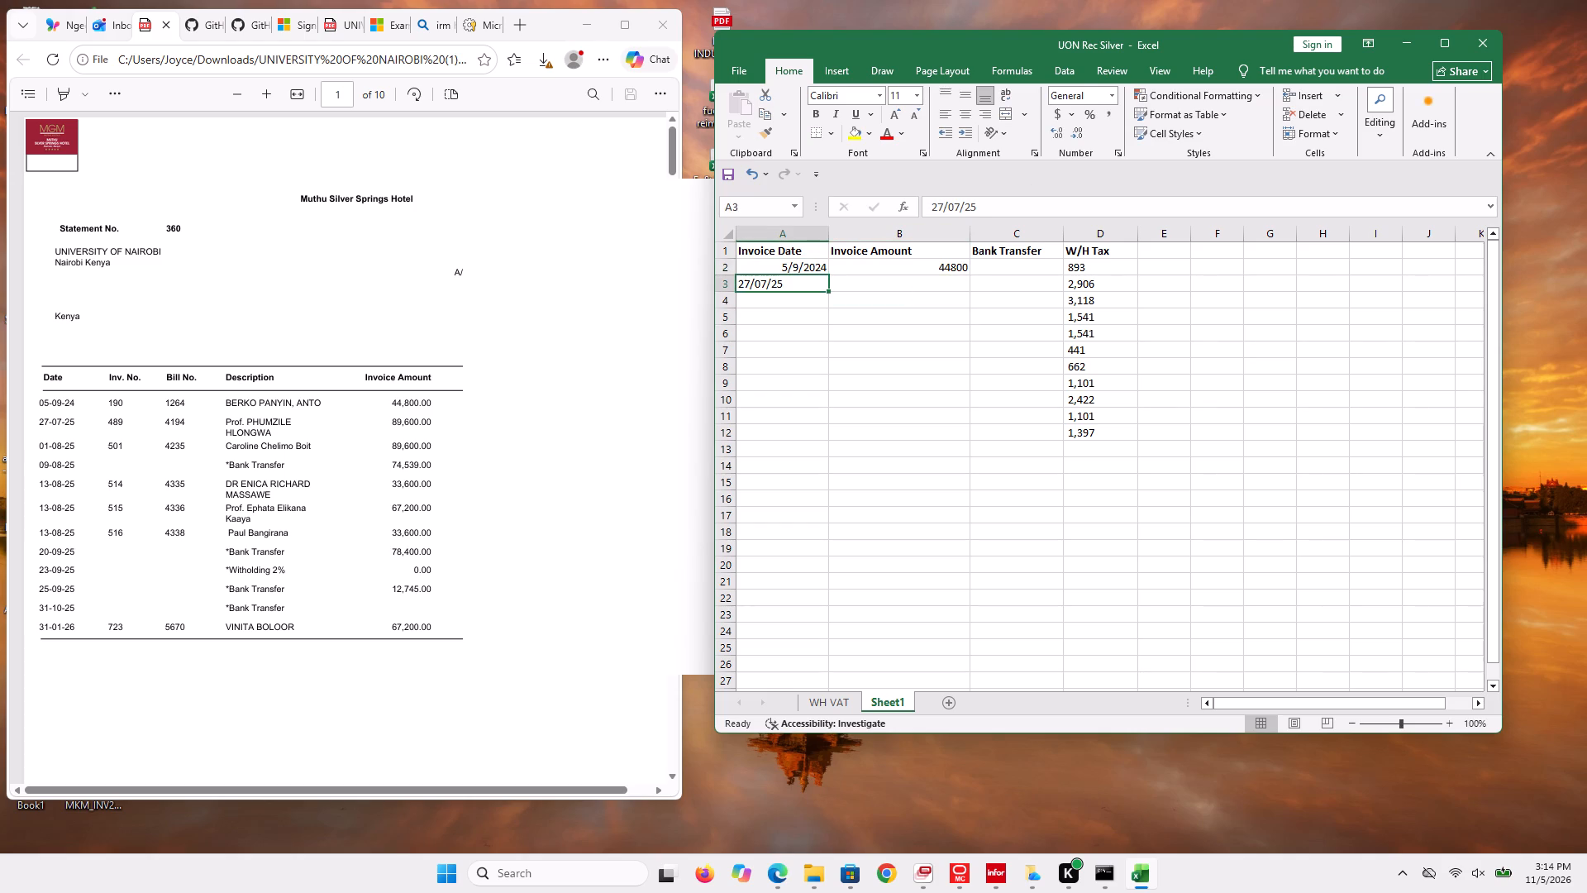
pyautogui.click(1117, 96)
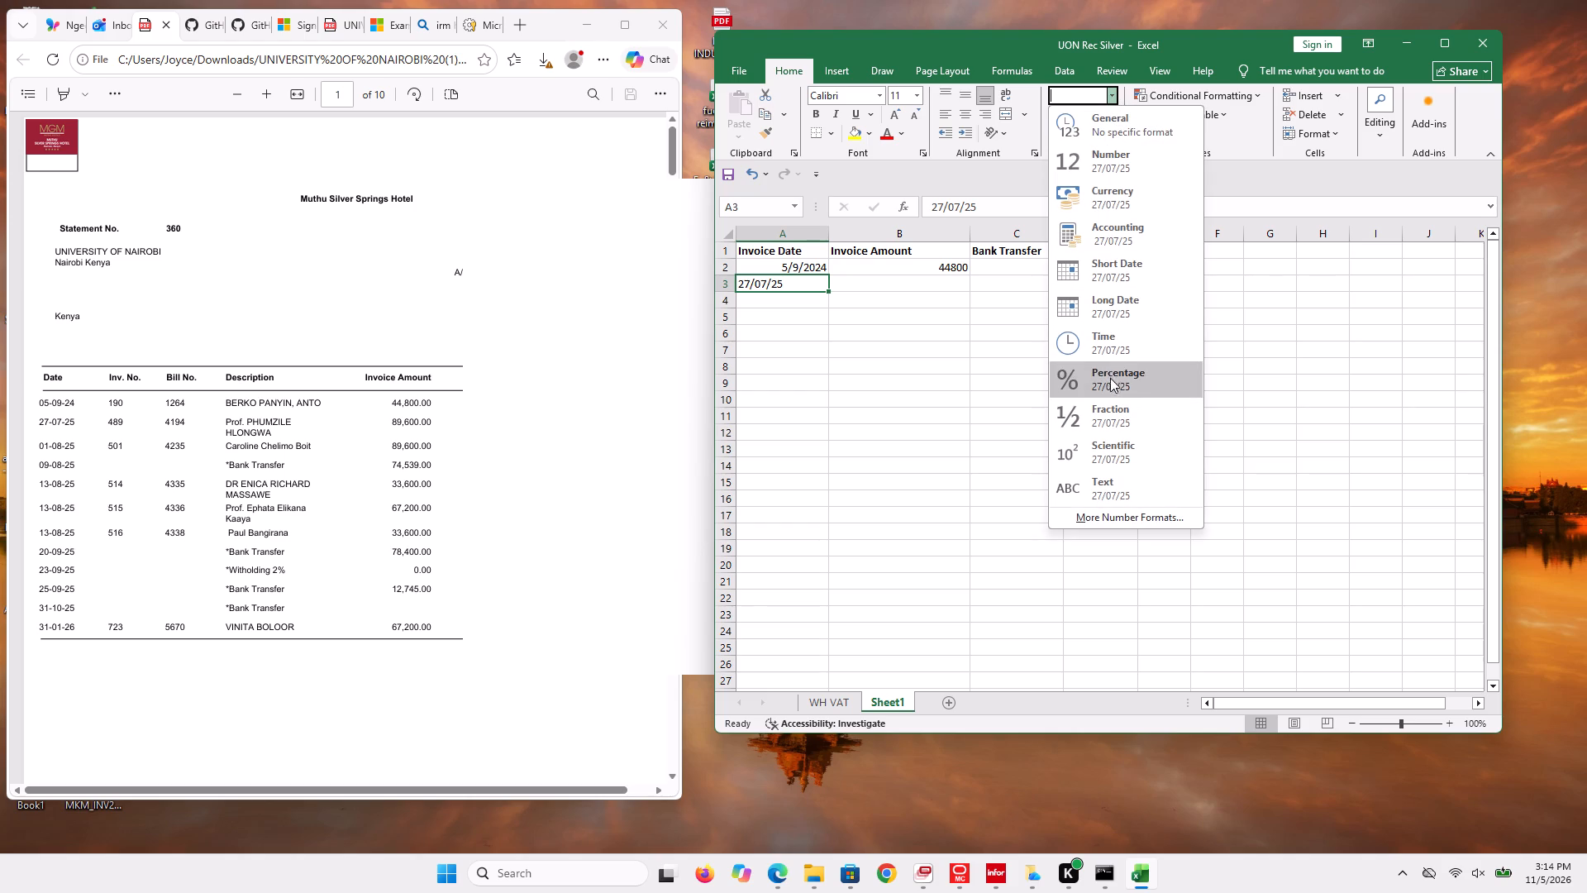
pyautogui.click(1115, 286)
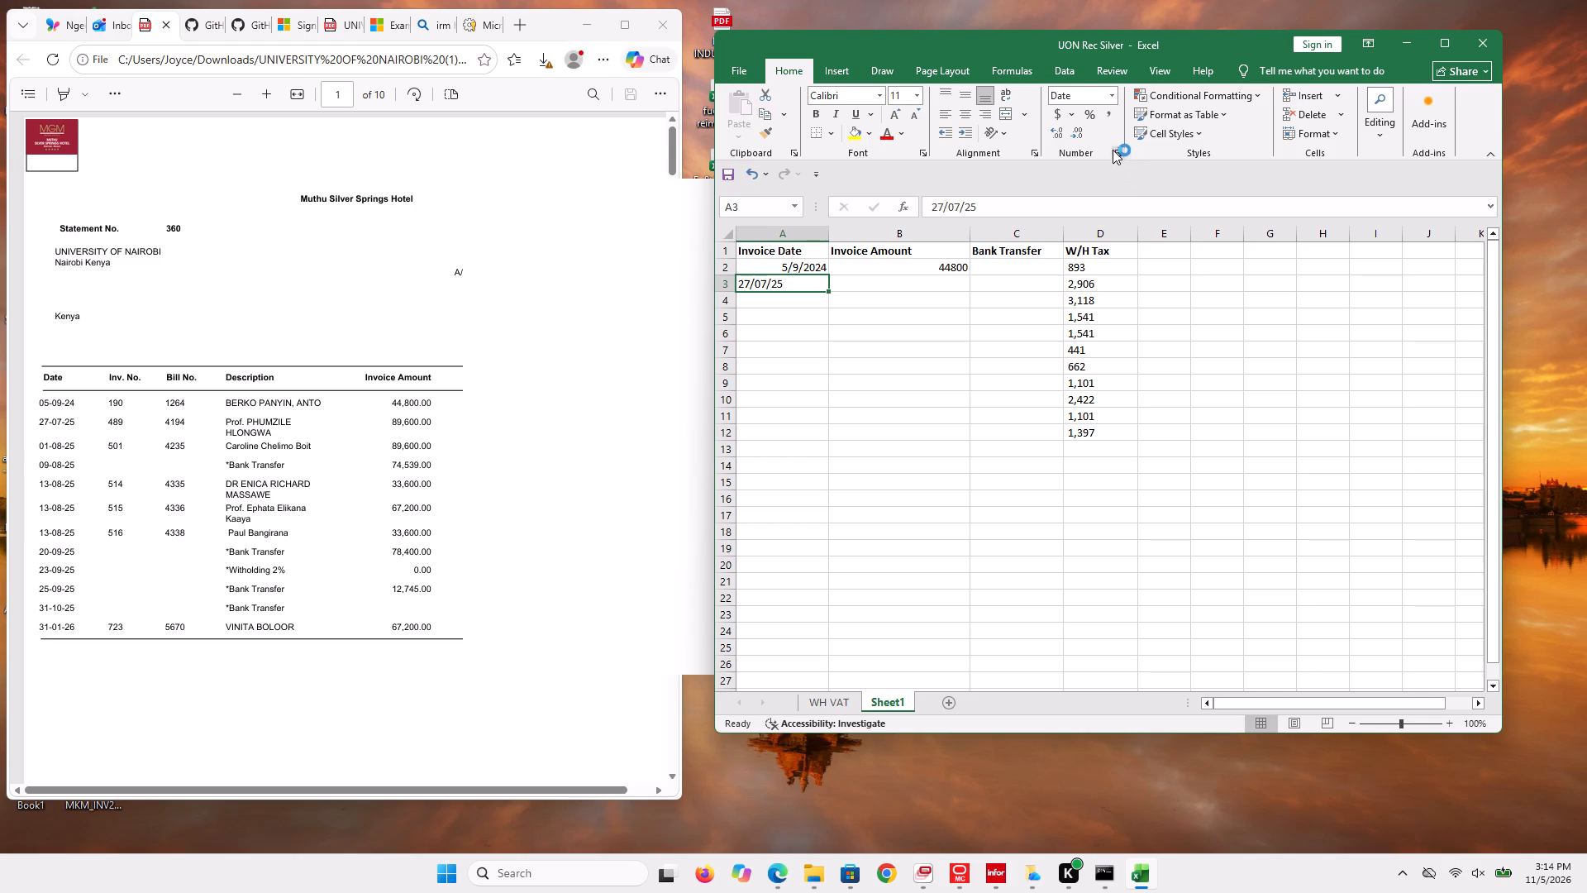
# Apply the Currency number format to the empty Invoice Amount cell B3.
pyautogui.click(939, 284)
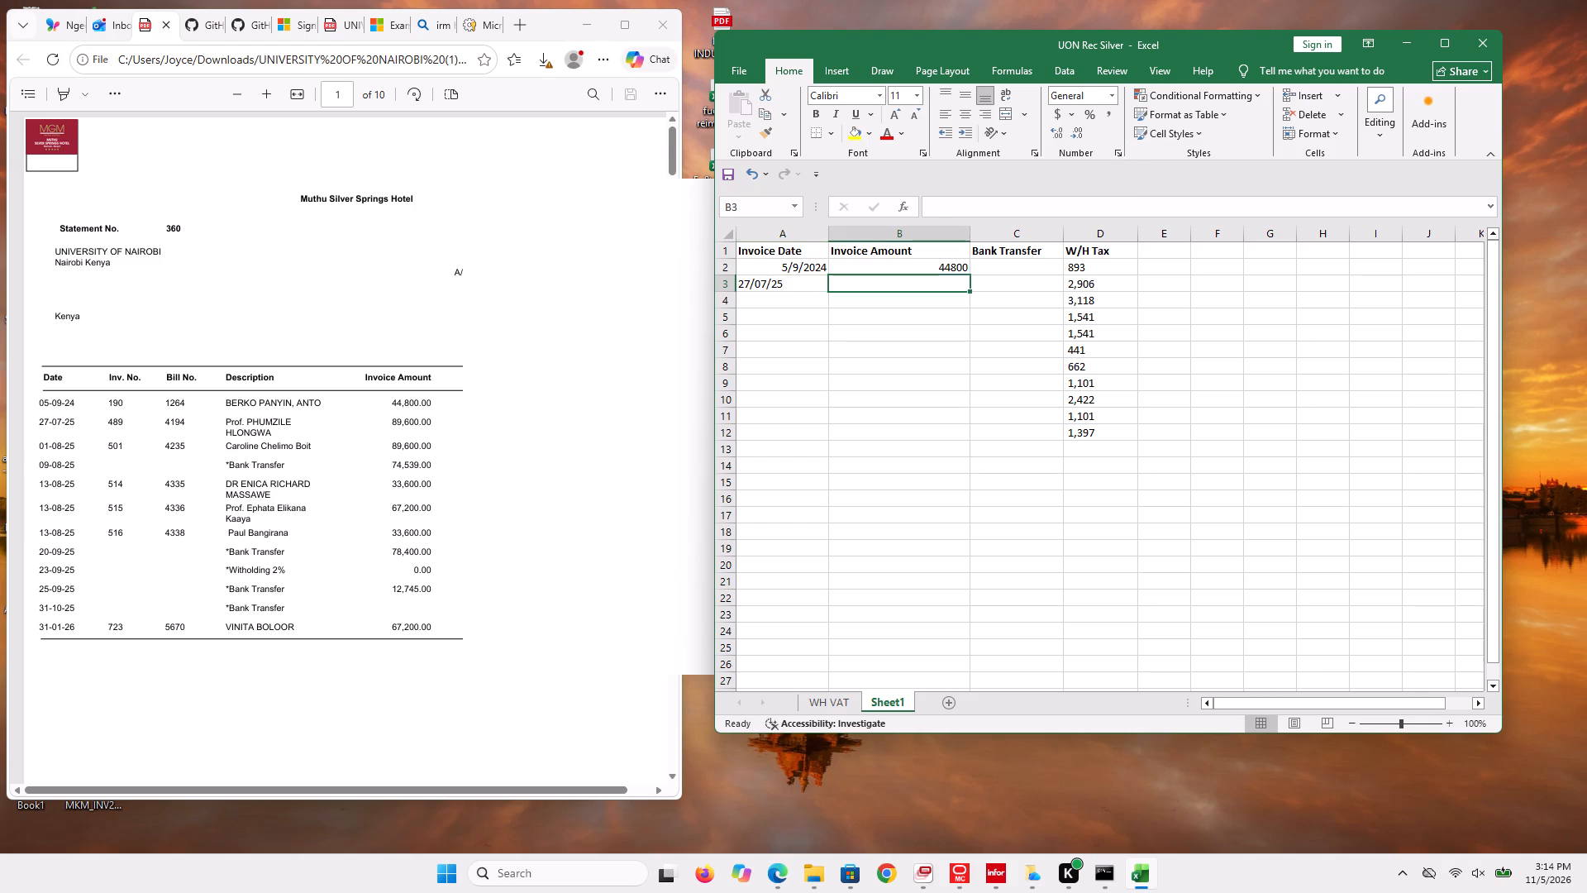
pyautogui.click(822, 273)
pyautogui.click(871, 289)
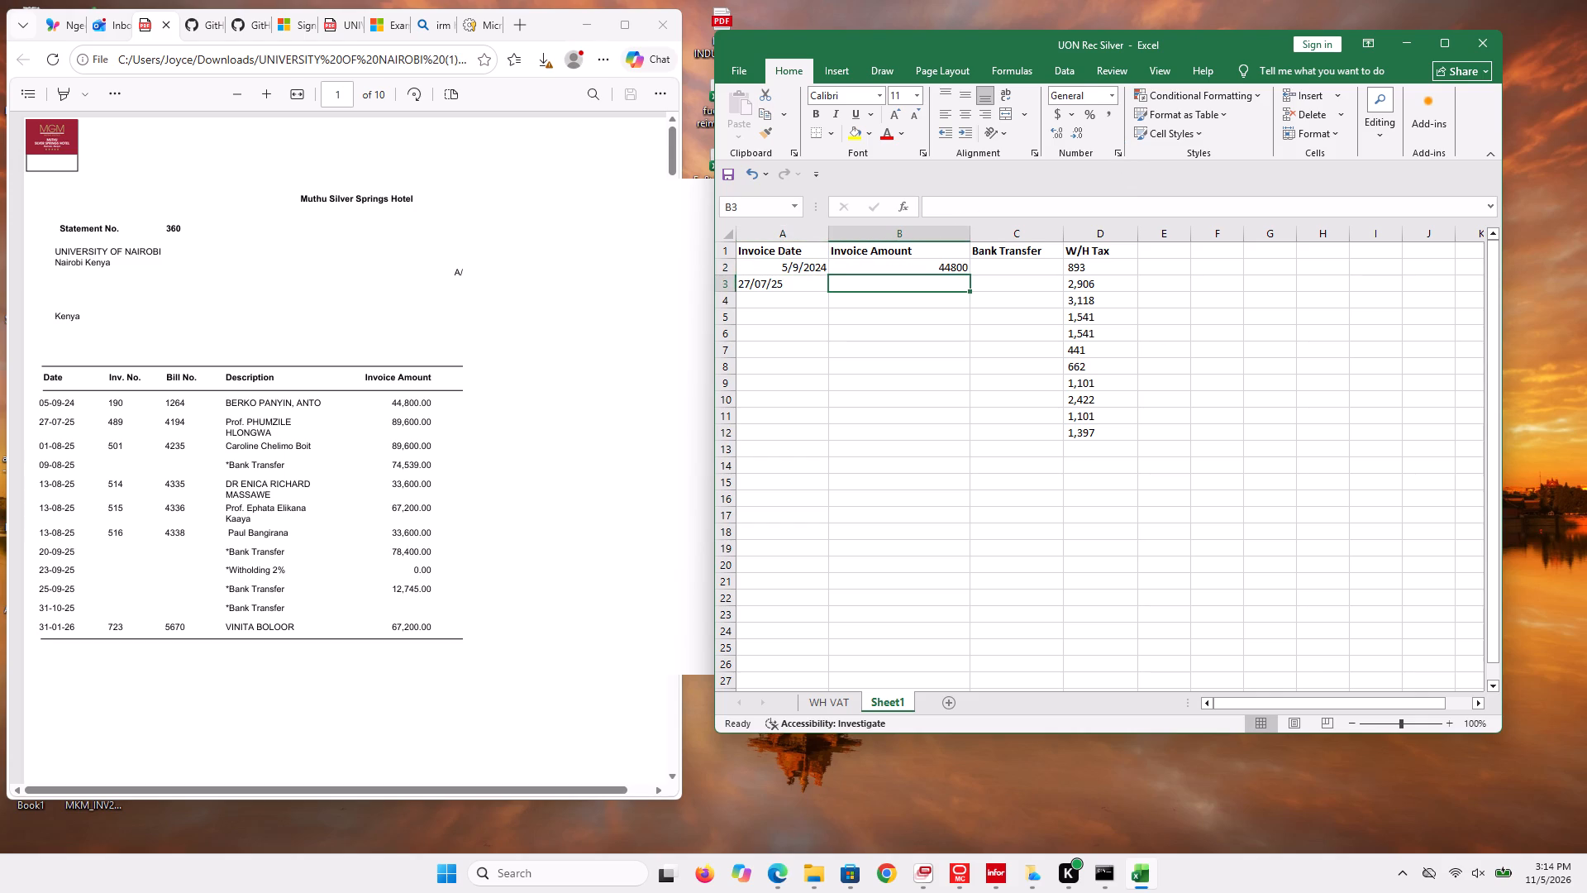
pyautogui.click(883, 289)
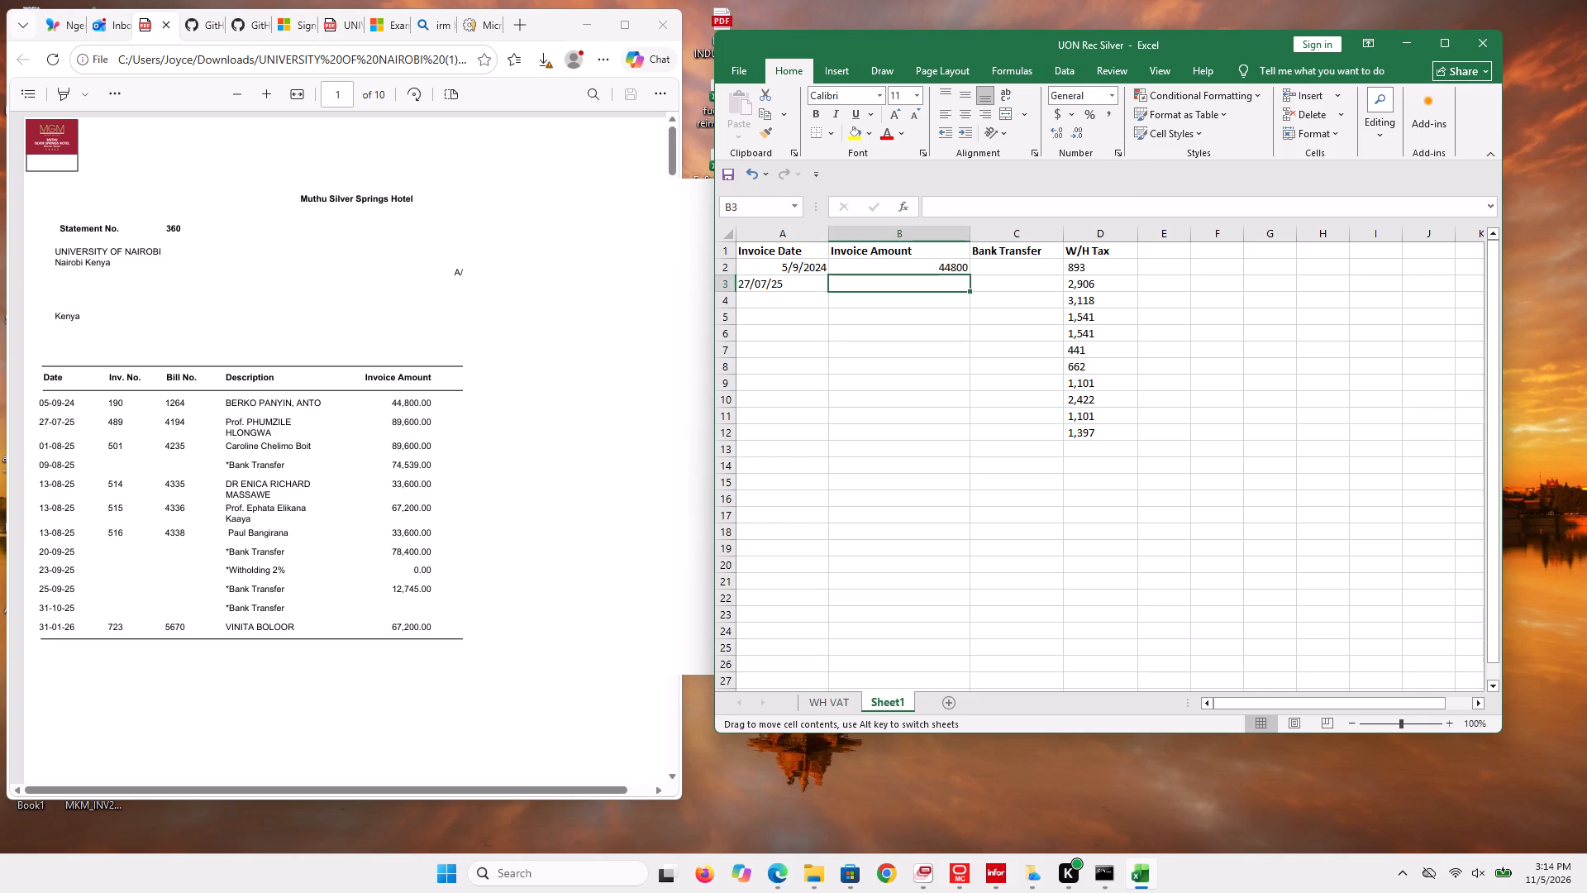
pyautogui.click(927, 276)
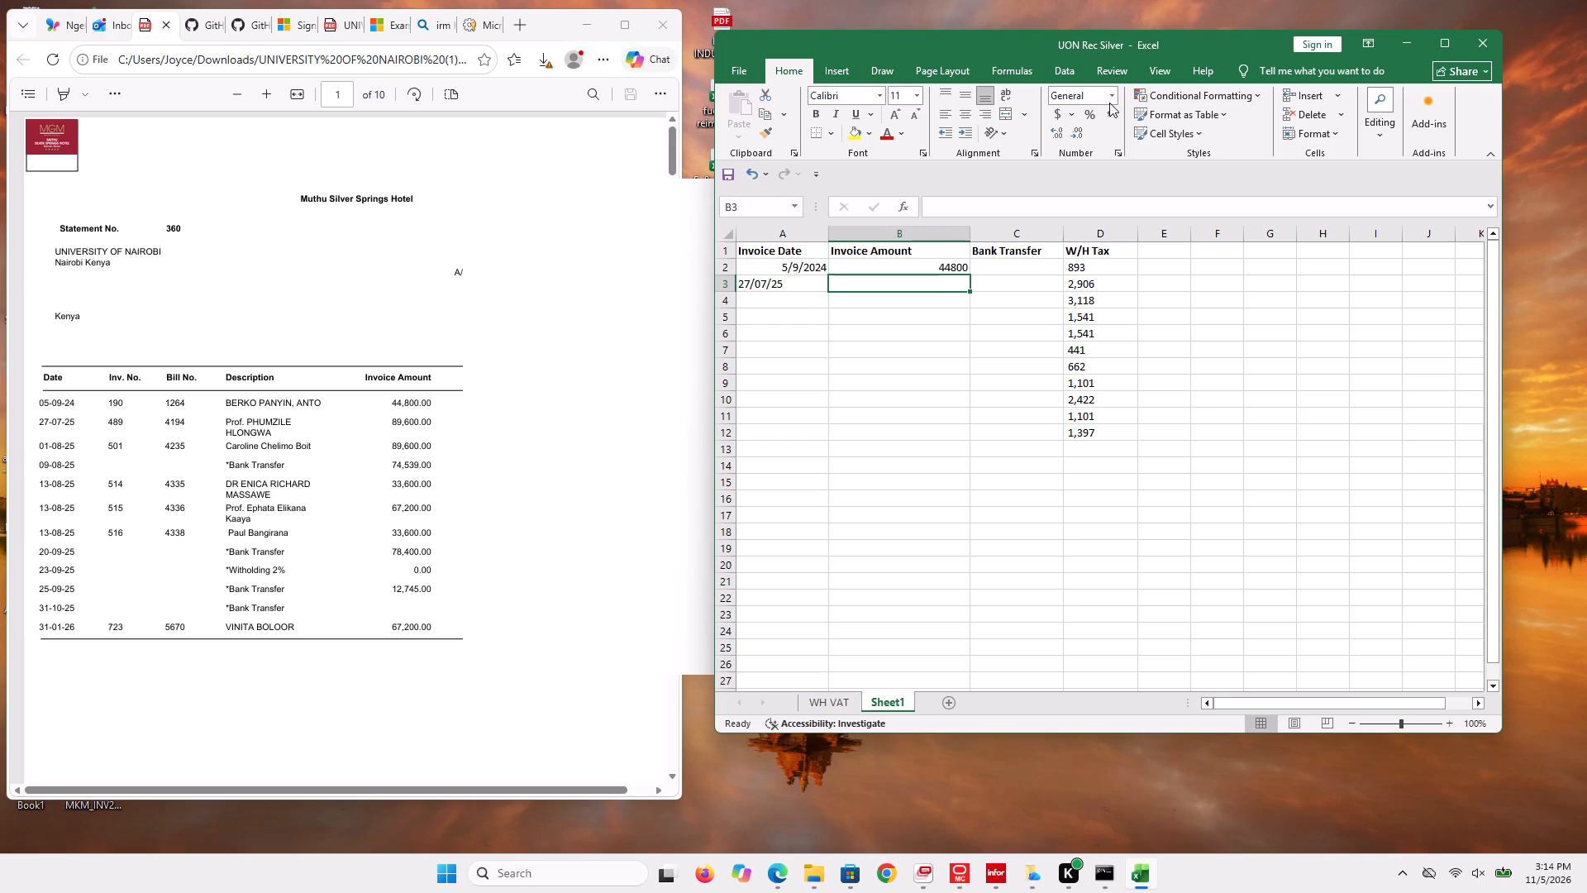
pyautogui.click(1109, 103)
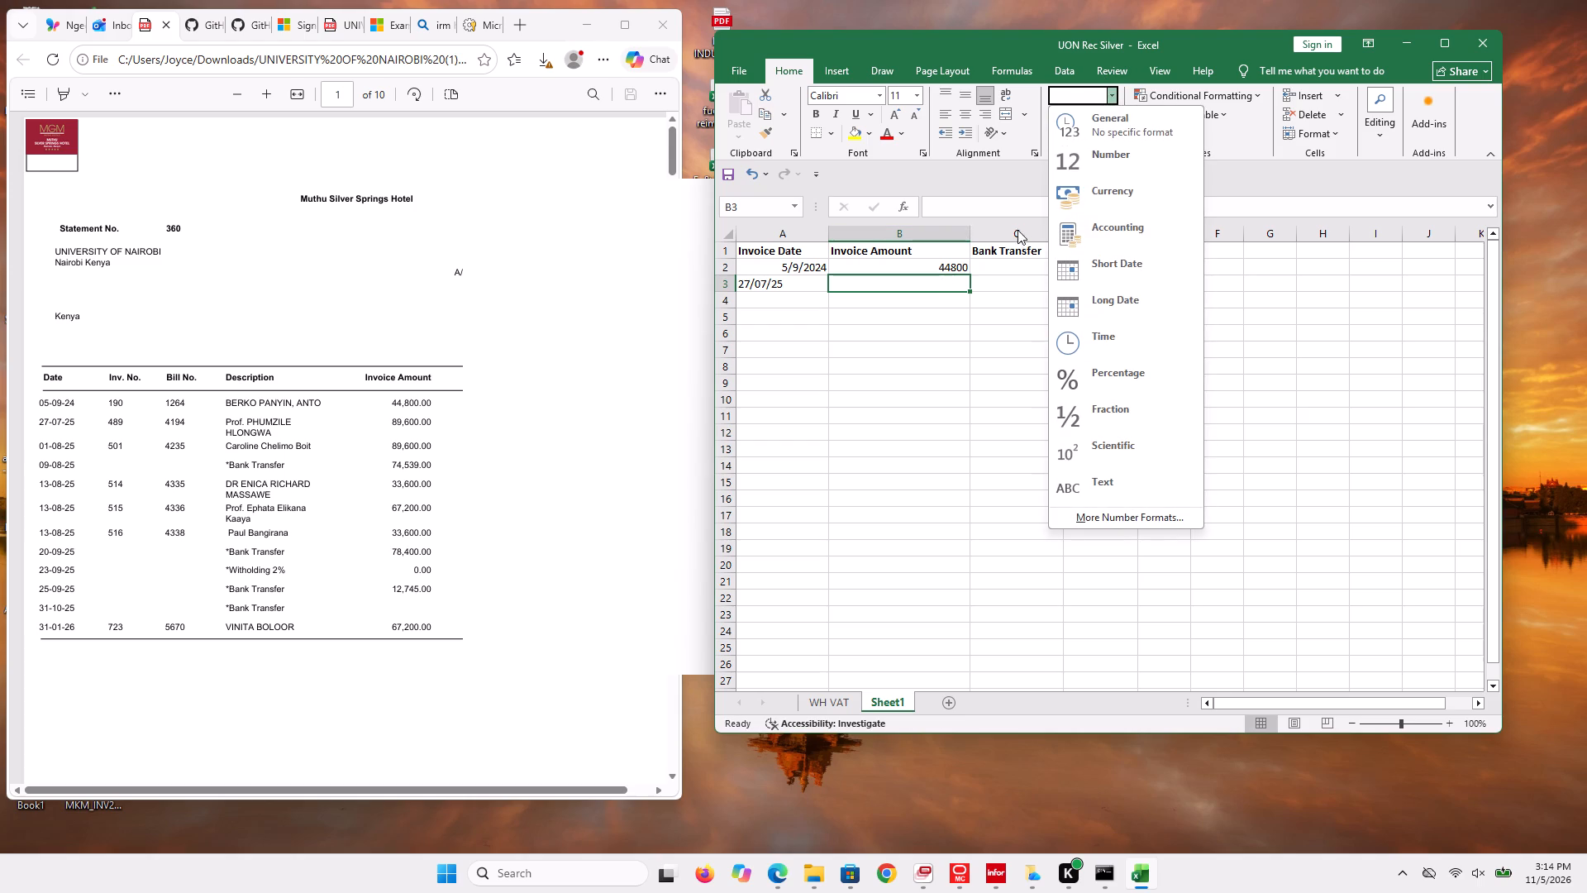
pyautogui.click(1082, 203)
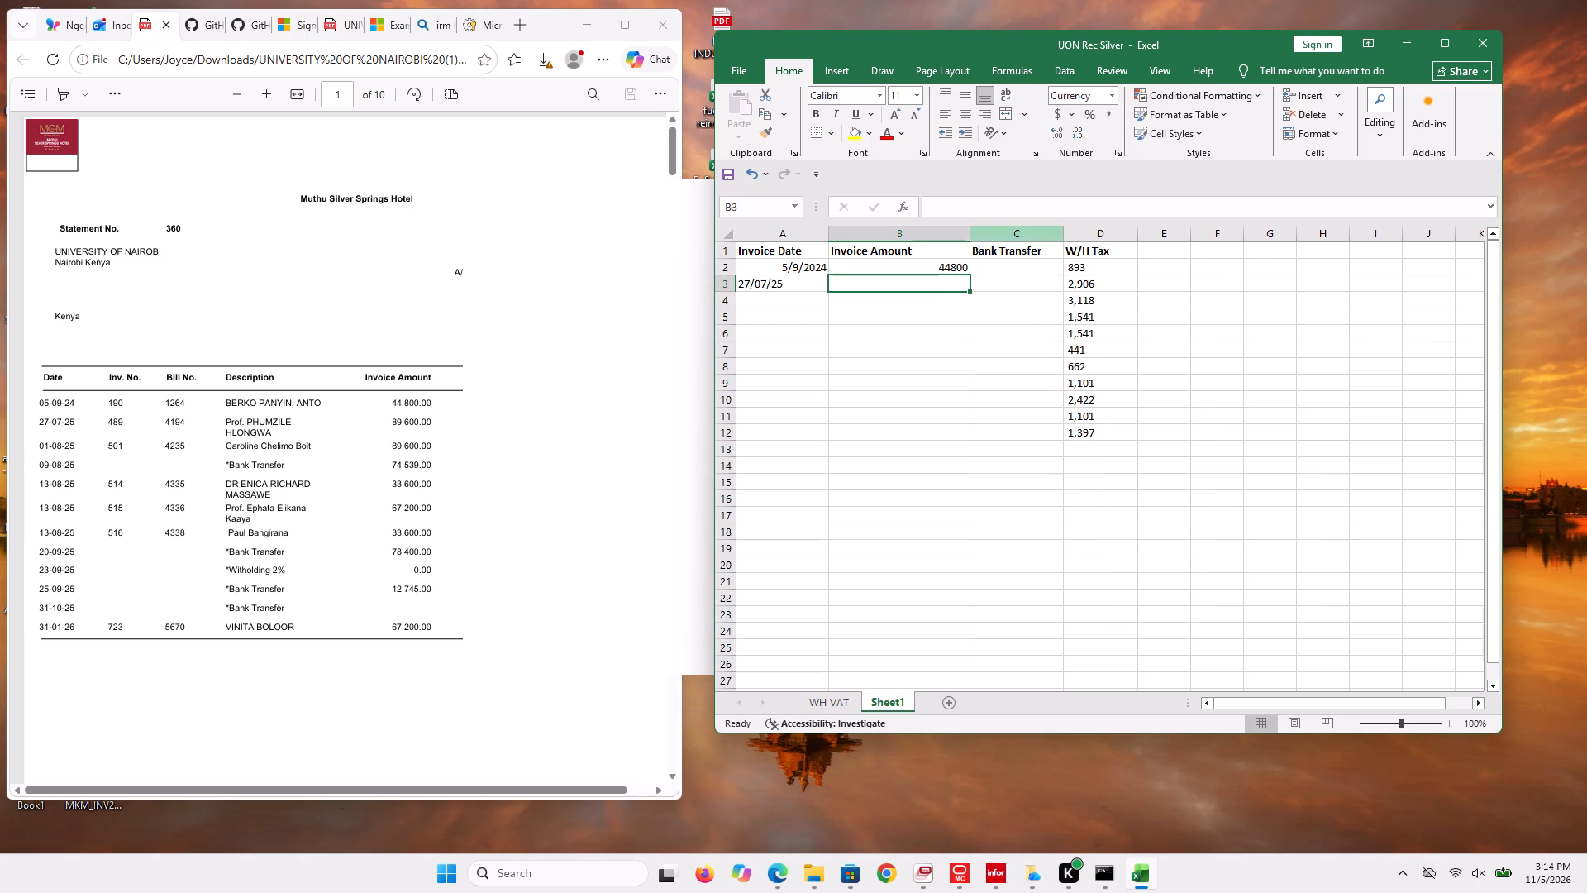
pyautogui.doubleClick(944, 260)
pyautogui.click(944, 279)
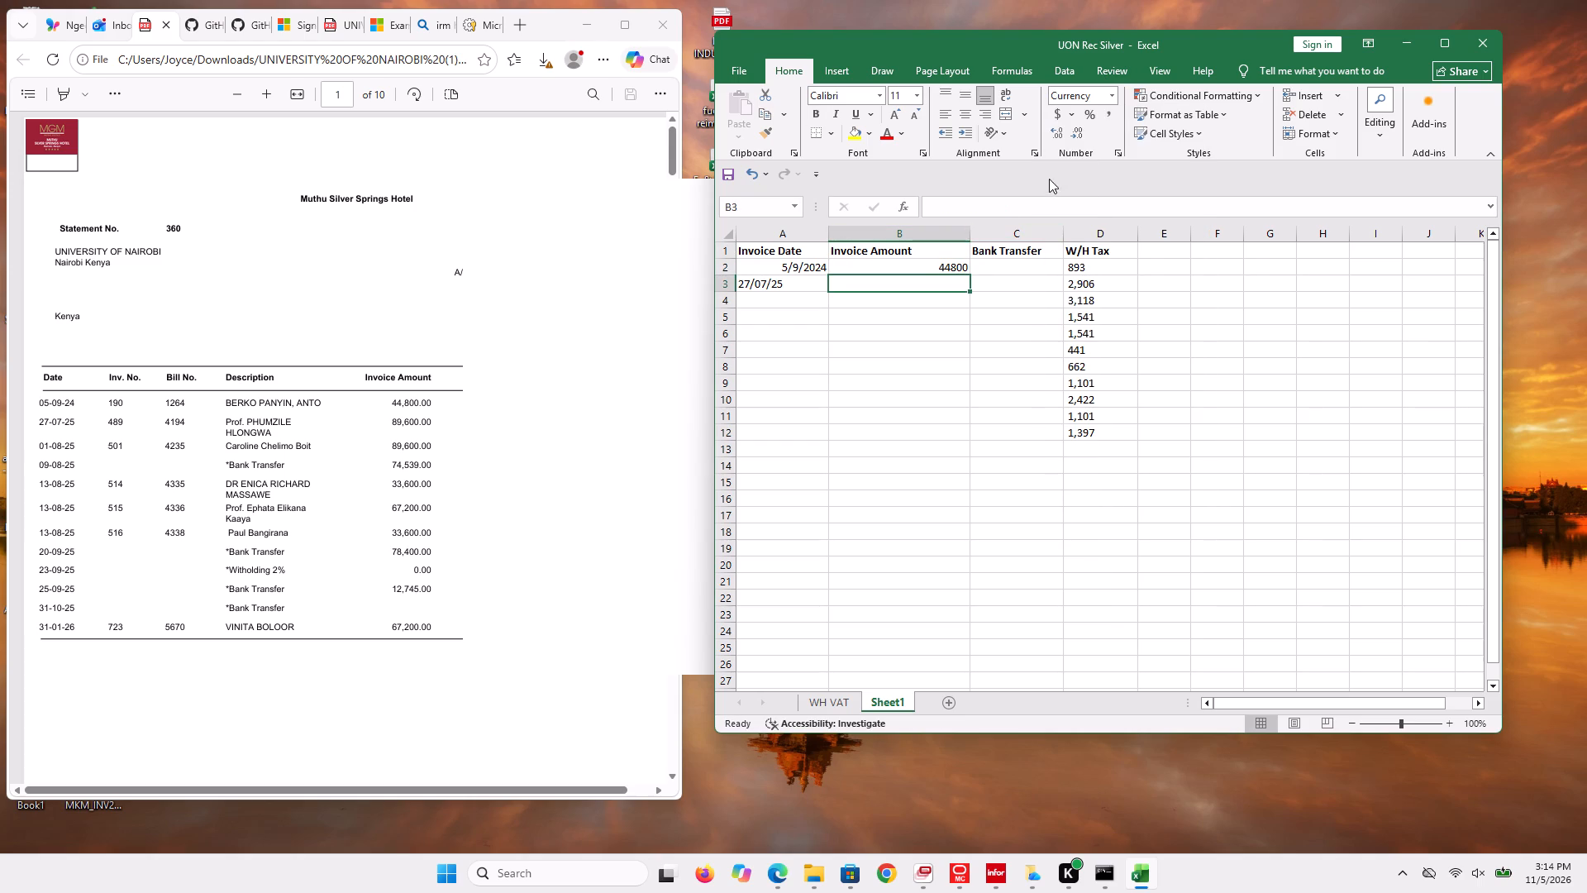
# Apply the comma number style with two decimal places to the invoice amount in cell B2.
pyautogui.click(961, 260)
pyautogui.click(1118, 107)
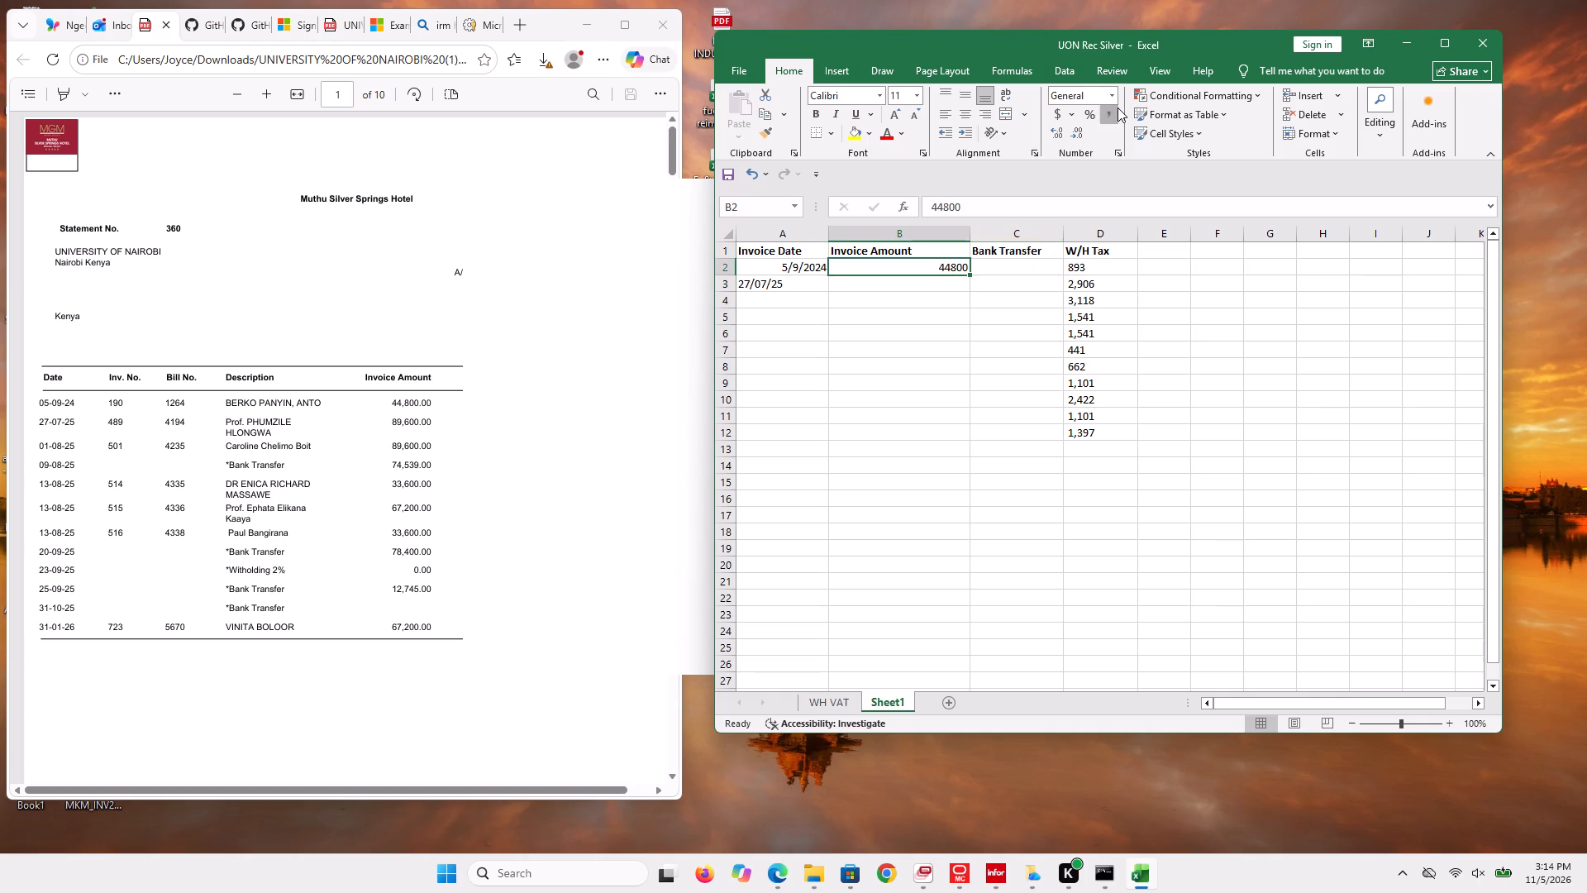
pyautogui.moveTo(982, 288); pyautogui.dragTo(944, 294)
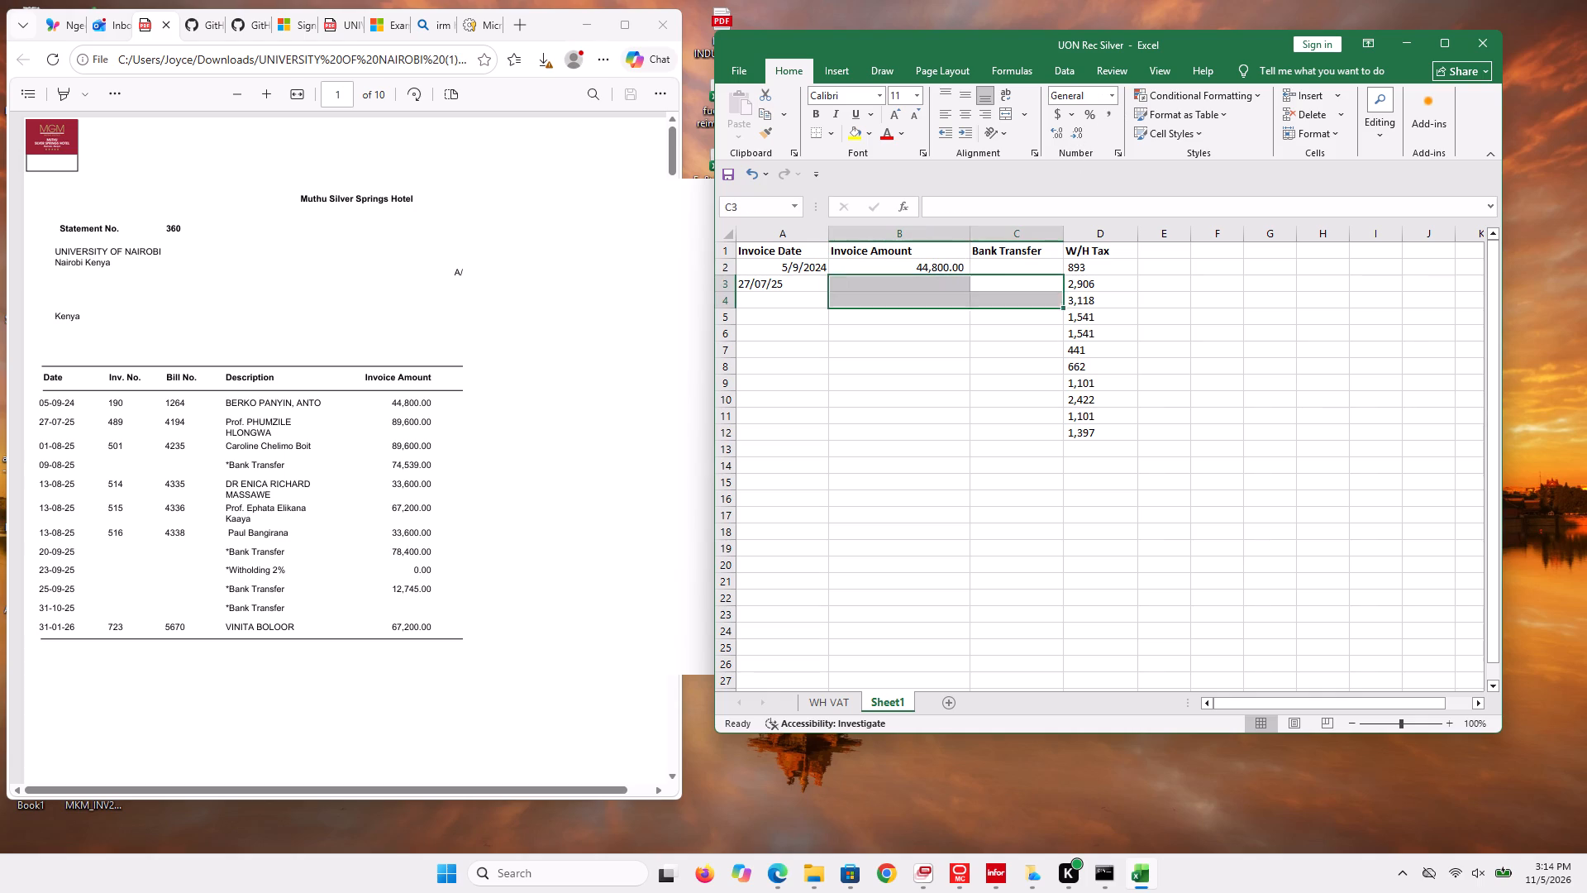
pyautogui.click(944, 294)
pyautogui.click(955, 279)
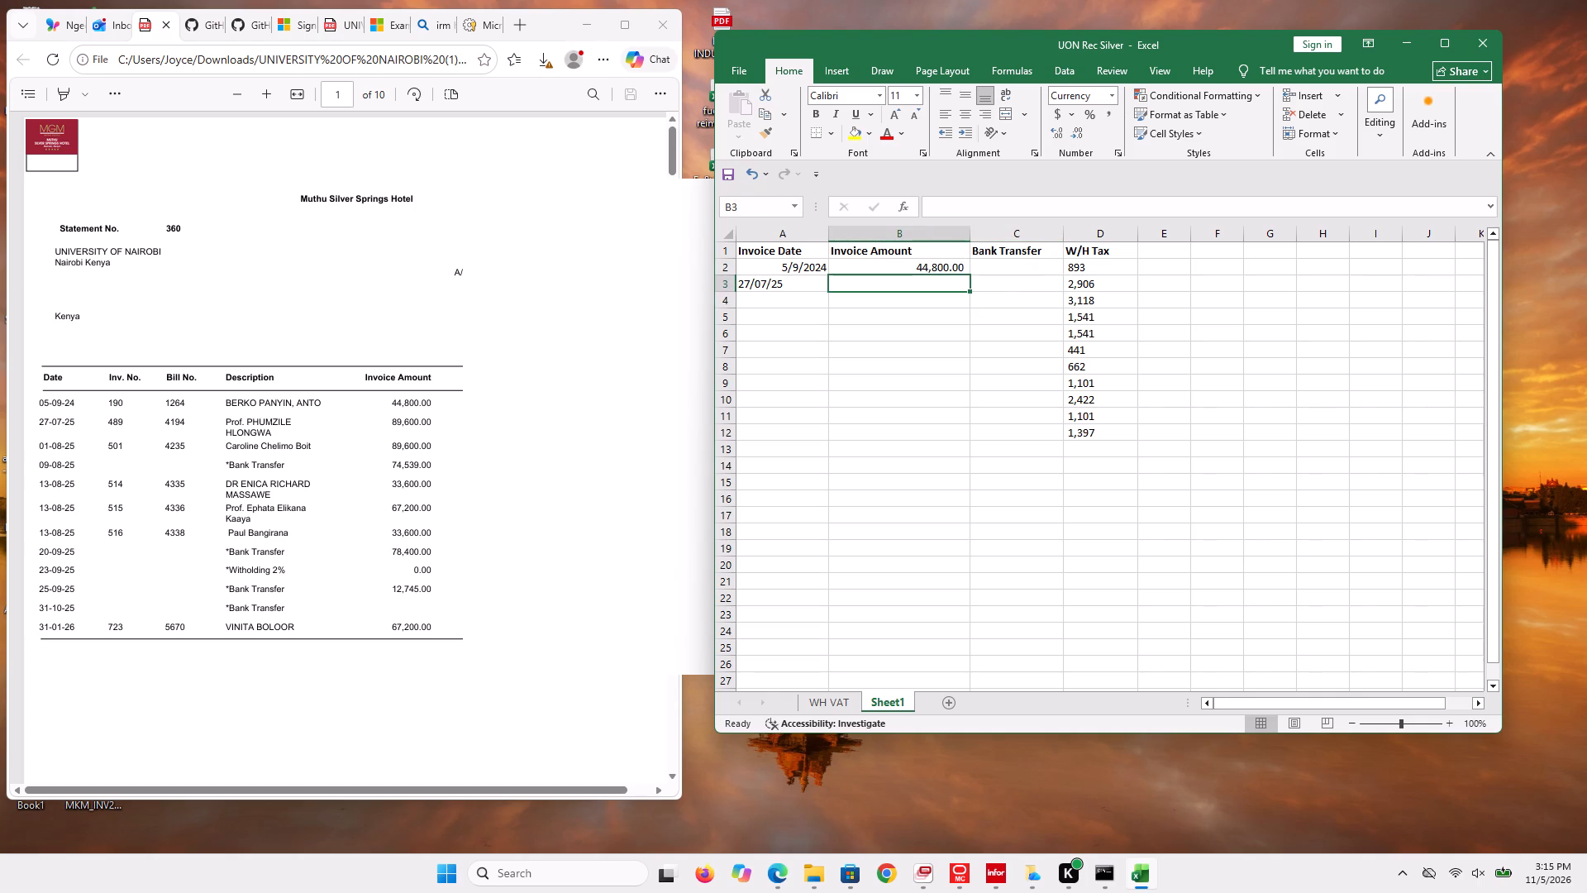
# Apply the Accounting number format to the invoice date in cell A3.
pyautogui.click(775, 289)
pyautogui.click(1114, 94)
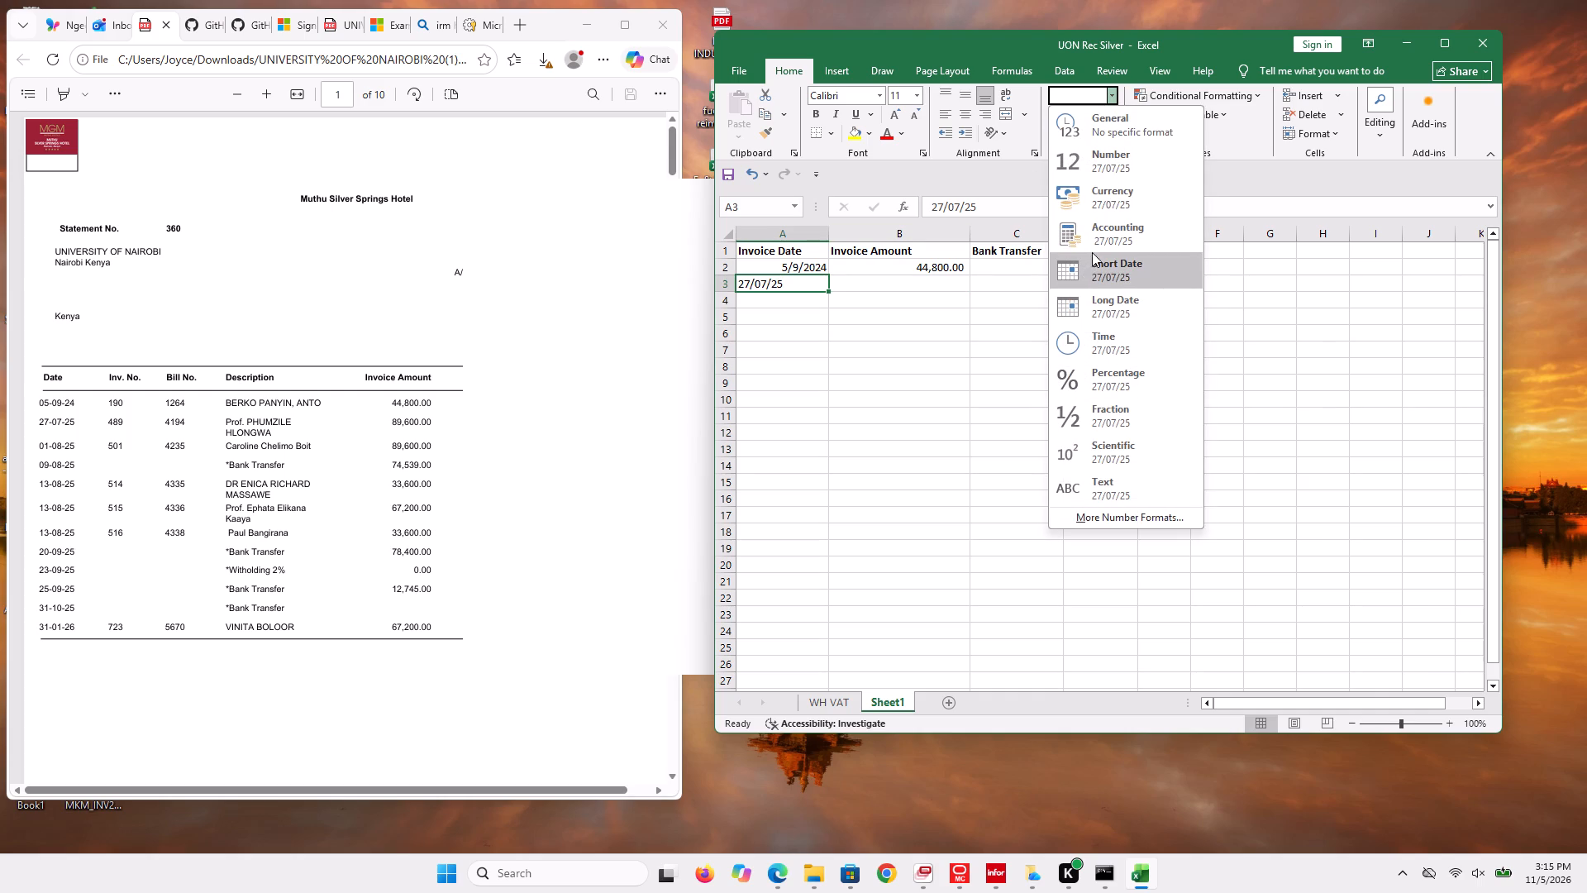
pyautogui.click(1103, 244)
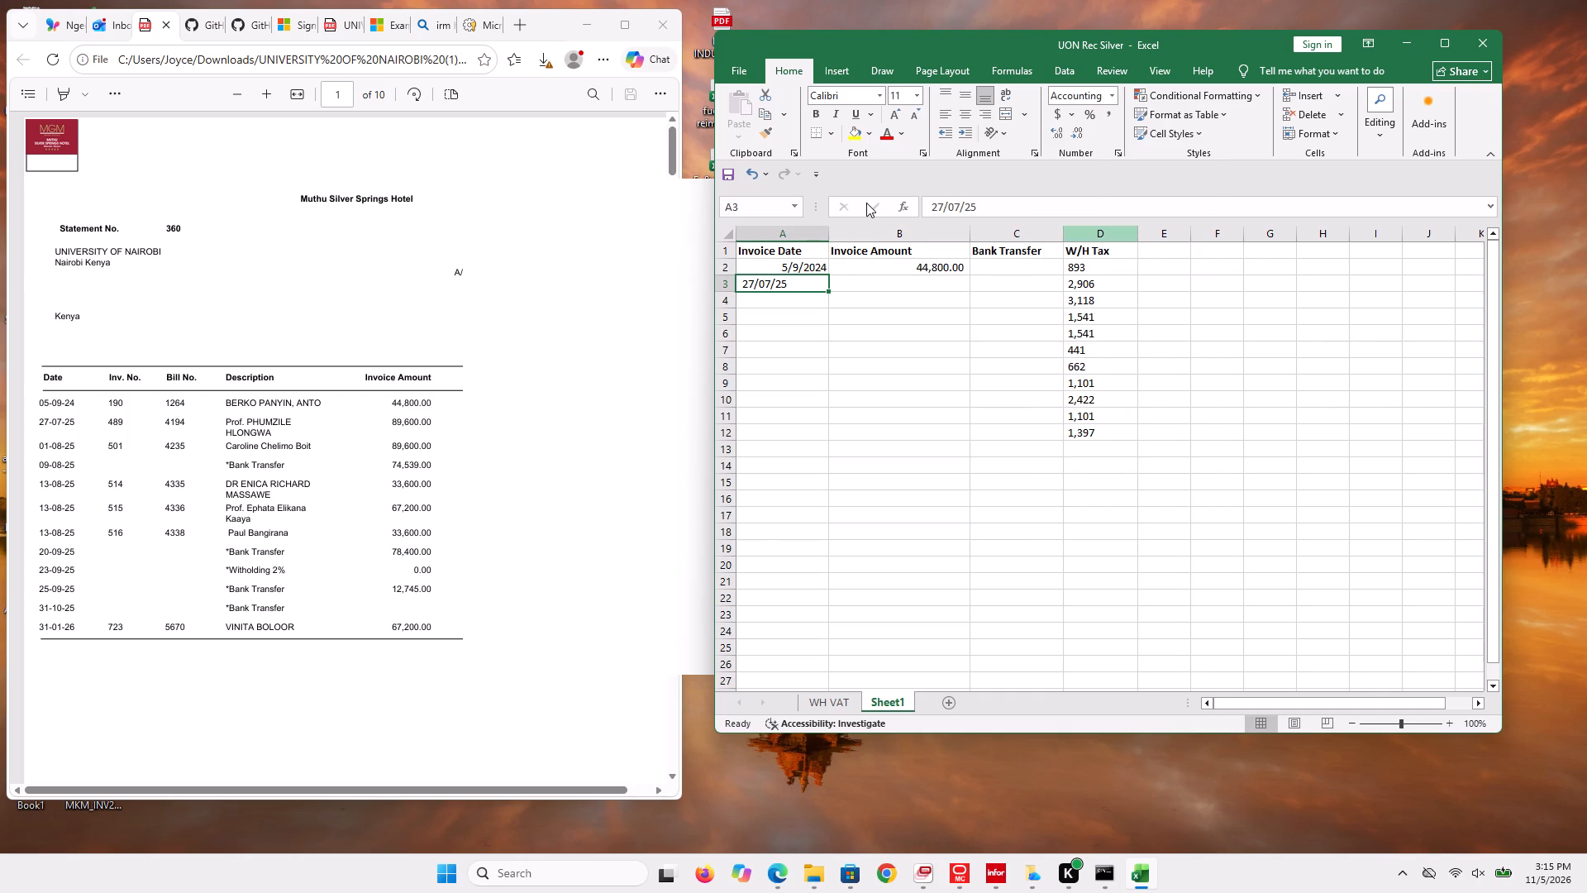
# Change the number format of the invoice date in cell A3 to Currency.
pyautogui.click(822, 269)
pyautogui.click(809, 287)
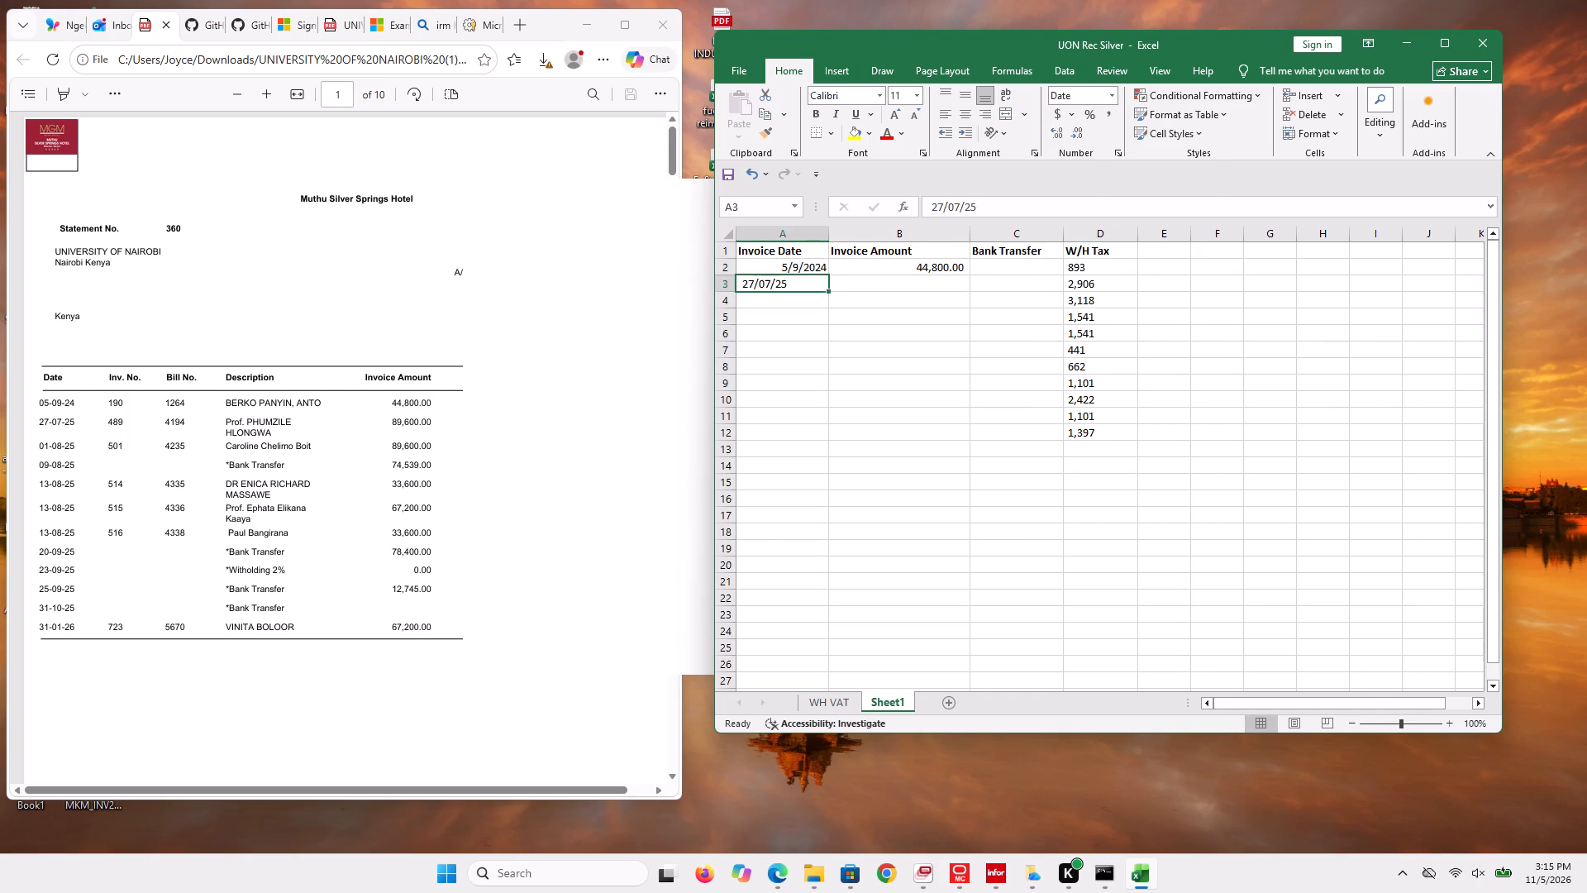
pyautogui.moveTo(1111, 95); pyautogui.dragTo(1085, 198)
# Apply the Short Date number format to the invoice date in cell A3.
pyautogui.click(1113, 103)
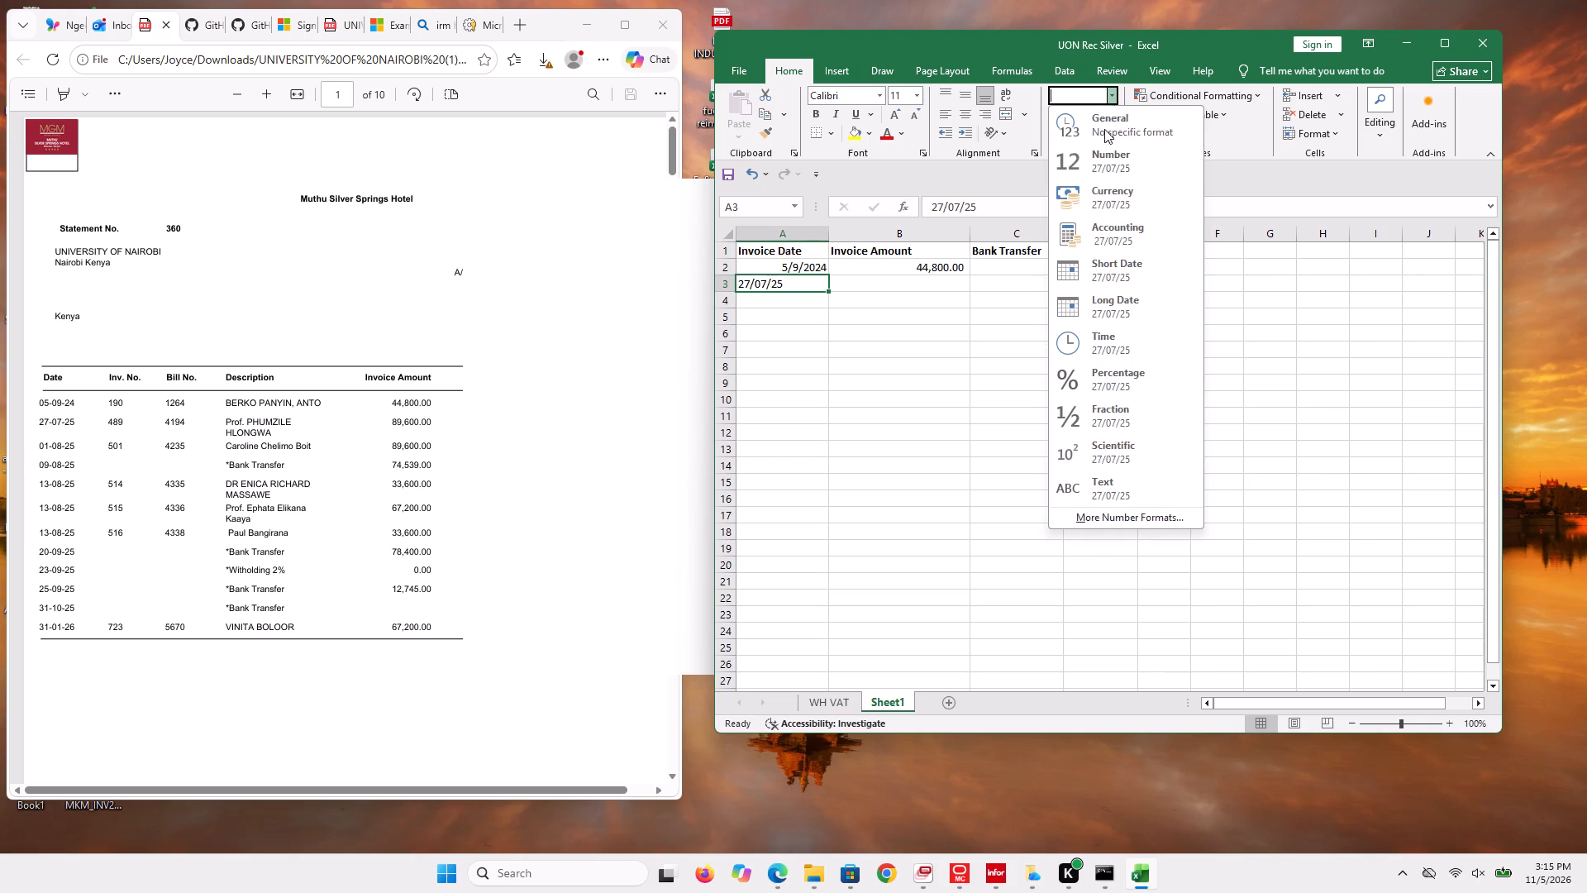
pyautogui.click(1089, 287)
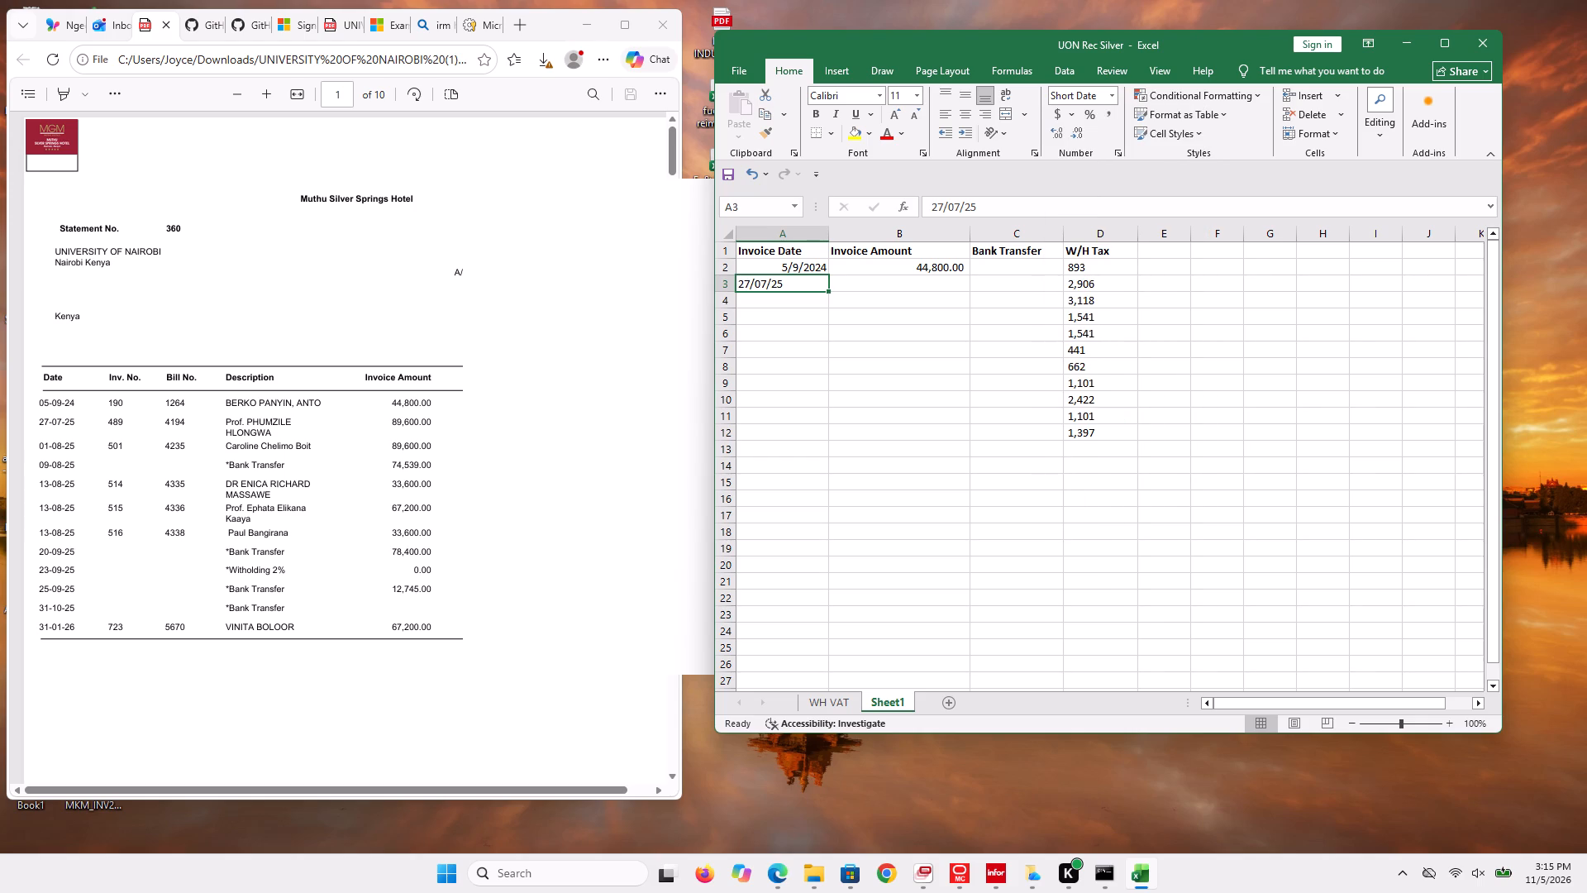
# Enter 89600 as the invoice amount in cell B3.
pyautogui.click(901, 300)
pyautogui.click(908, 294)
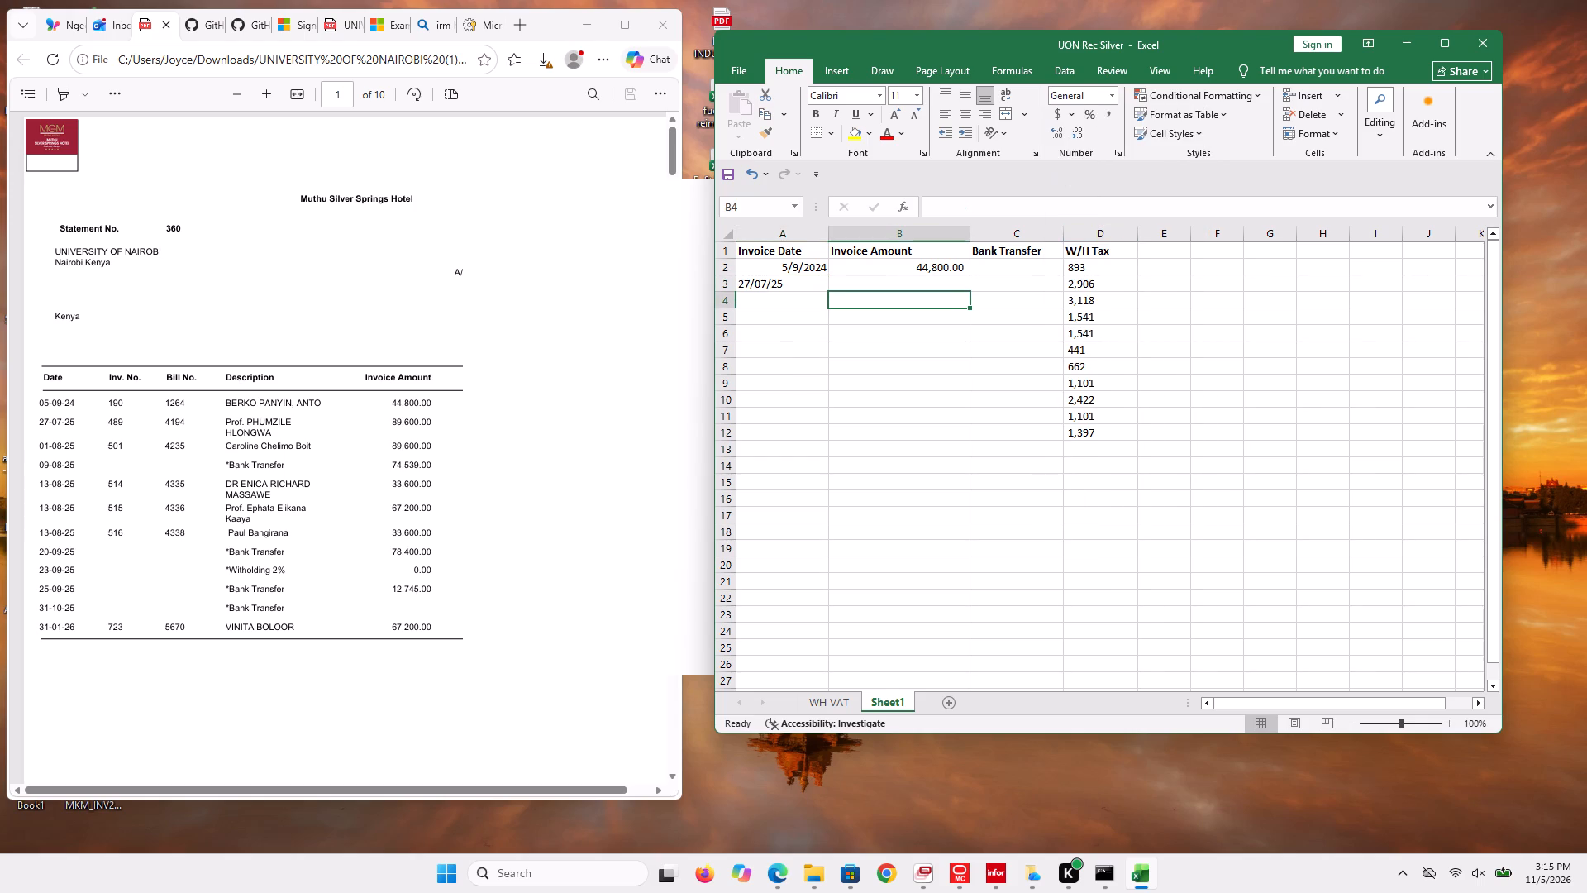
pyautogui.click(908, 289)
pyautogui.click(923, 281)
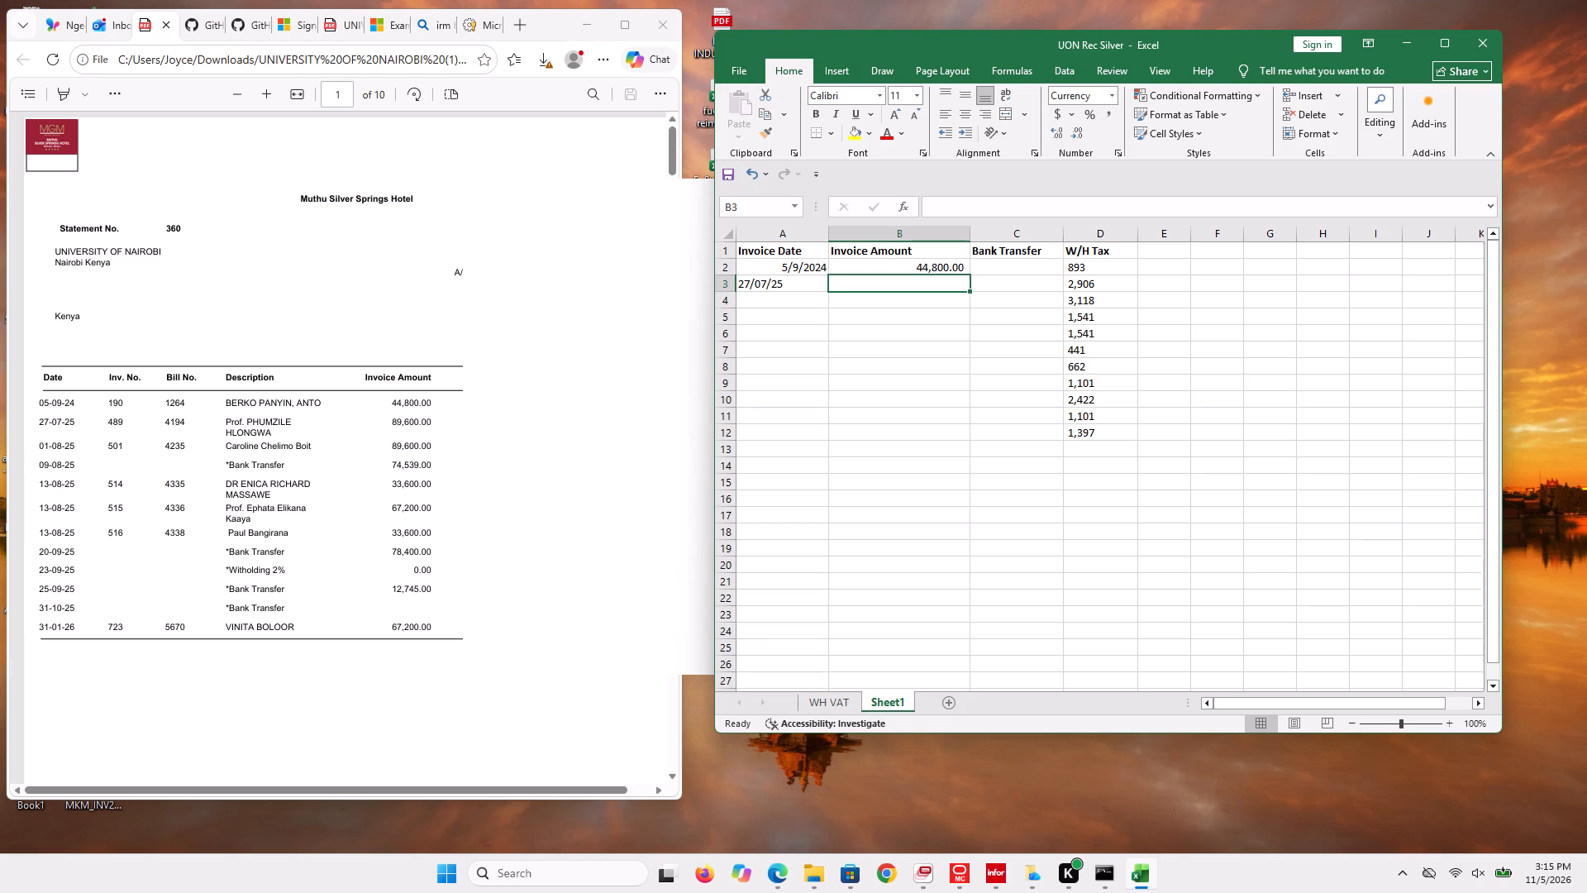
pyautogui.write('89600')
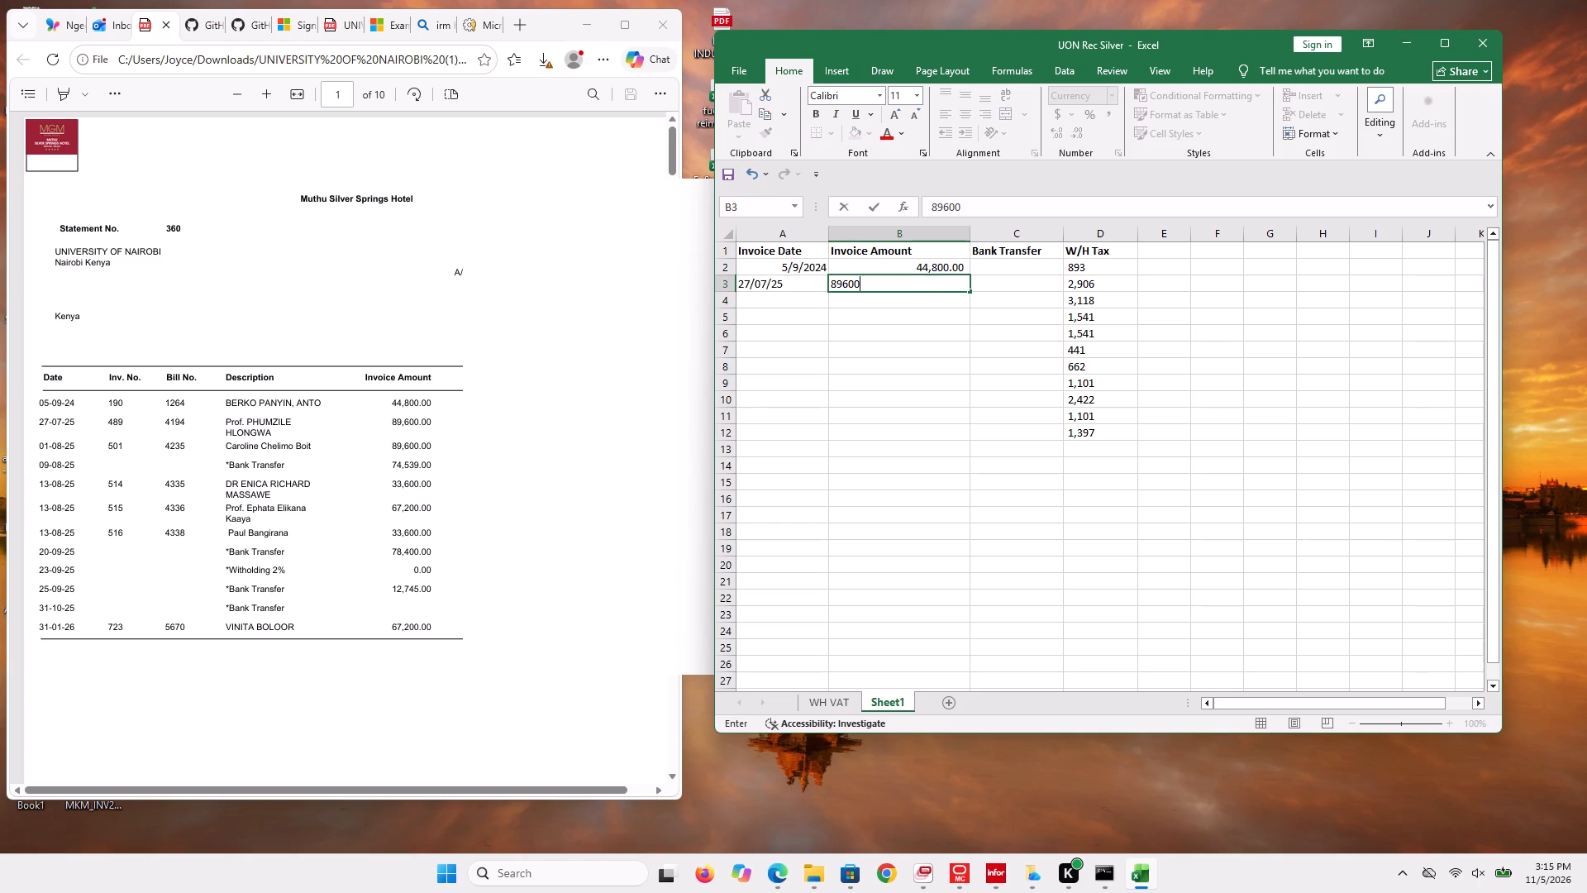
pyautogui.click(924, 303)
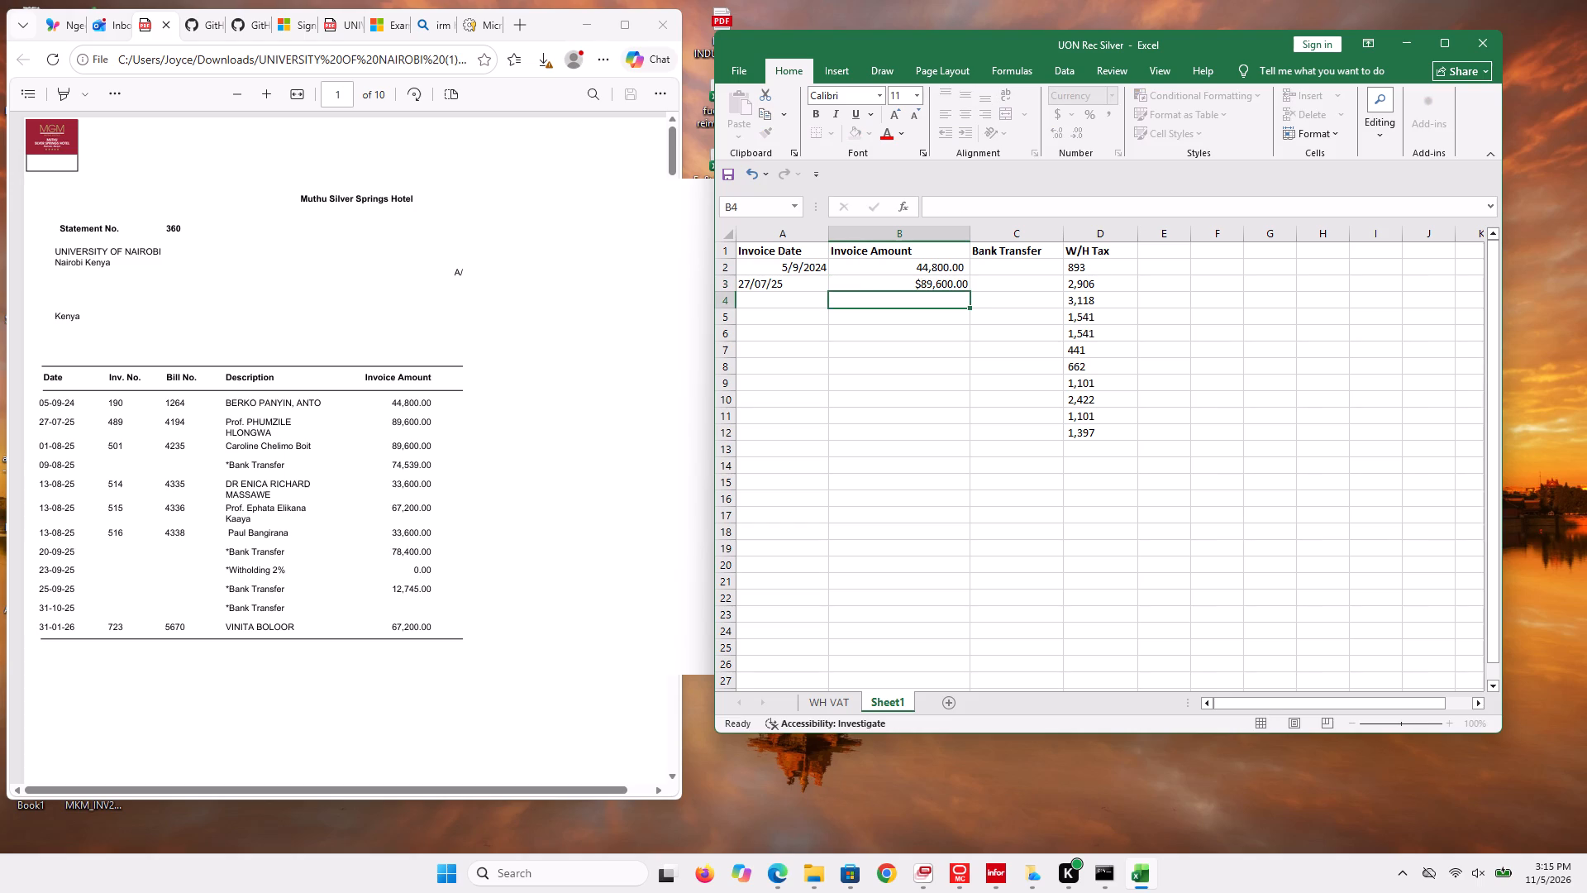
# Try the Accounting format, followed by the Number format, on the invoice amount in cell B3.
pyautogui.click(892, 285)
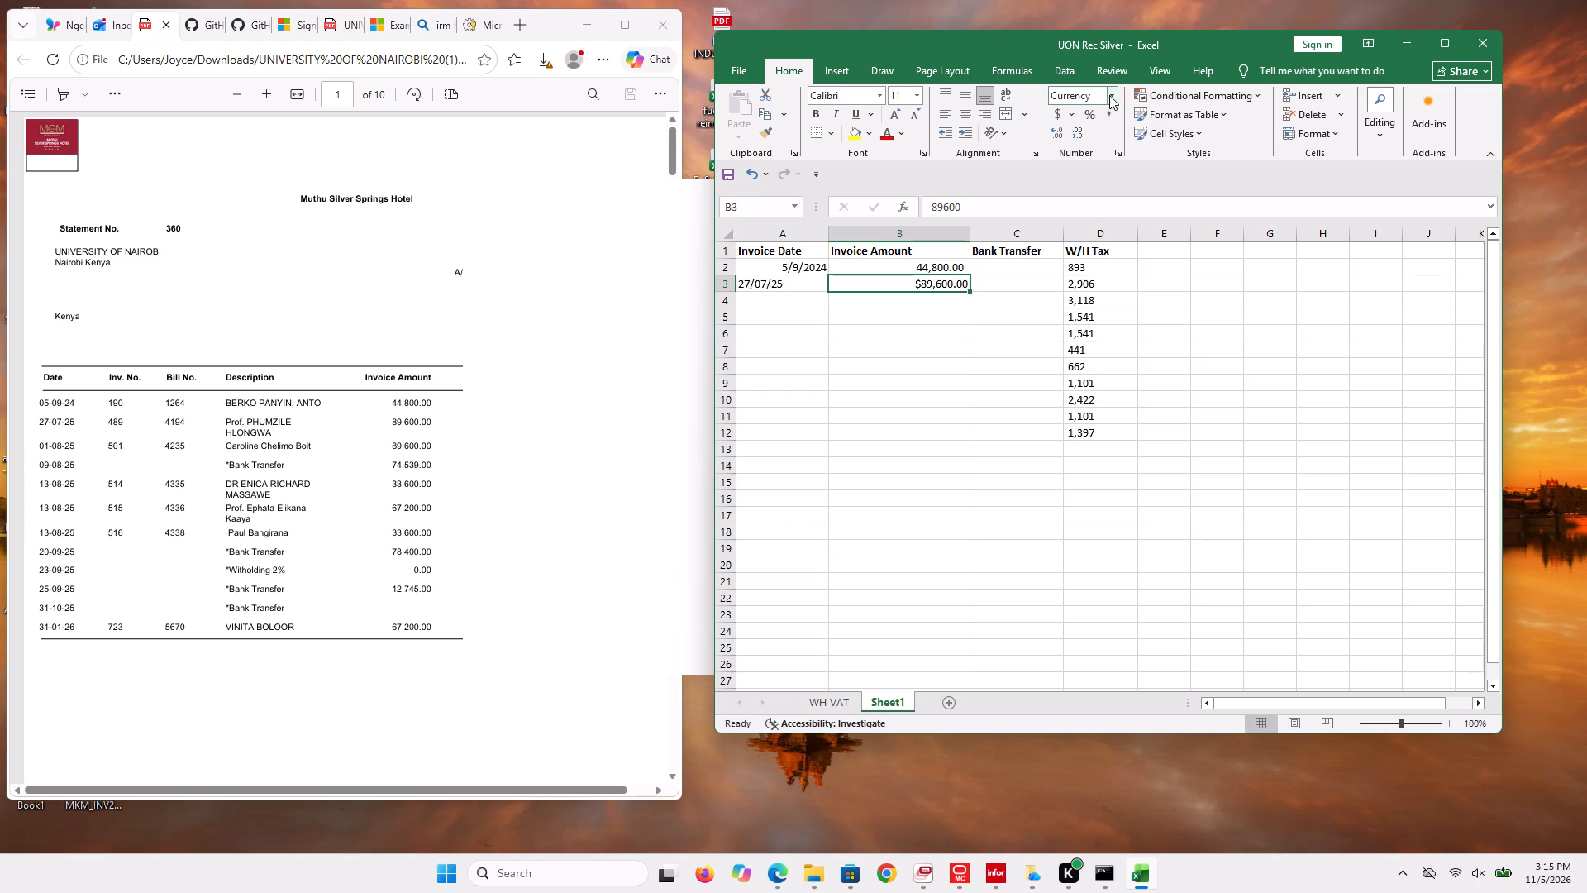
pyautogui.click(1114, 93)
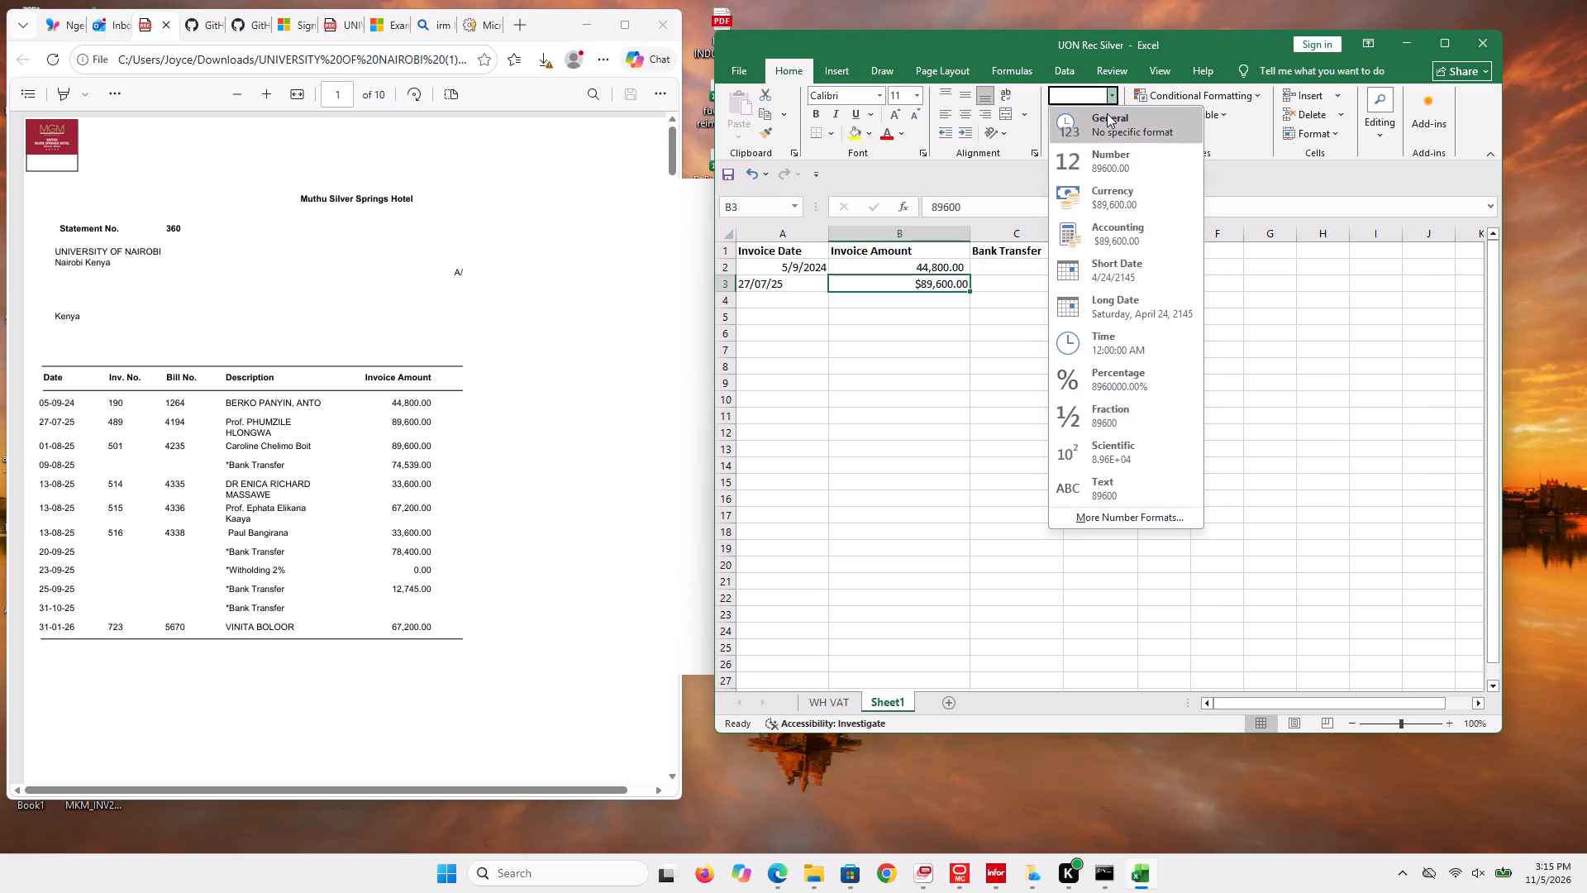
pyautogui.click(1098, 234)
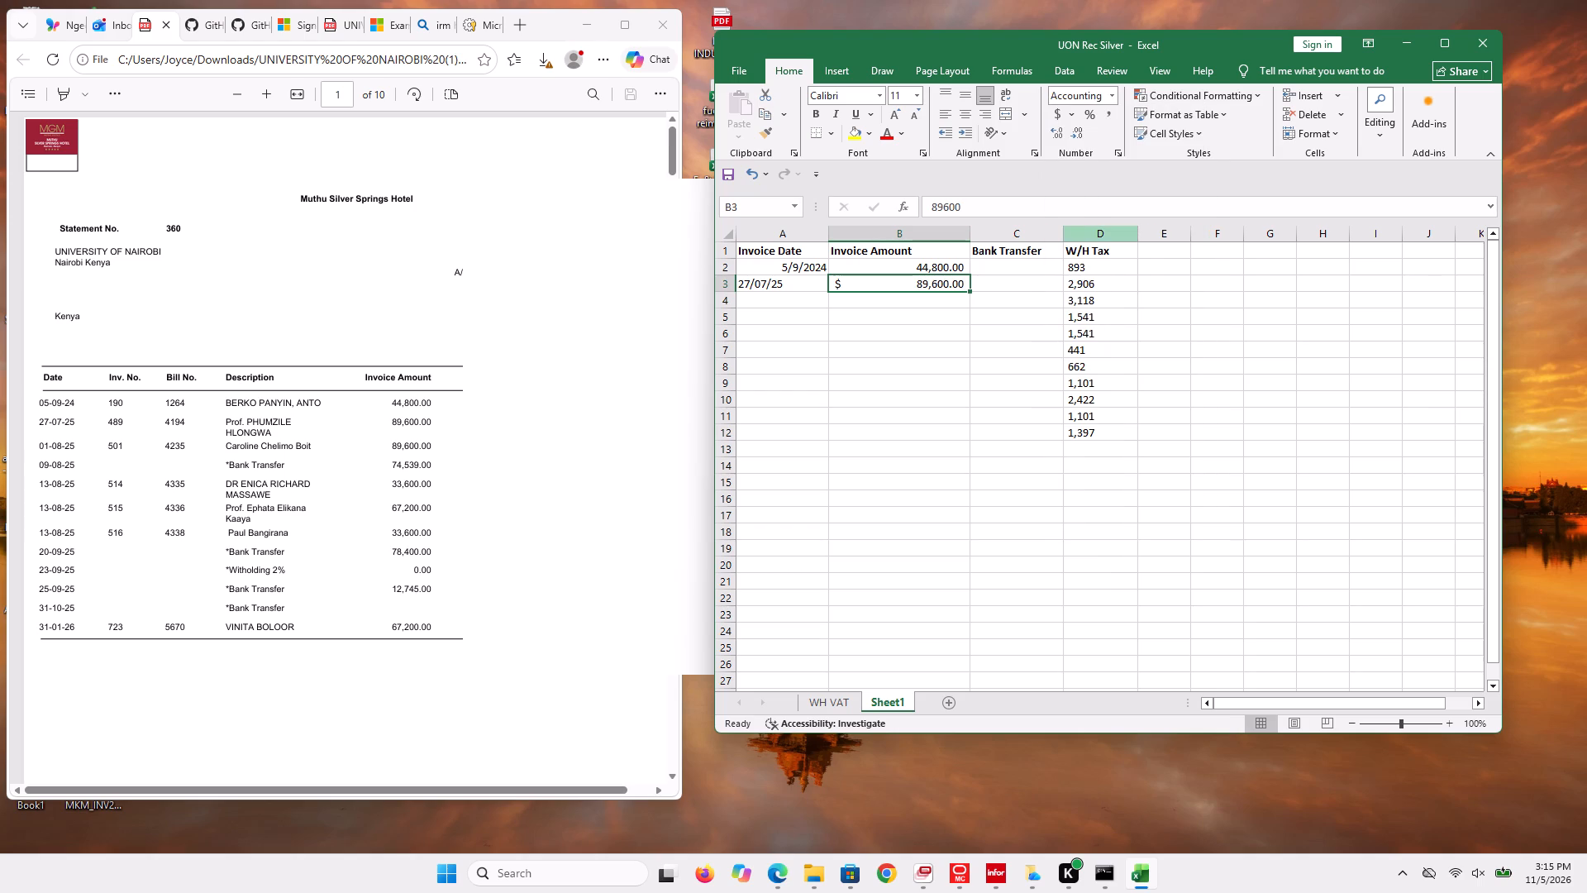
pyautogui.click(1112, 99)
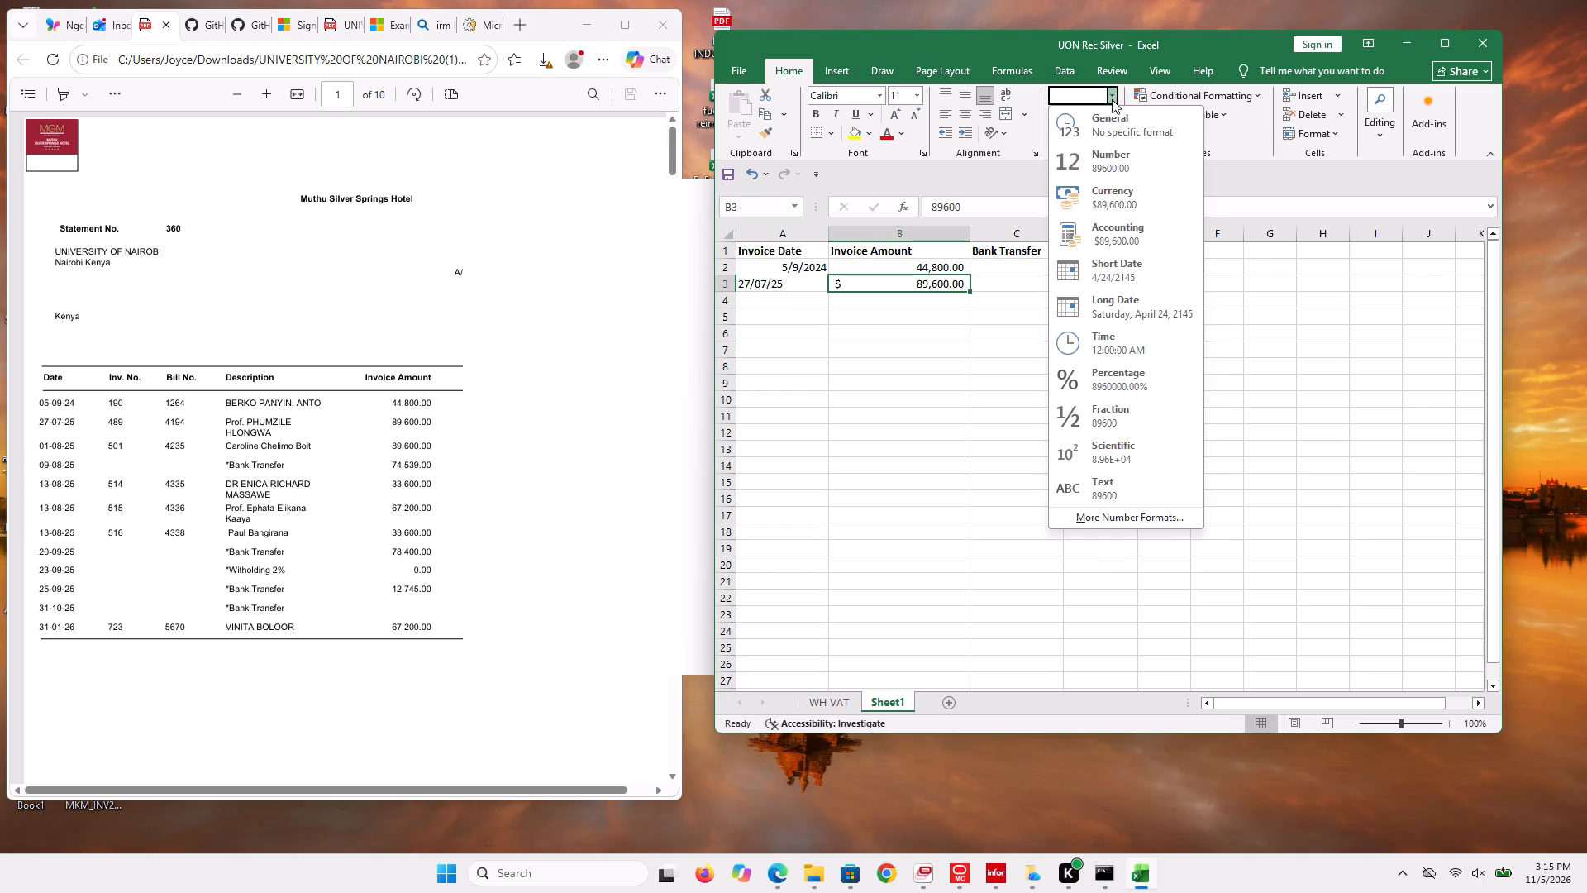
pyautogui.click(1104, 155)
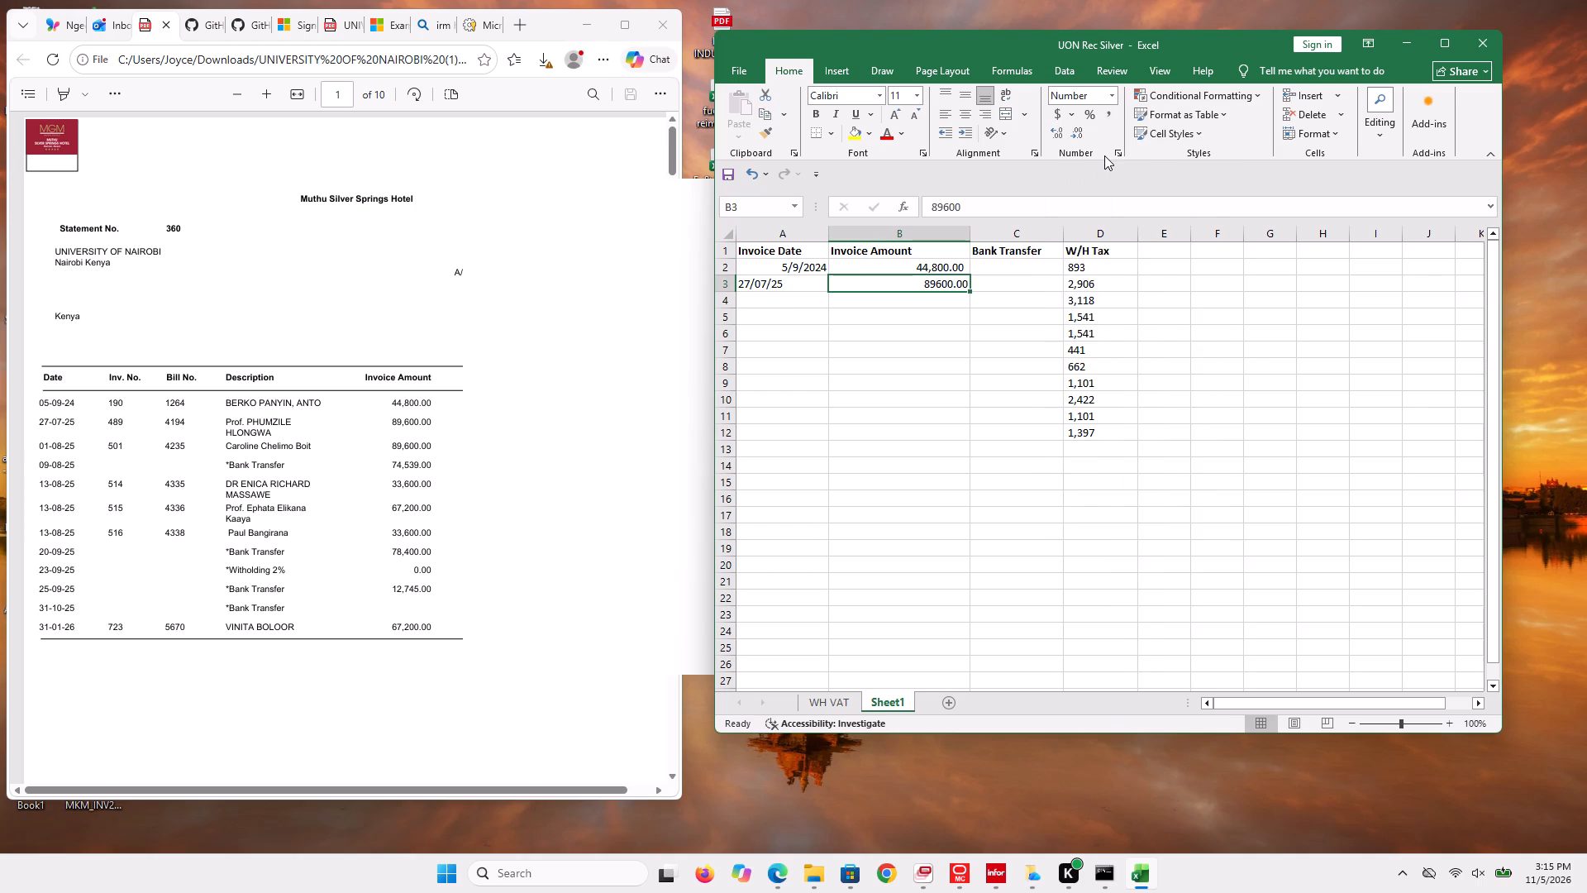
# Apply the comma number style with two decimal places to the invoice amounts in cells B3 and B2.
pyautogui.click(1107, 109)
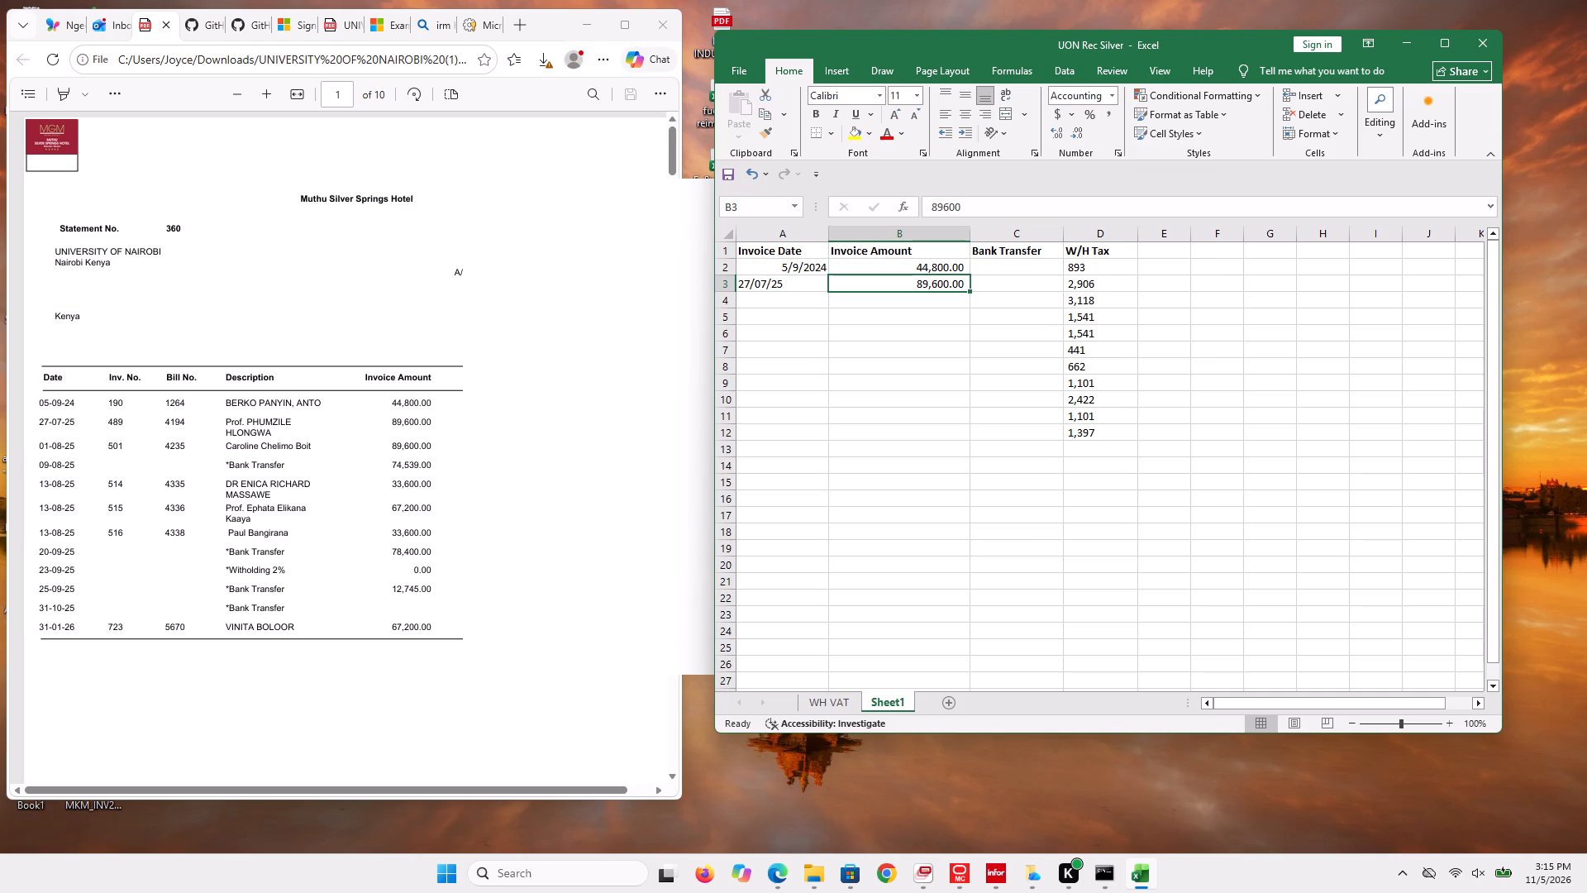
pyautogui.click(960, 265)
pyautogui.click(1103, 107)
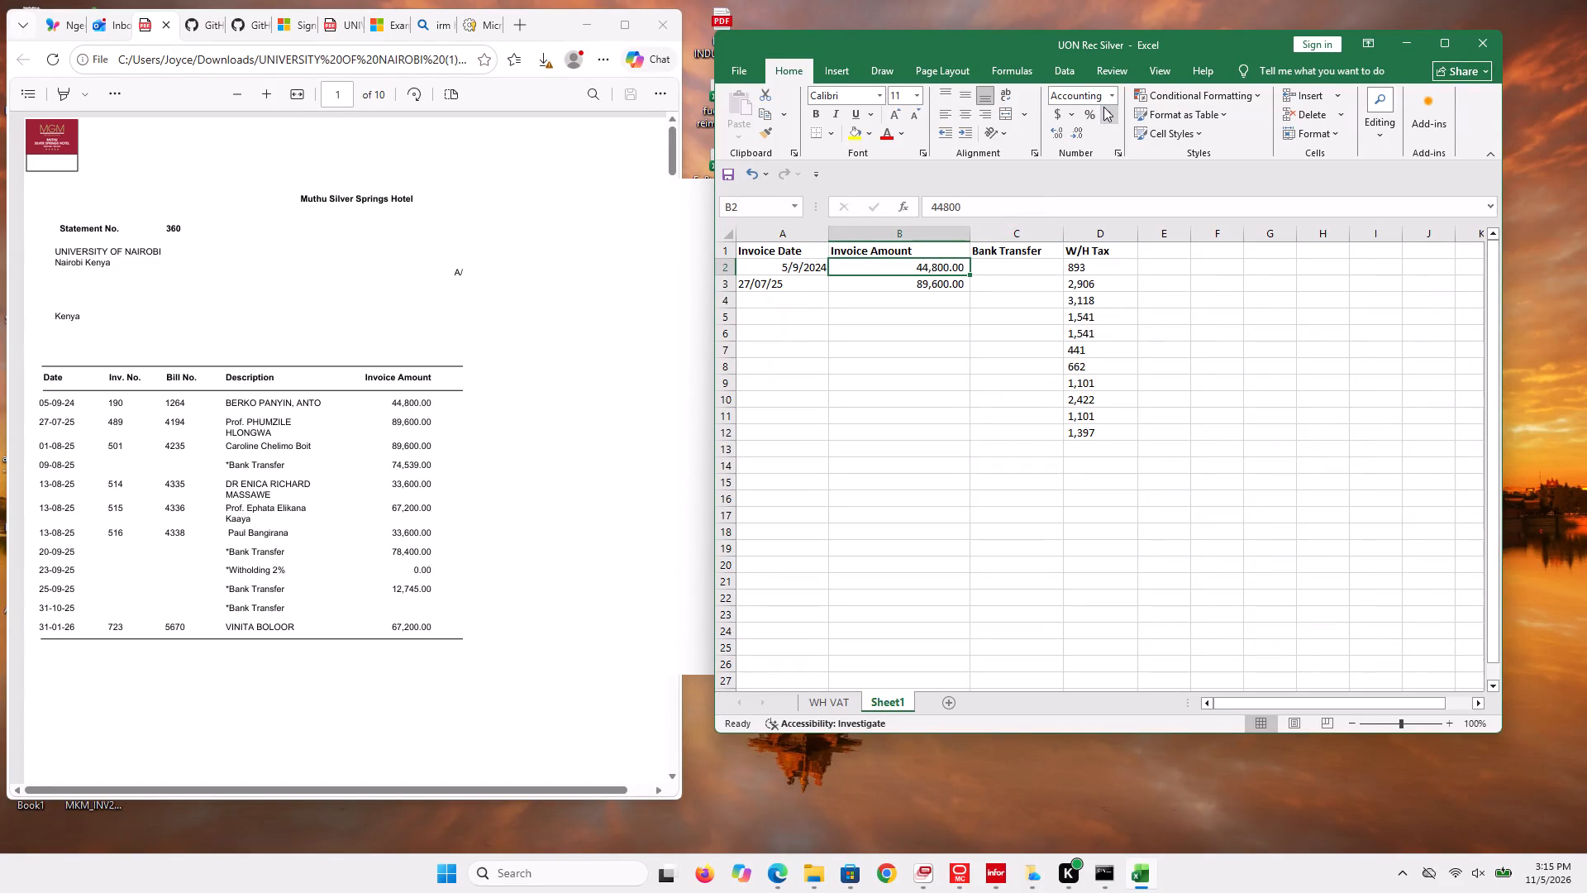
pyautogui.click(995, 356)
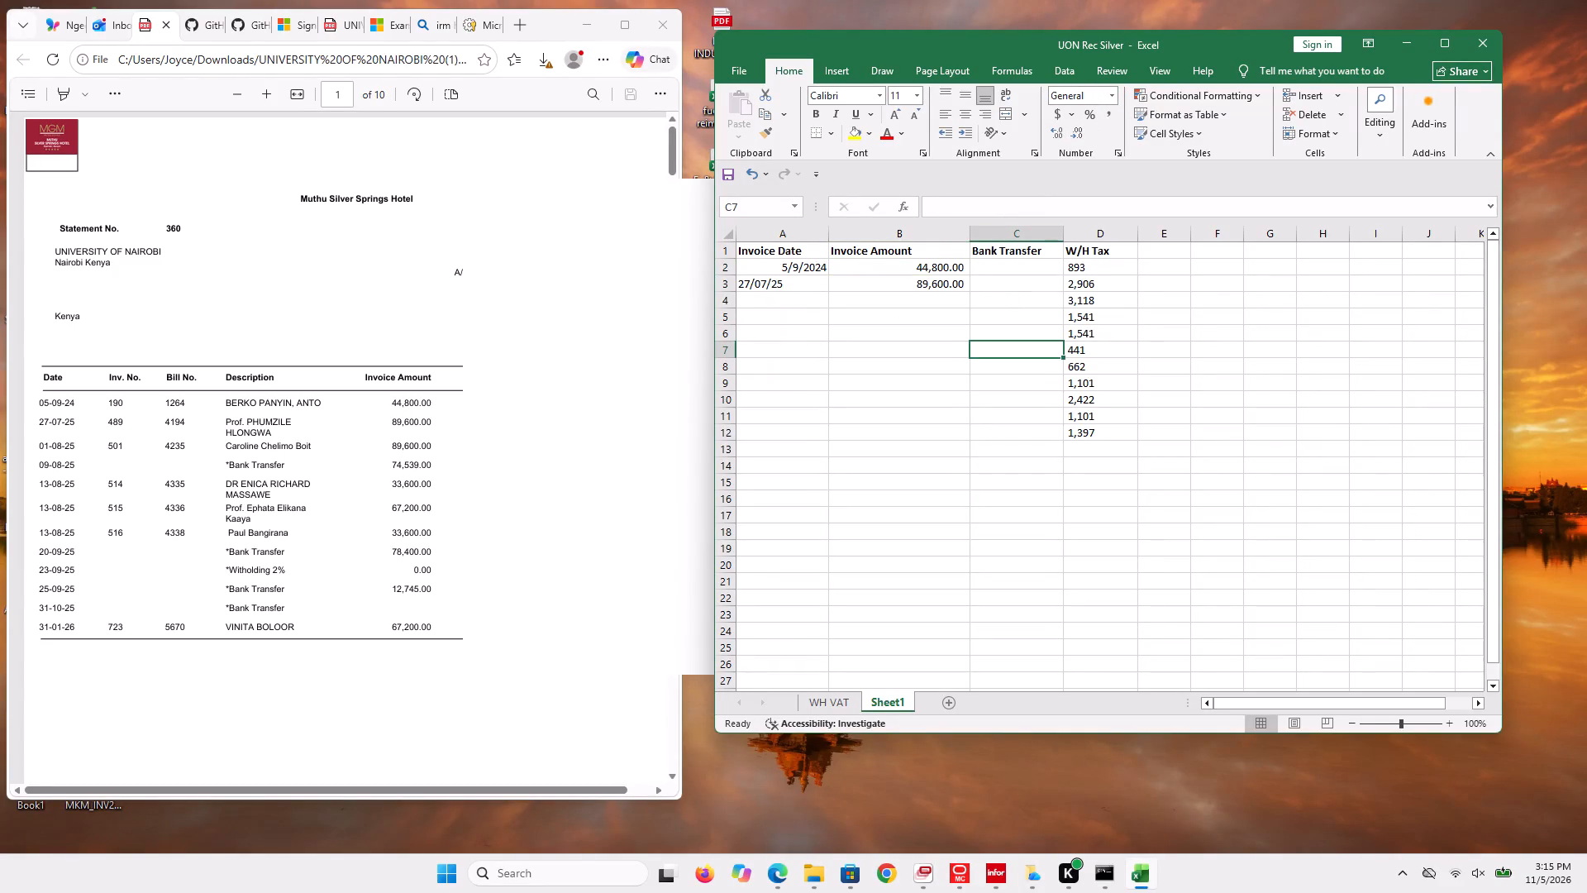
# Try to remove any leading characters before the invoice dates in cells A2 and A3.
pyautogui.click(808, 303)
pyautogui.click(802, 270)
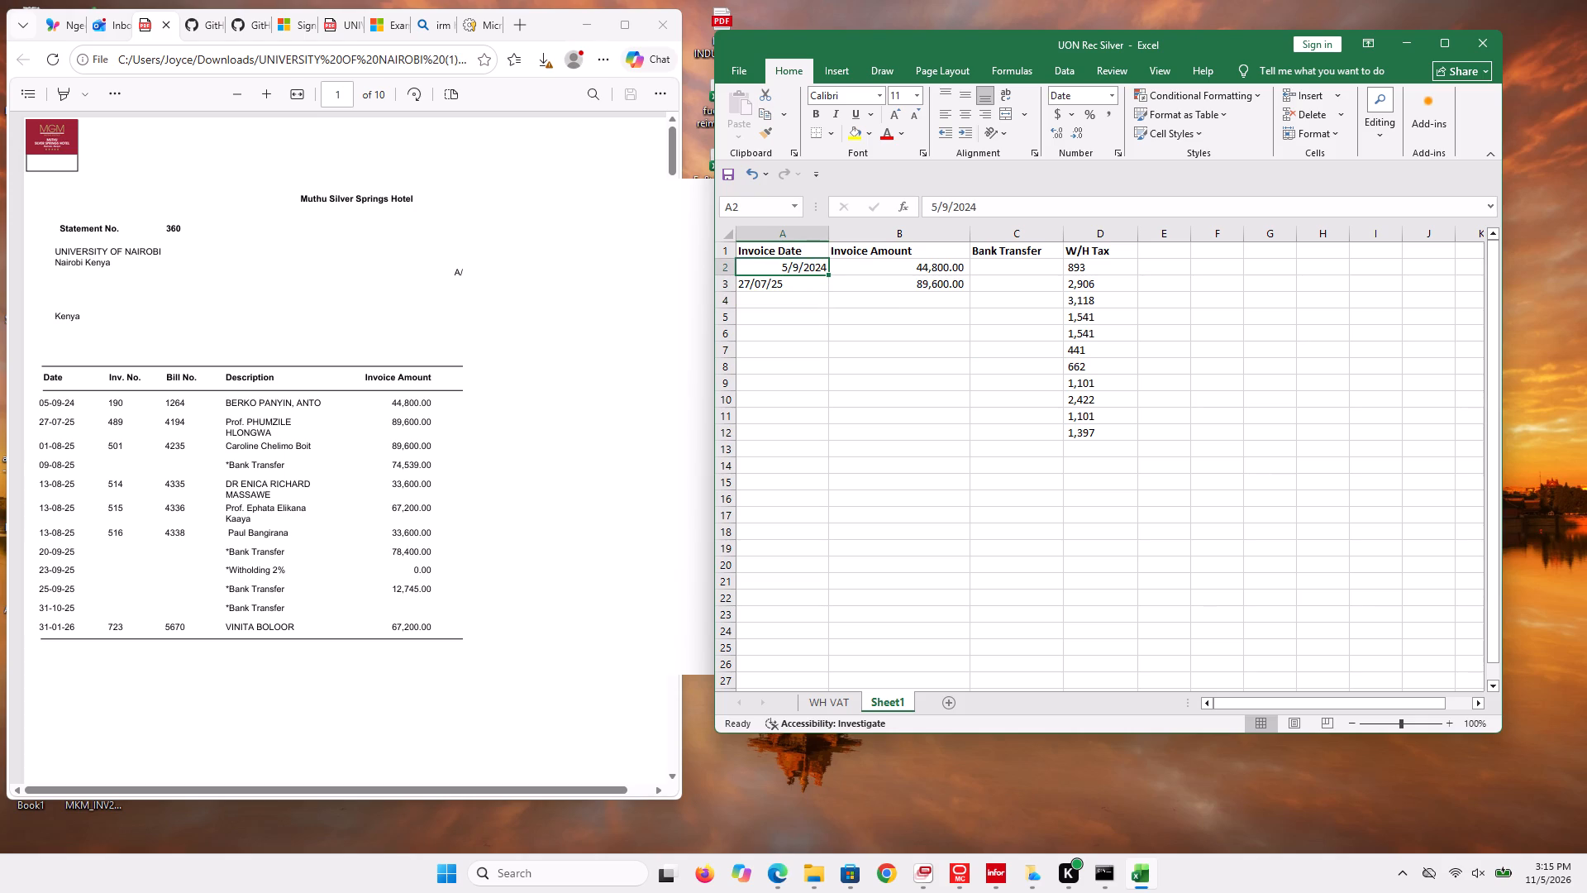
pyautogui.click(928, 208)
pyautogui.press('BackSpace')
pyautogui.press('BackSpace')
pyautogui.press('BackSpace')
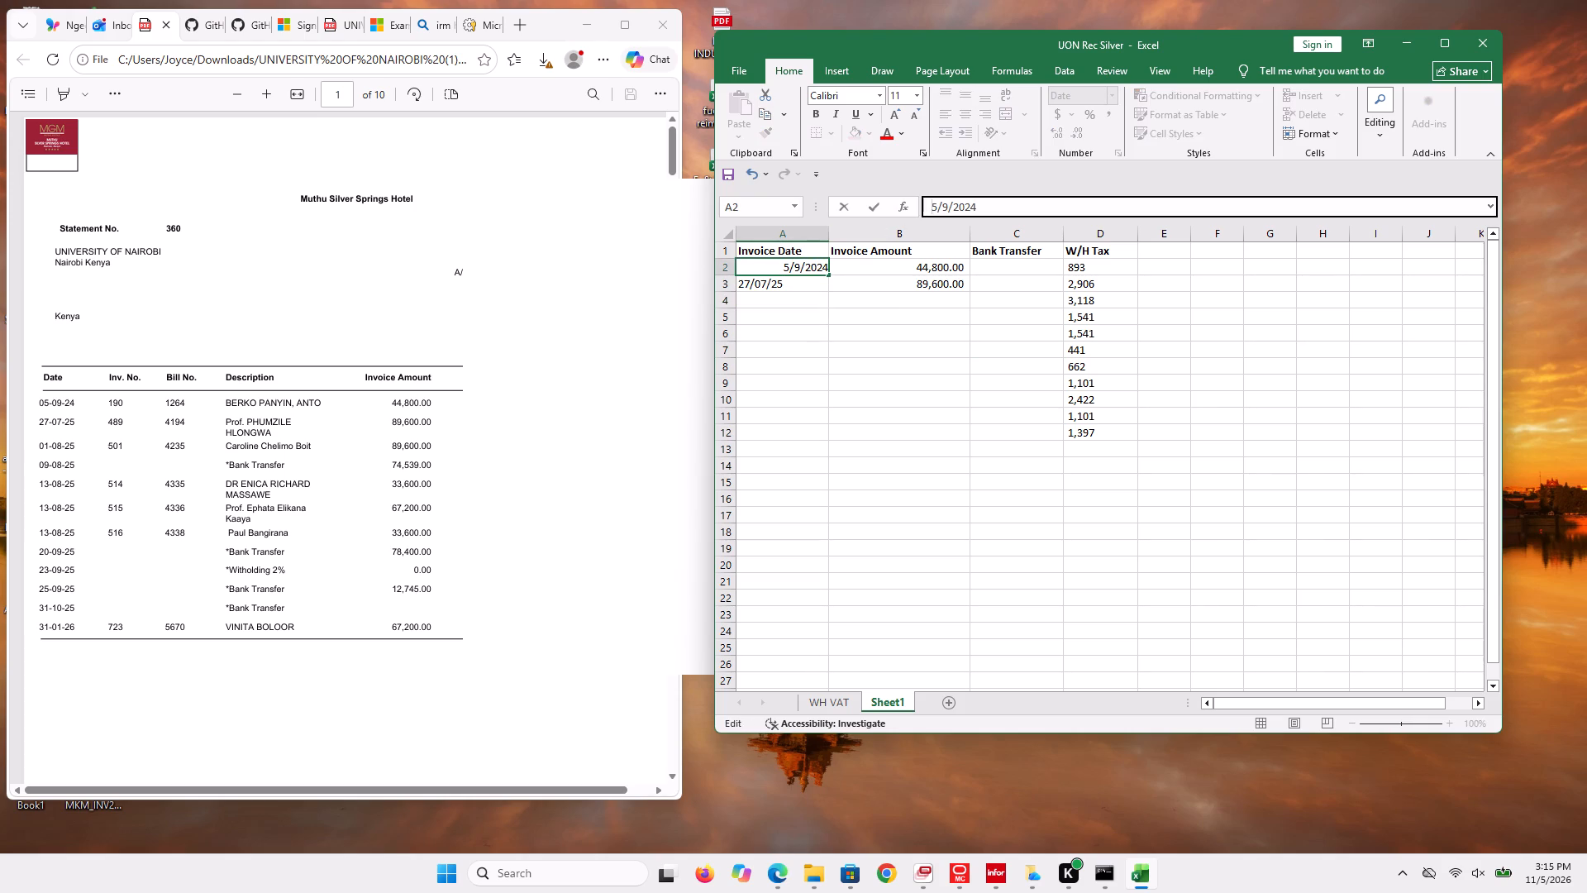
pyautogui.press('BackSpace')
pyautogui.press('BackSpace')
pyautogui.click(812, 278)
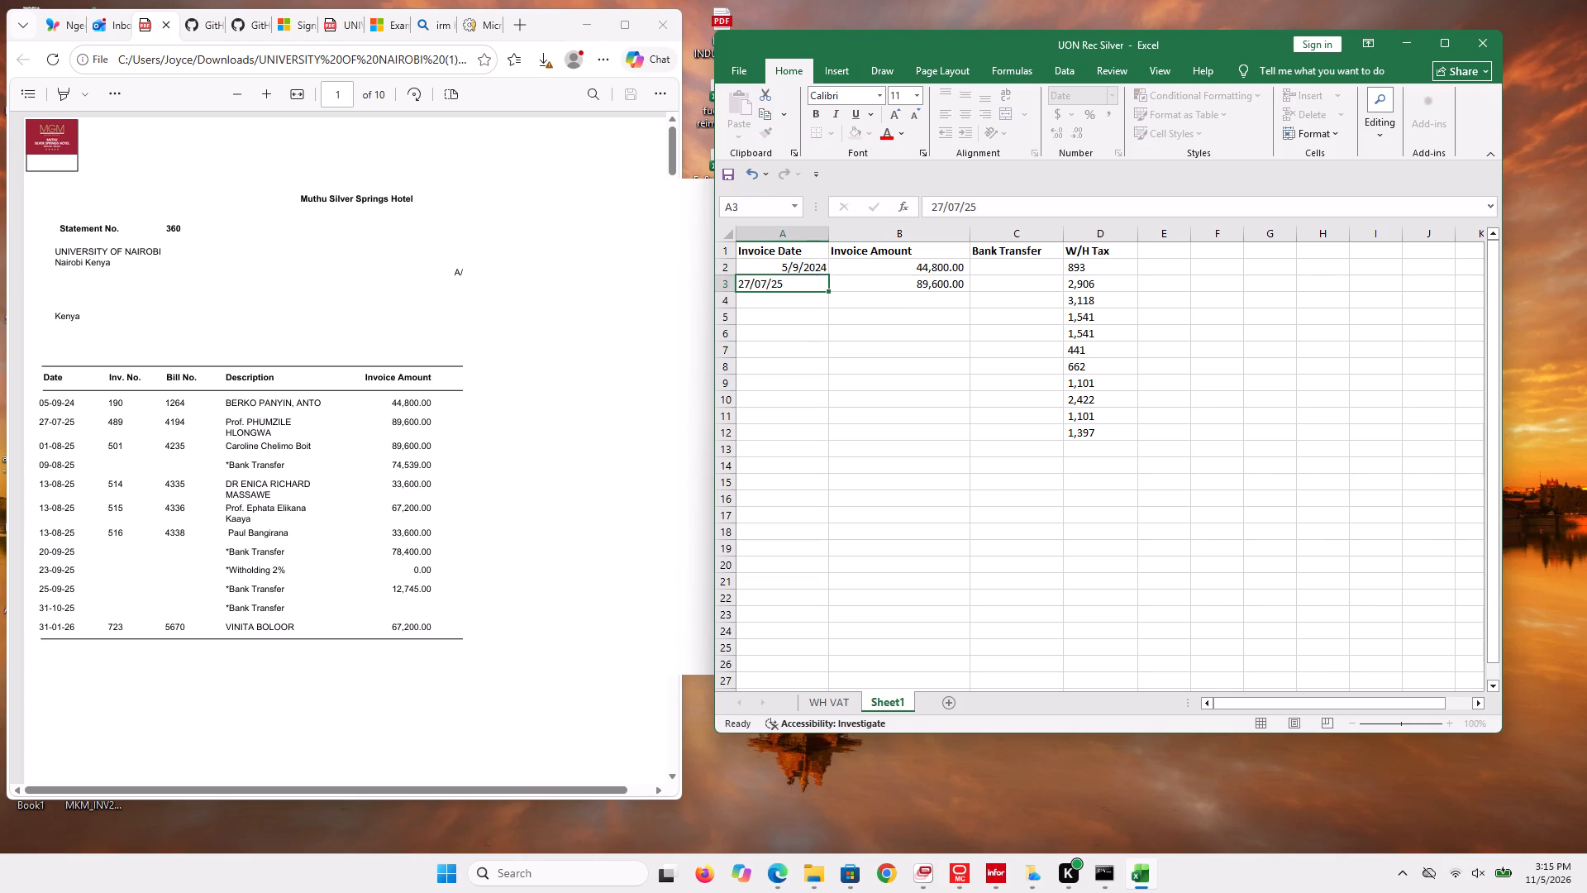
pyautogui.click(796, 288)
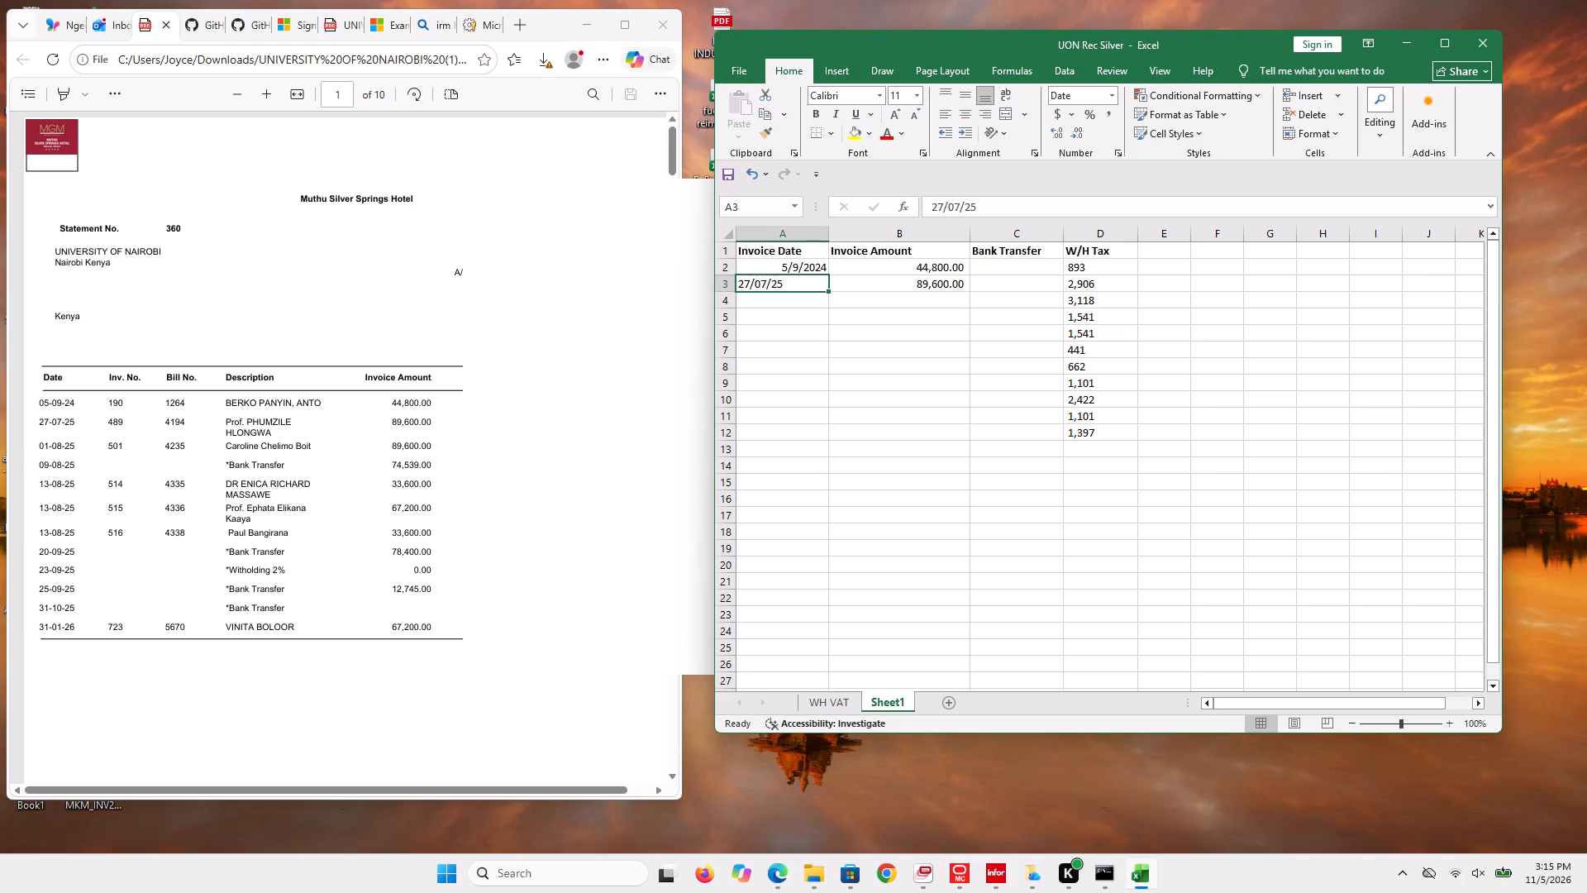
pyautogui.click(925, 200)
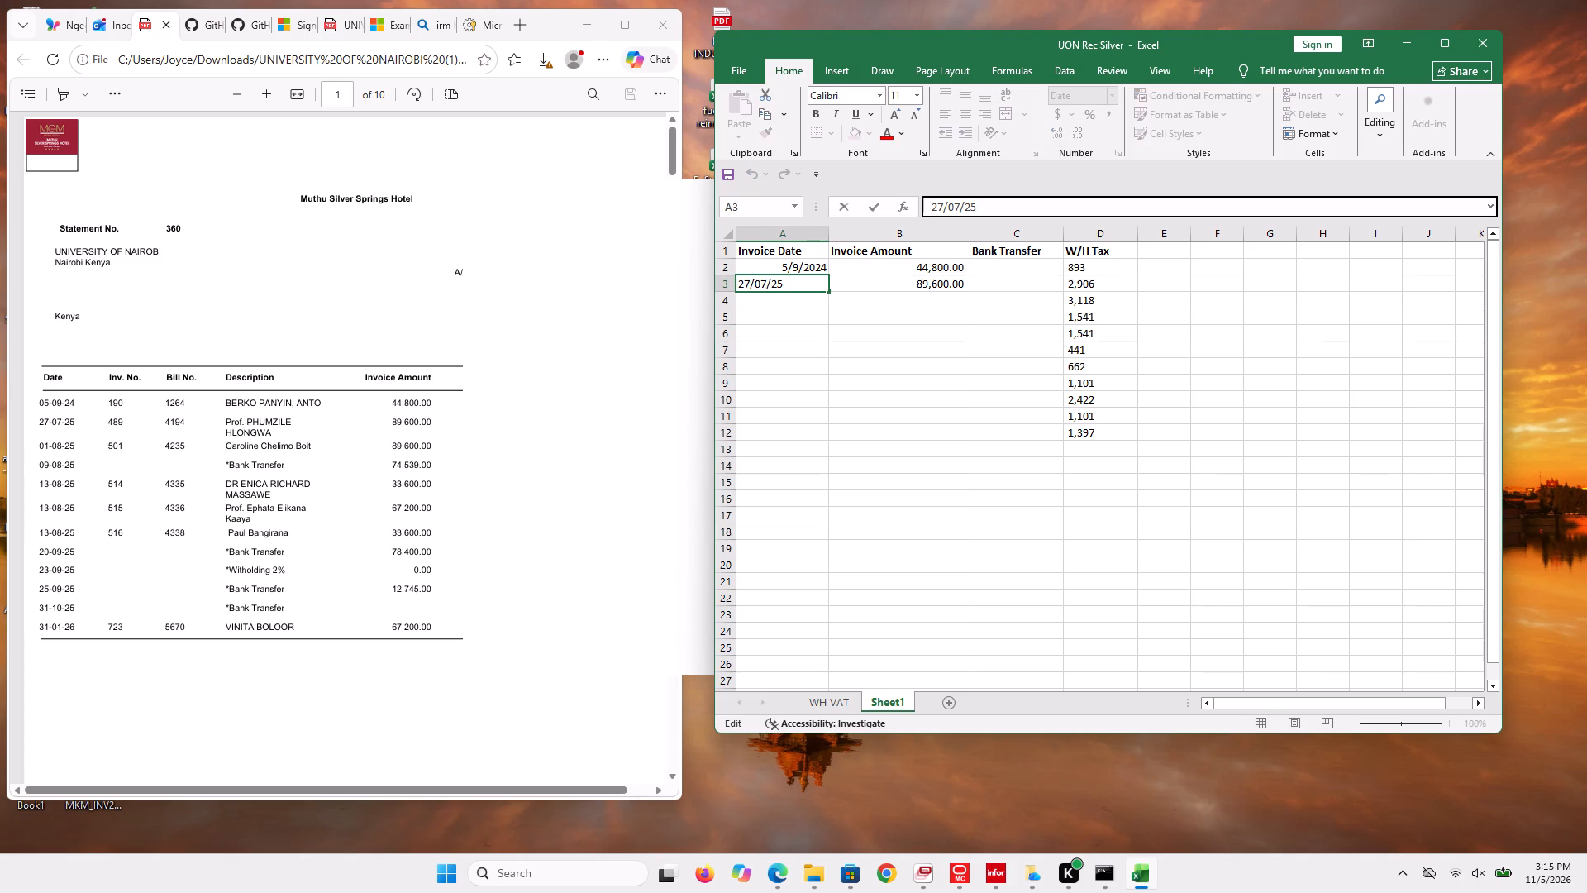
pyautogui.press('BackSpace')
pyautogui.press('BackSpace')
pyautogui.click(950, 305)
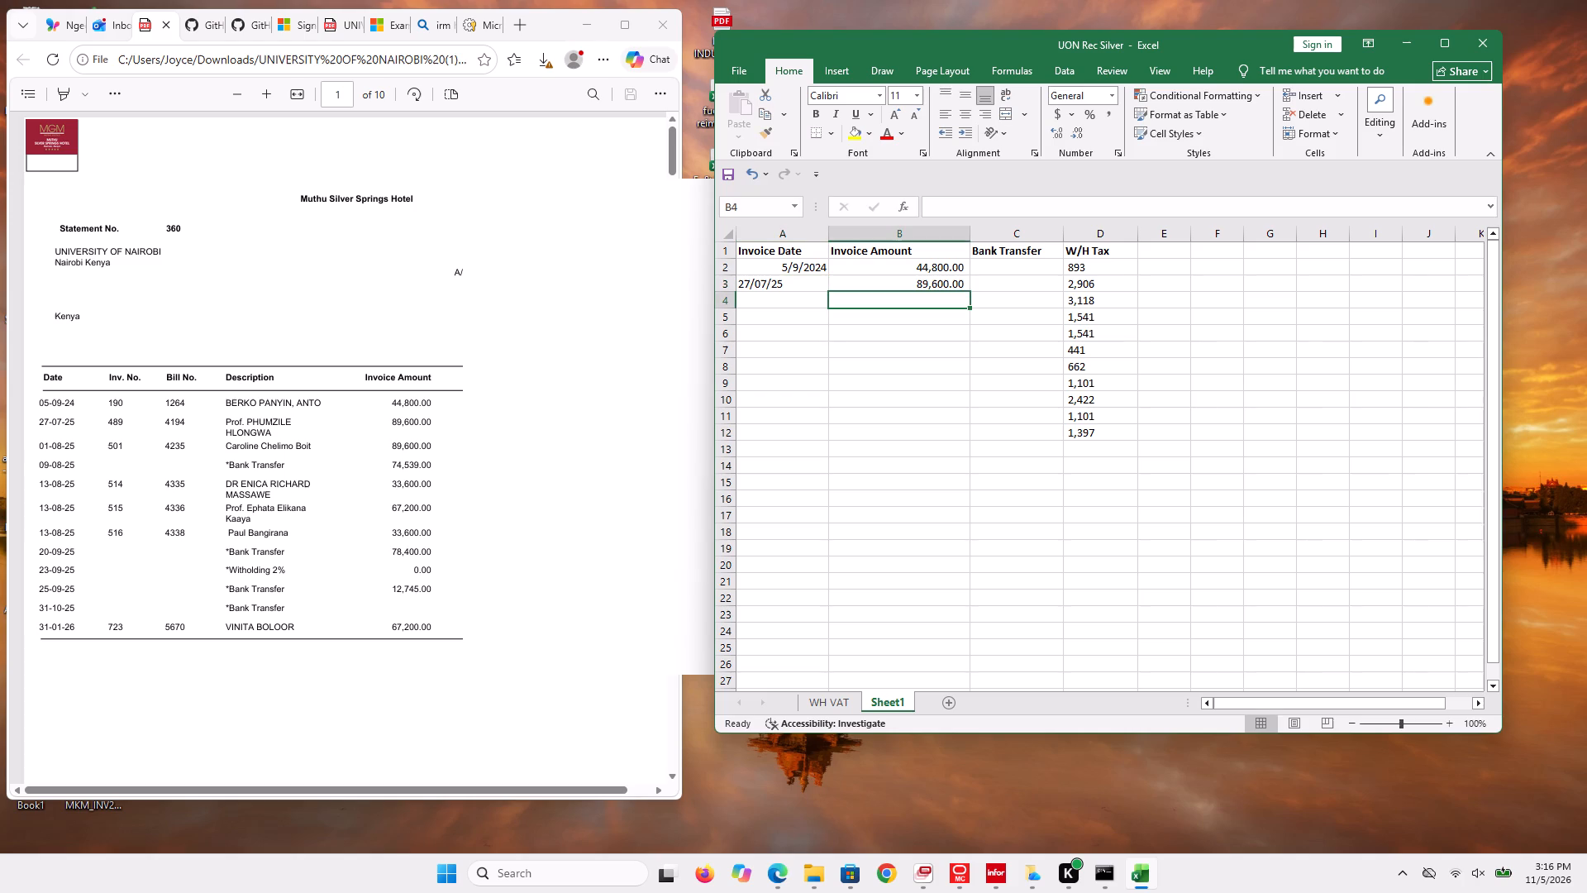
# Record the next statement invoice in row 4 with the date 01/08/25 and the amount 89600.
pyautogui.click(789, 303)
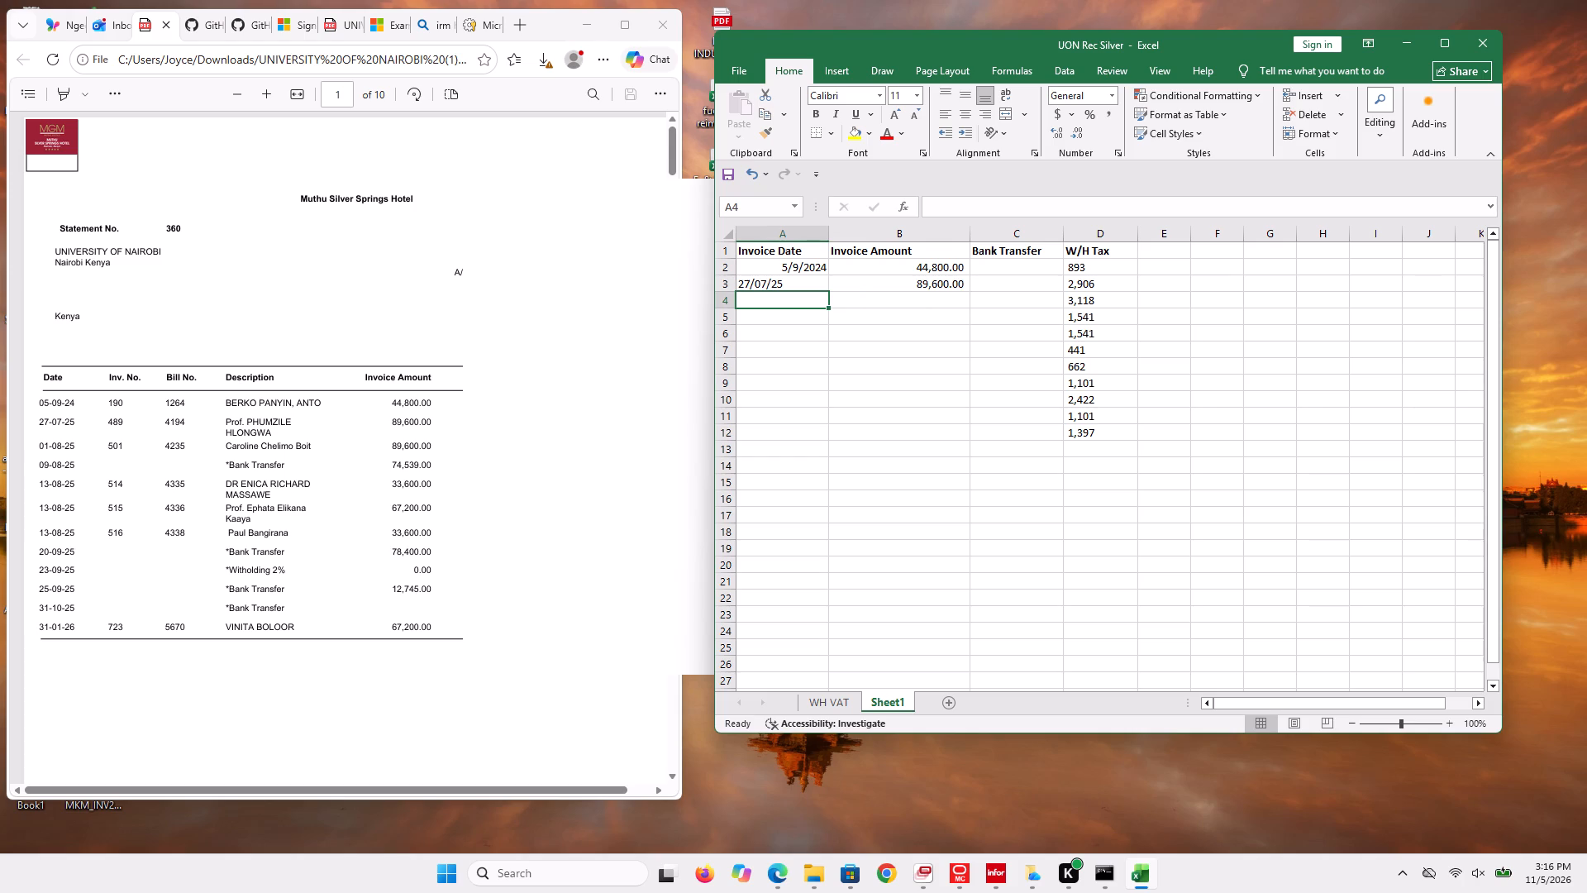
pyautogui.press('0')
pyautogui.write('1/08/')
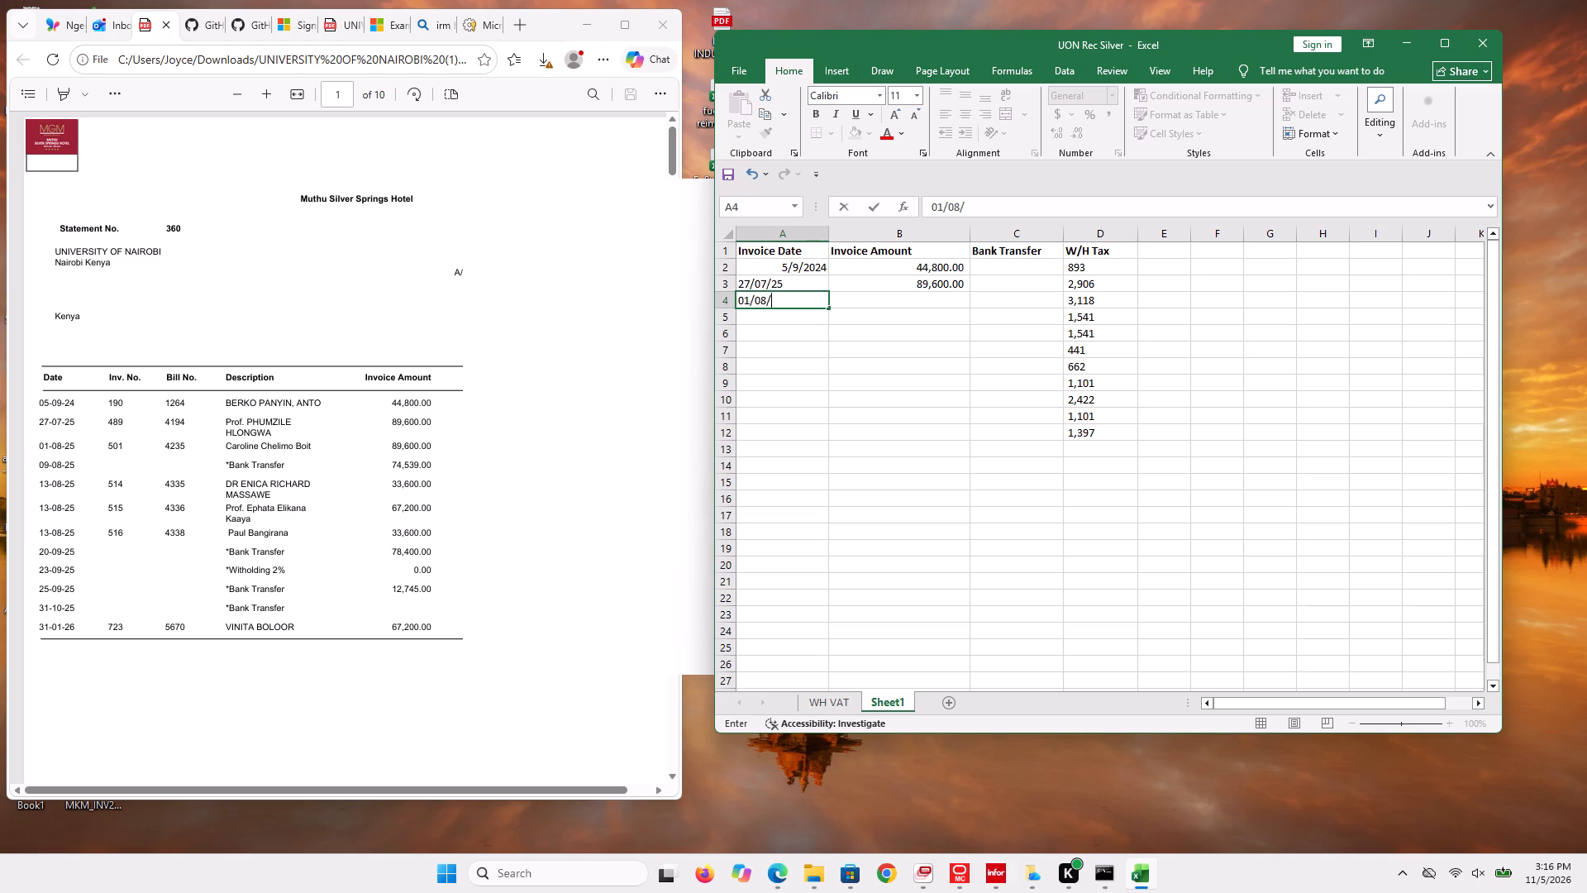
pyautogui.press('2')
pyautogui.press('5')
pyautogui.click(860, 306)
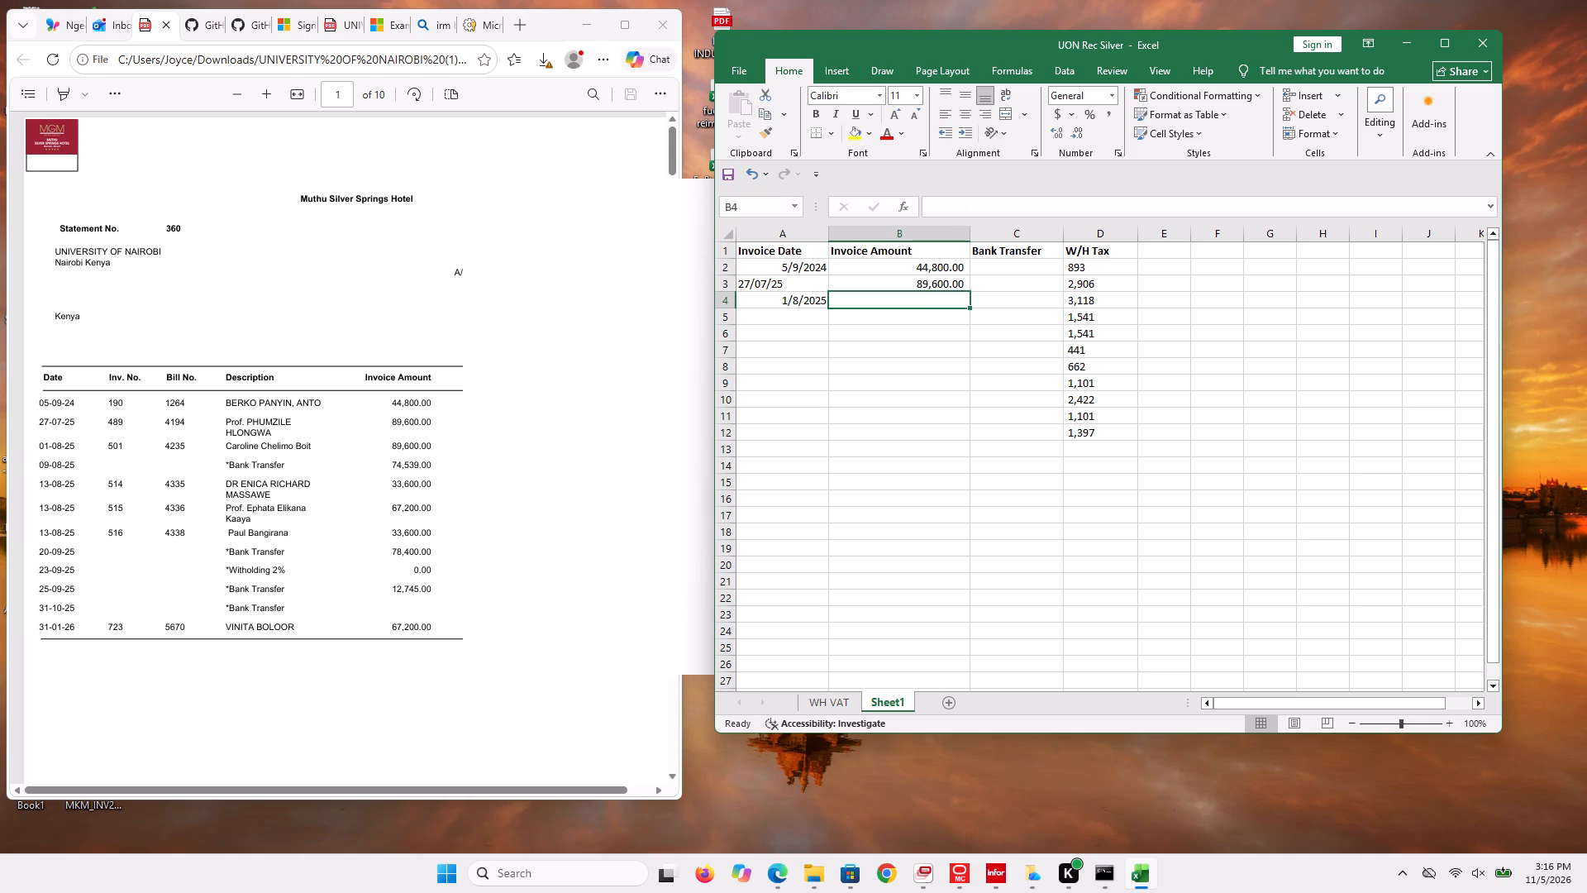
pyautogui.write('896')
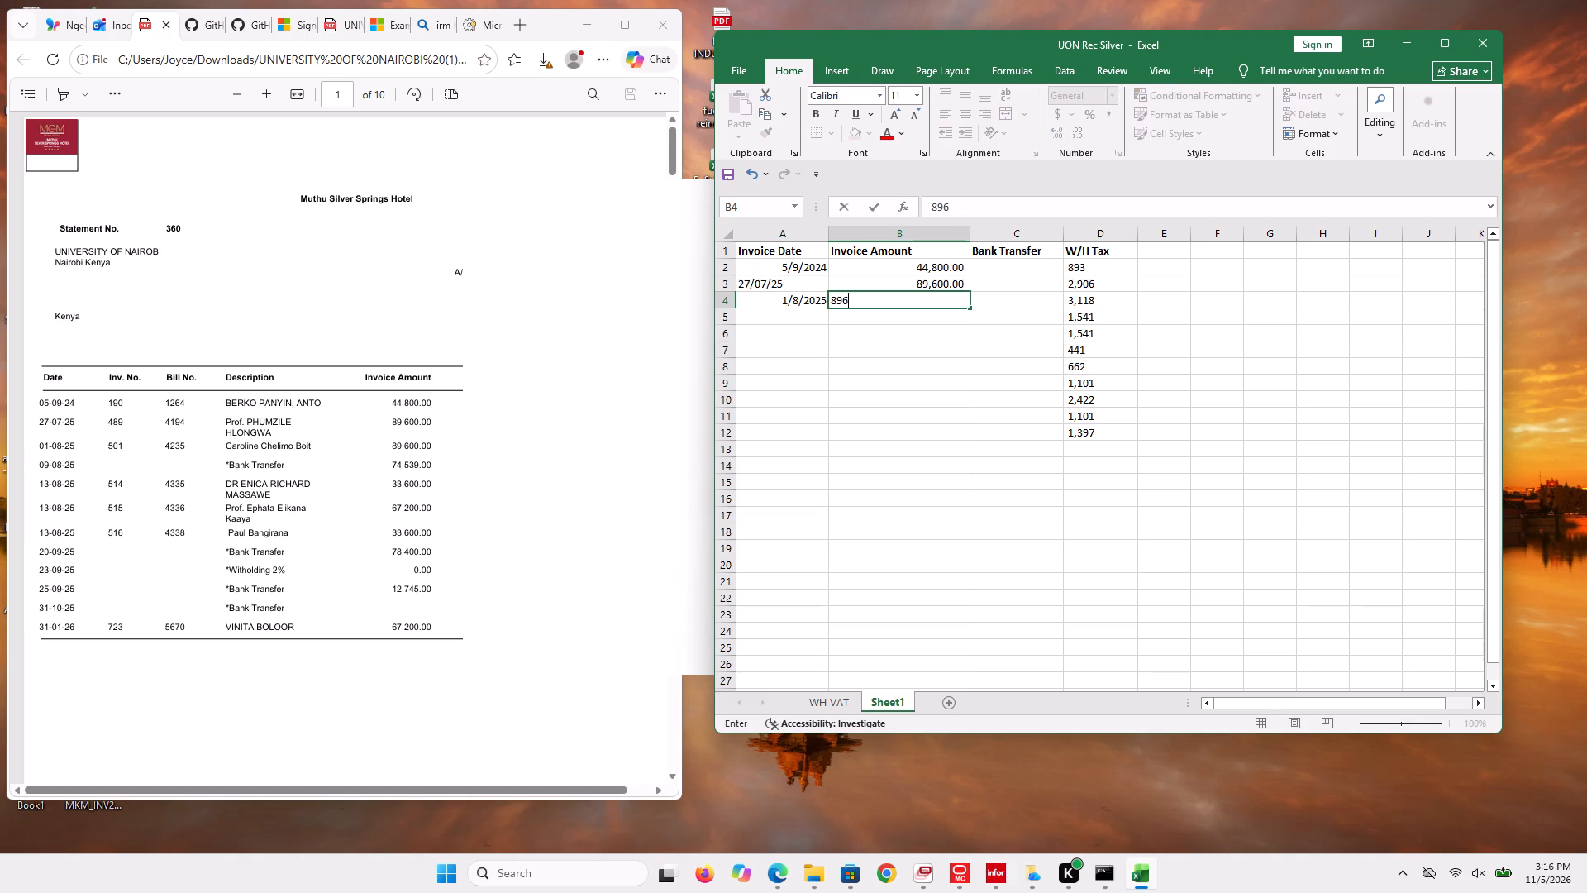
pyautogui.write('00')
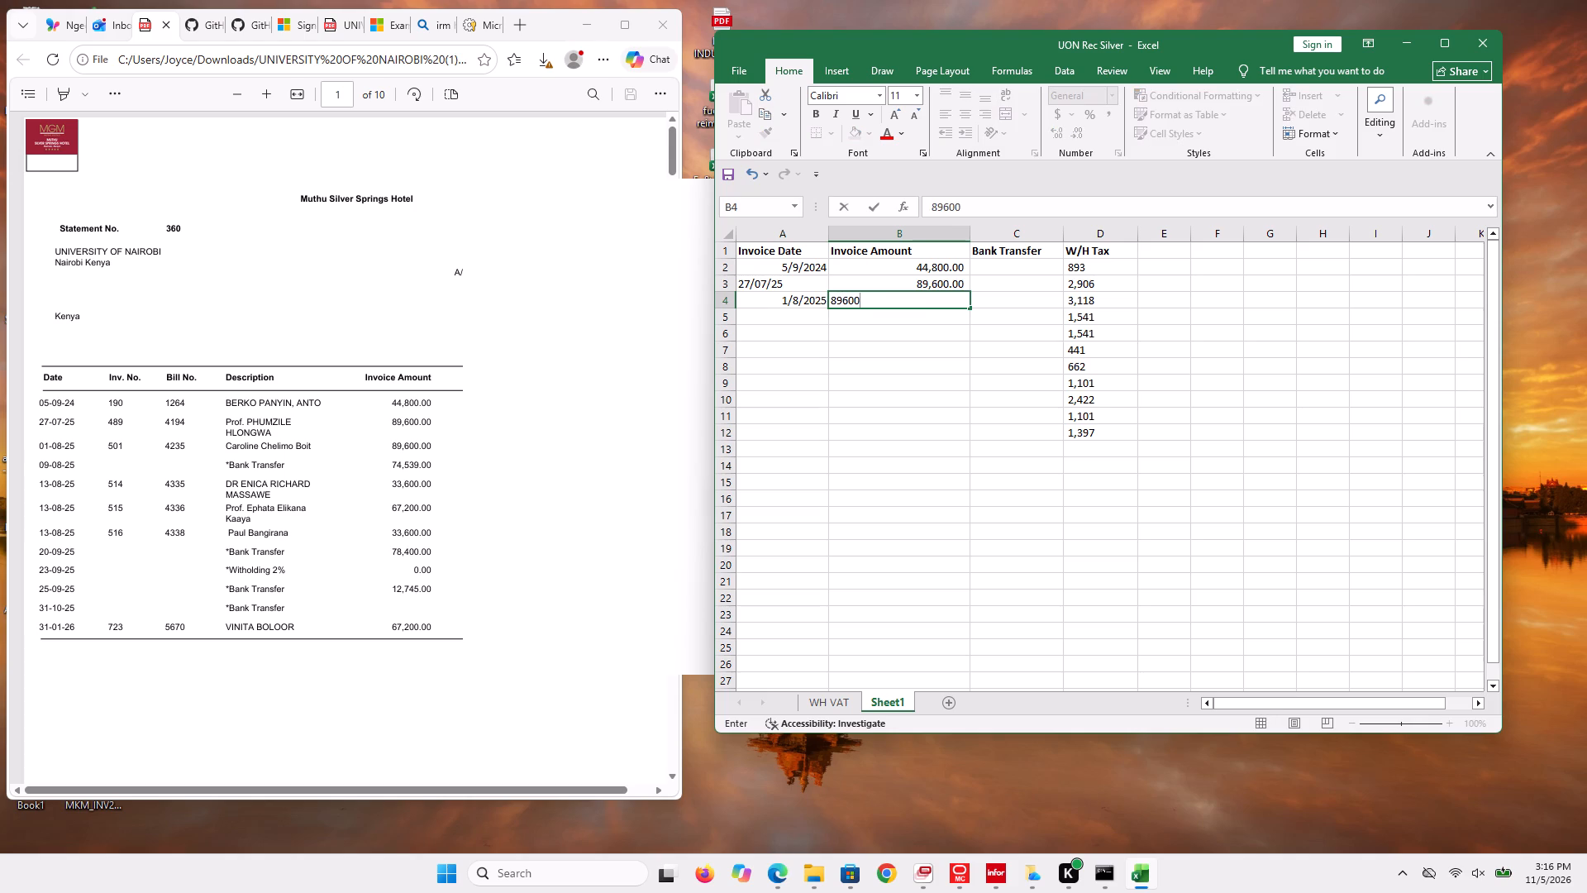
pyautogui.click(863, 322)
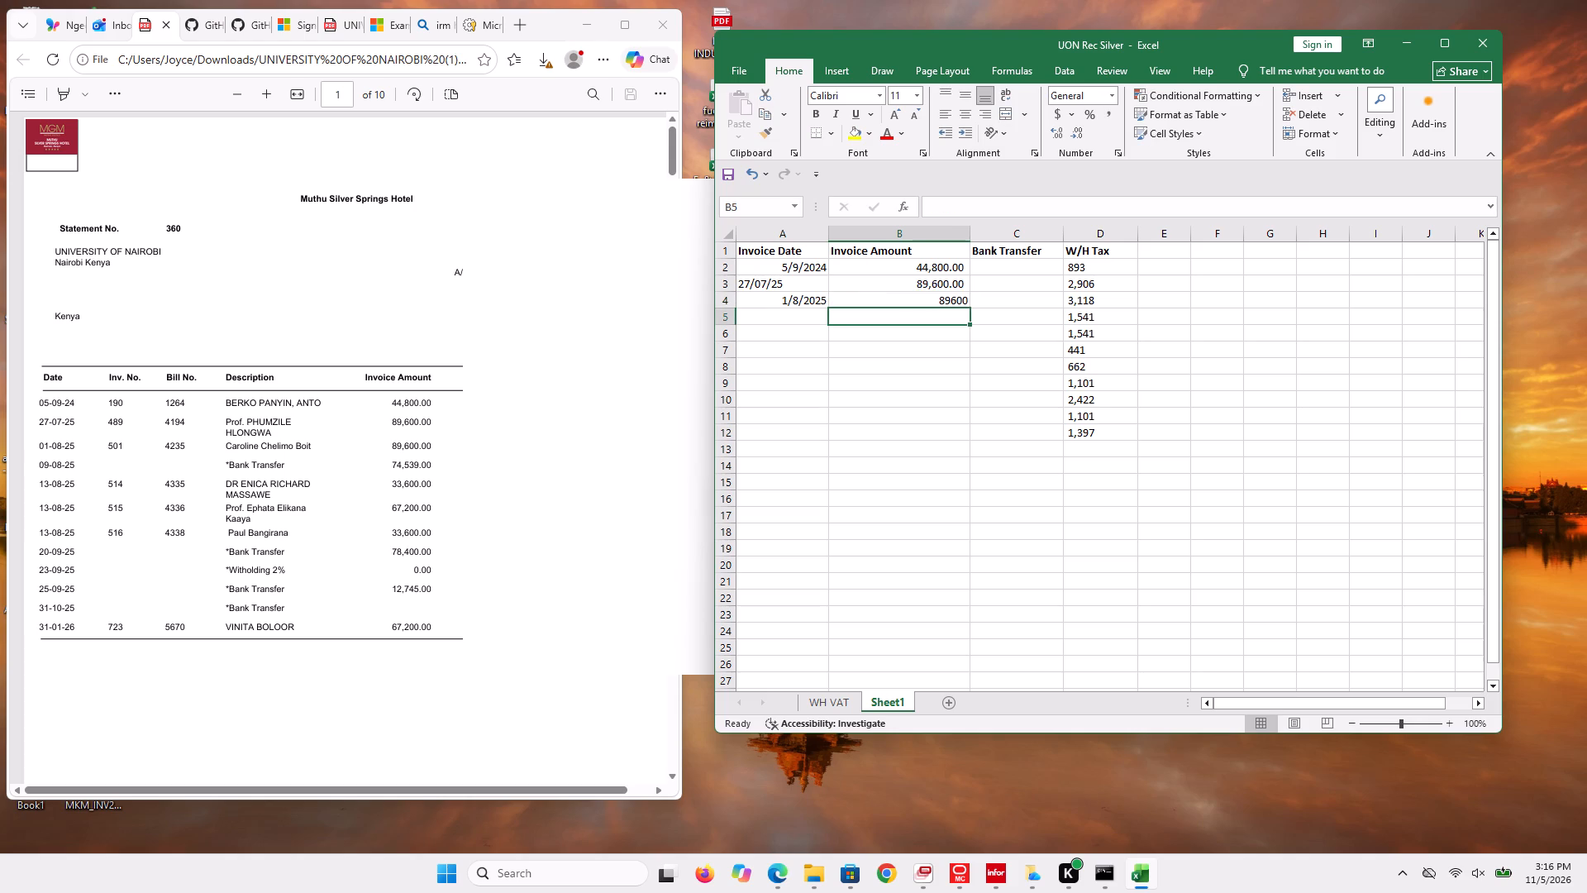
# Apply the comma number style with two decimal places to the invoice amount in cell B4.
pyautogui.click(919, 303)
pyautogui.click(1110, 112)
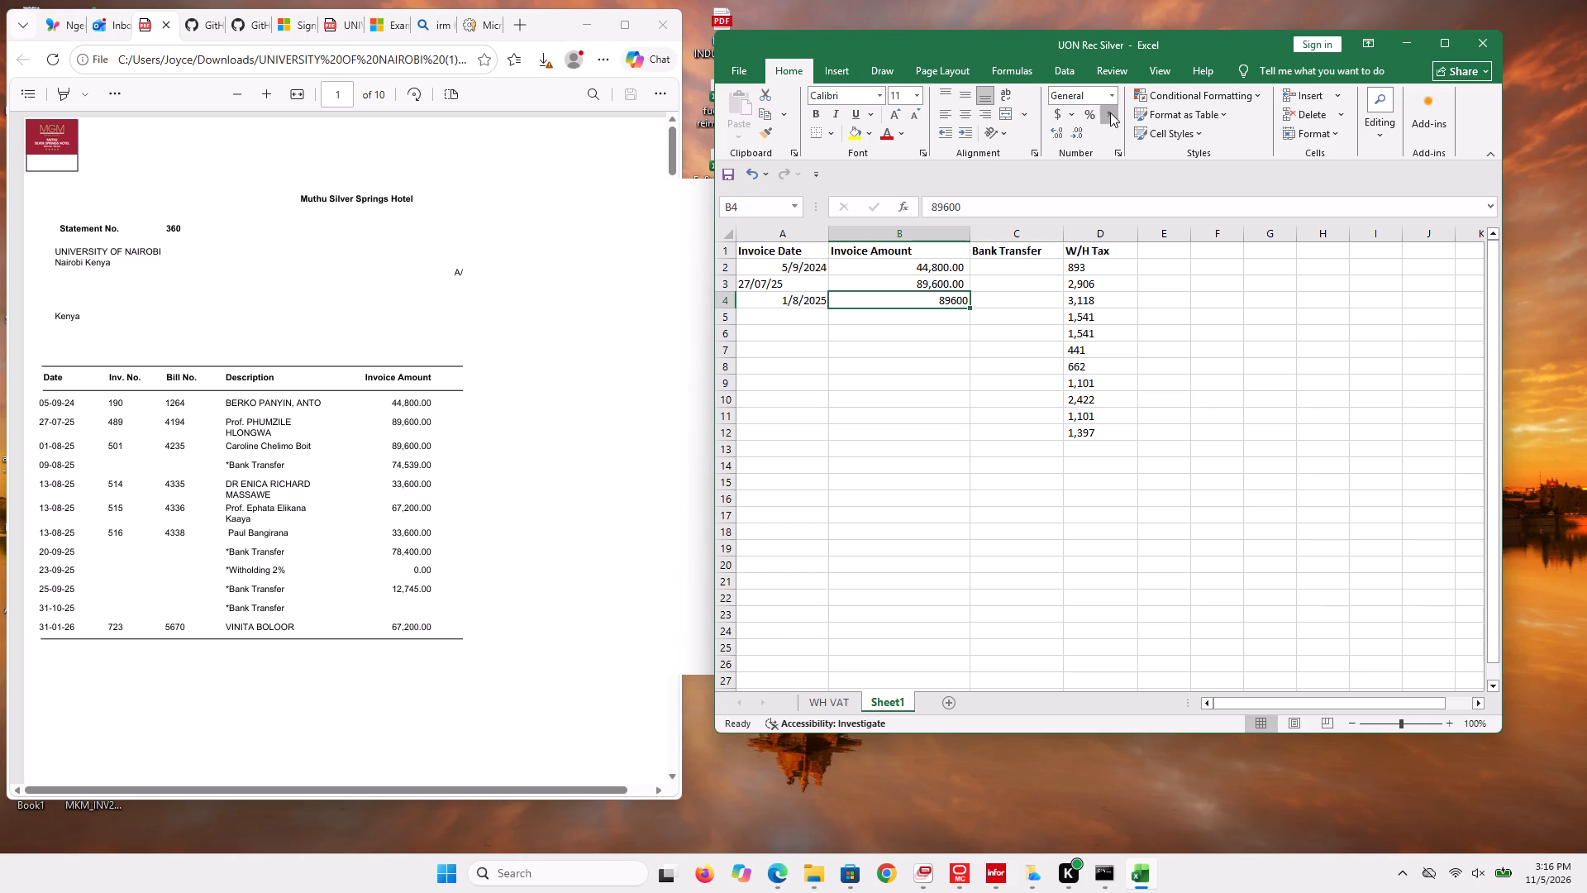
pyautogui.click(918, 392)
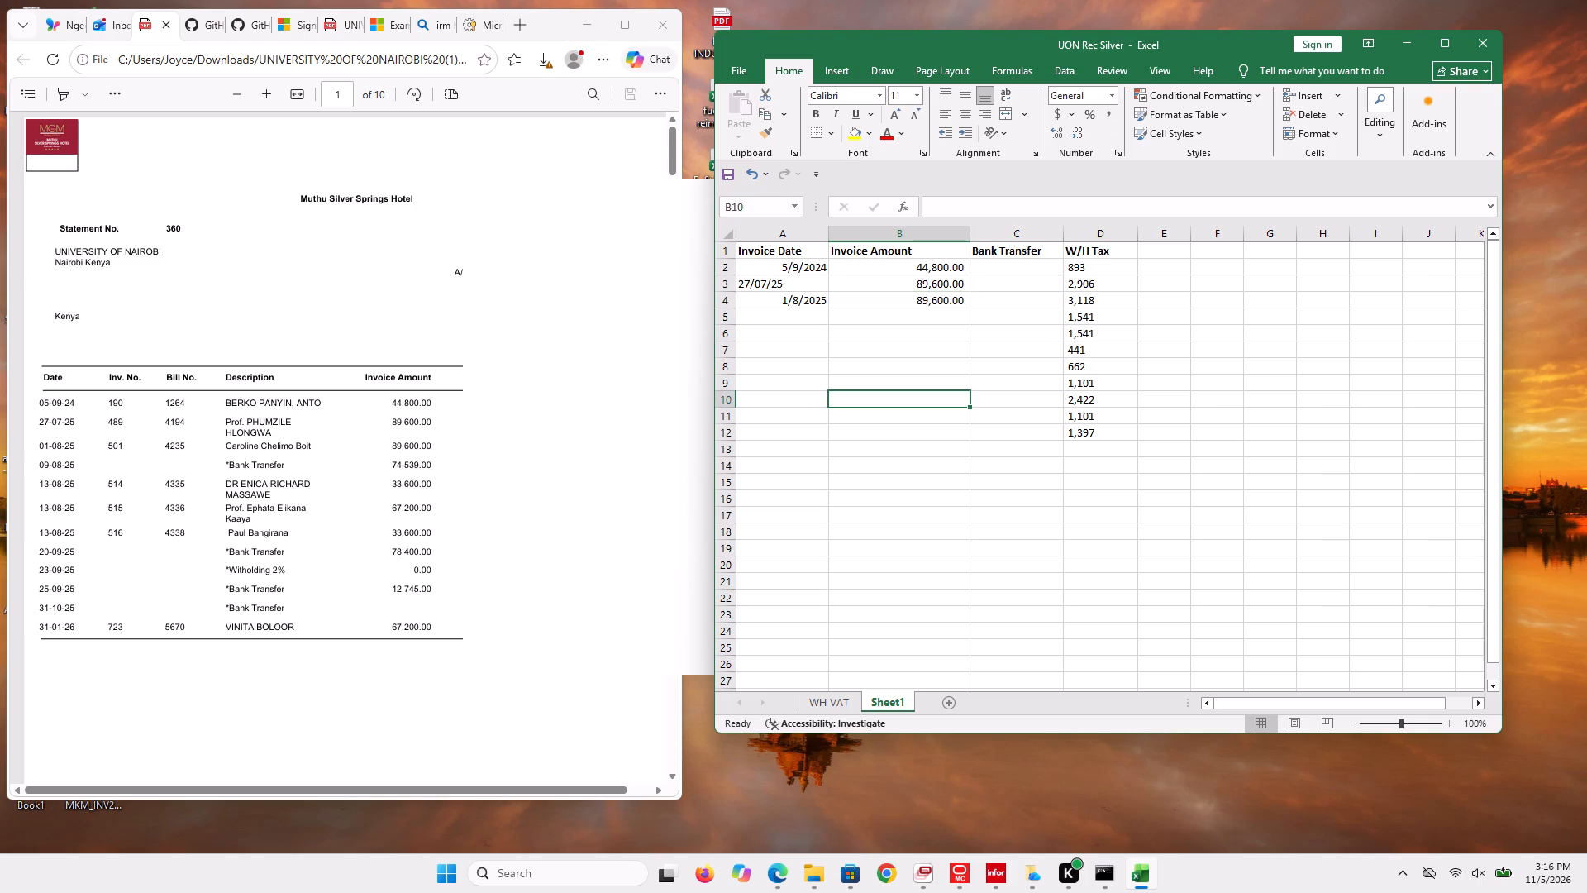
# Apply the Short Date number format to the invoice dates in cells A2 to A4.
pyautogui.click(808, 318)
pyautogui.click(774, 289)
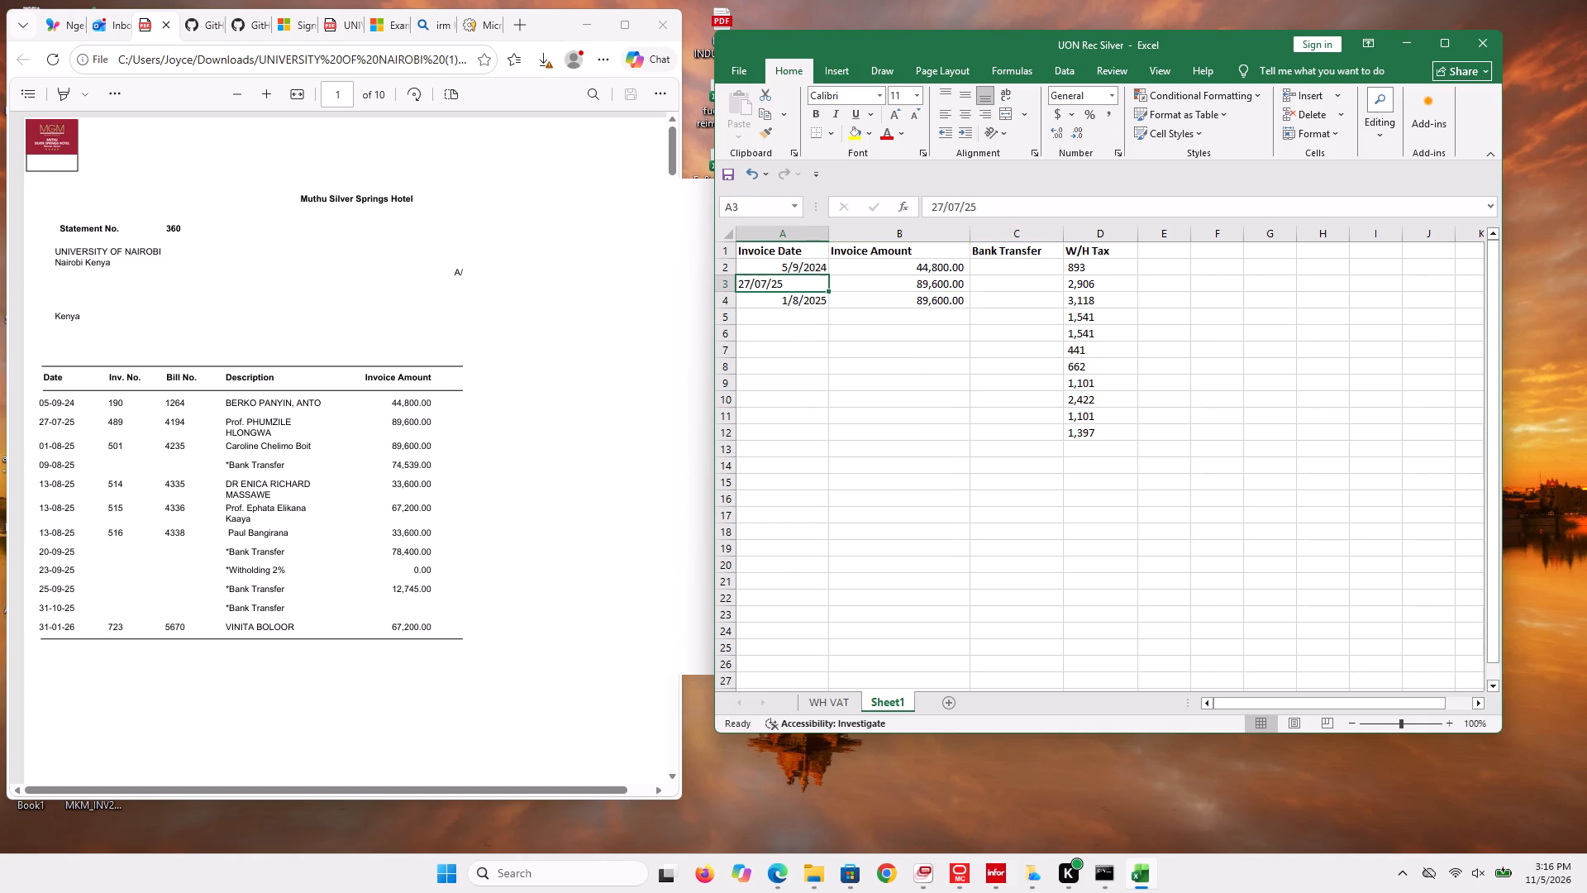
pyautogui.moveTo(801, 264); pyautogui.dragTo(789, 309)
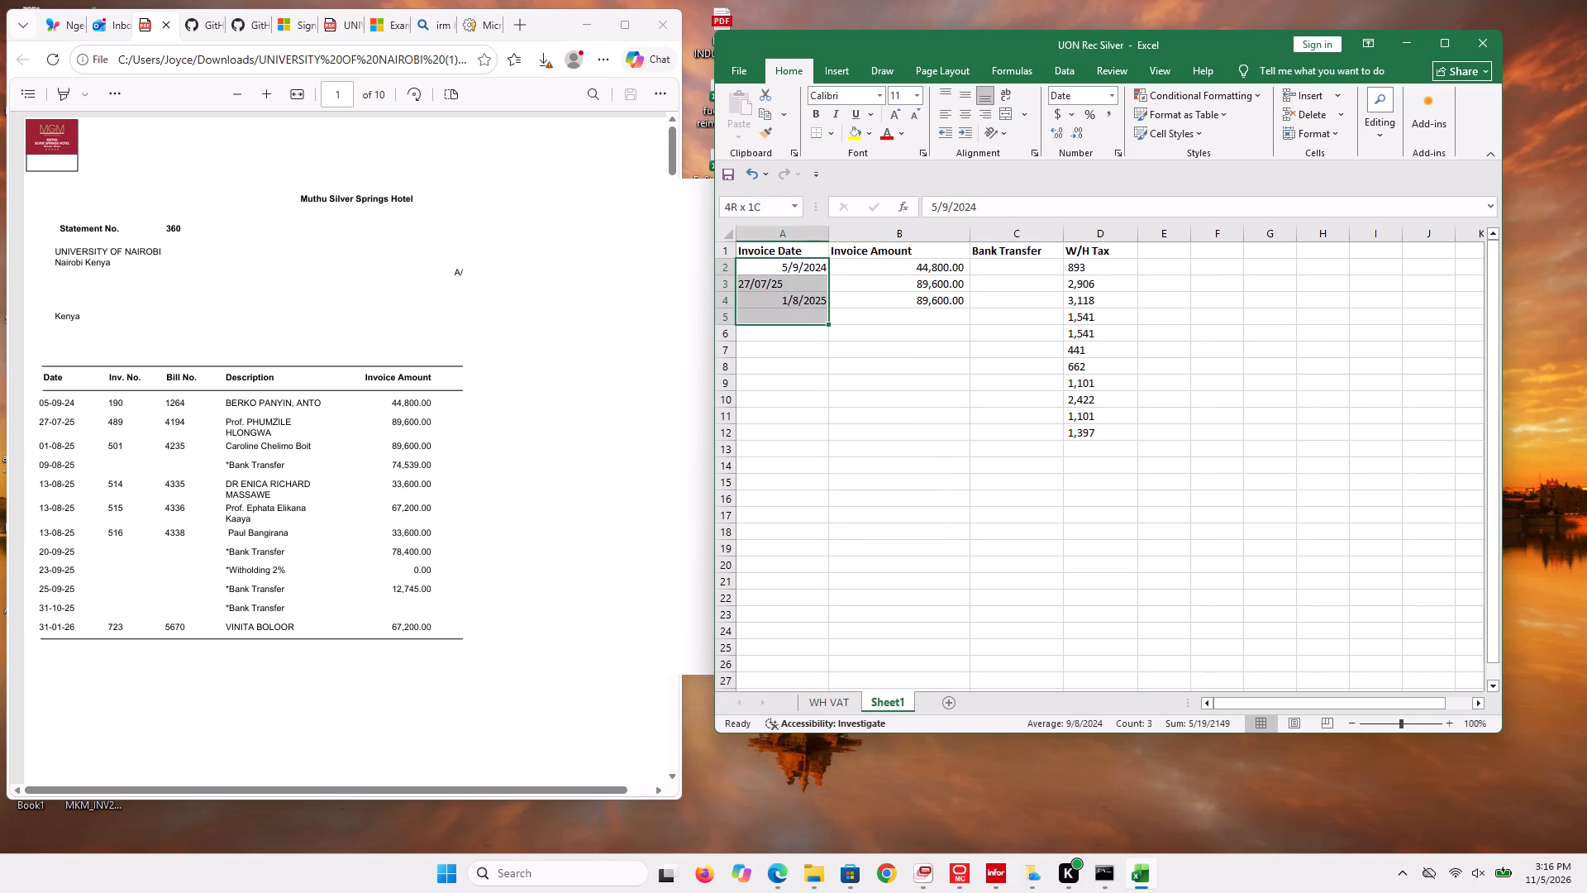
pyautogui.moveTo(789, 309); pyautogui.dragTo(803, 301)
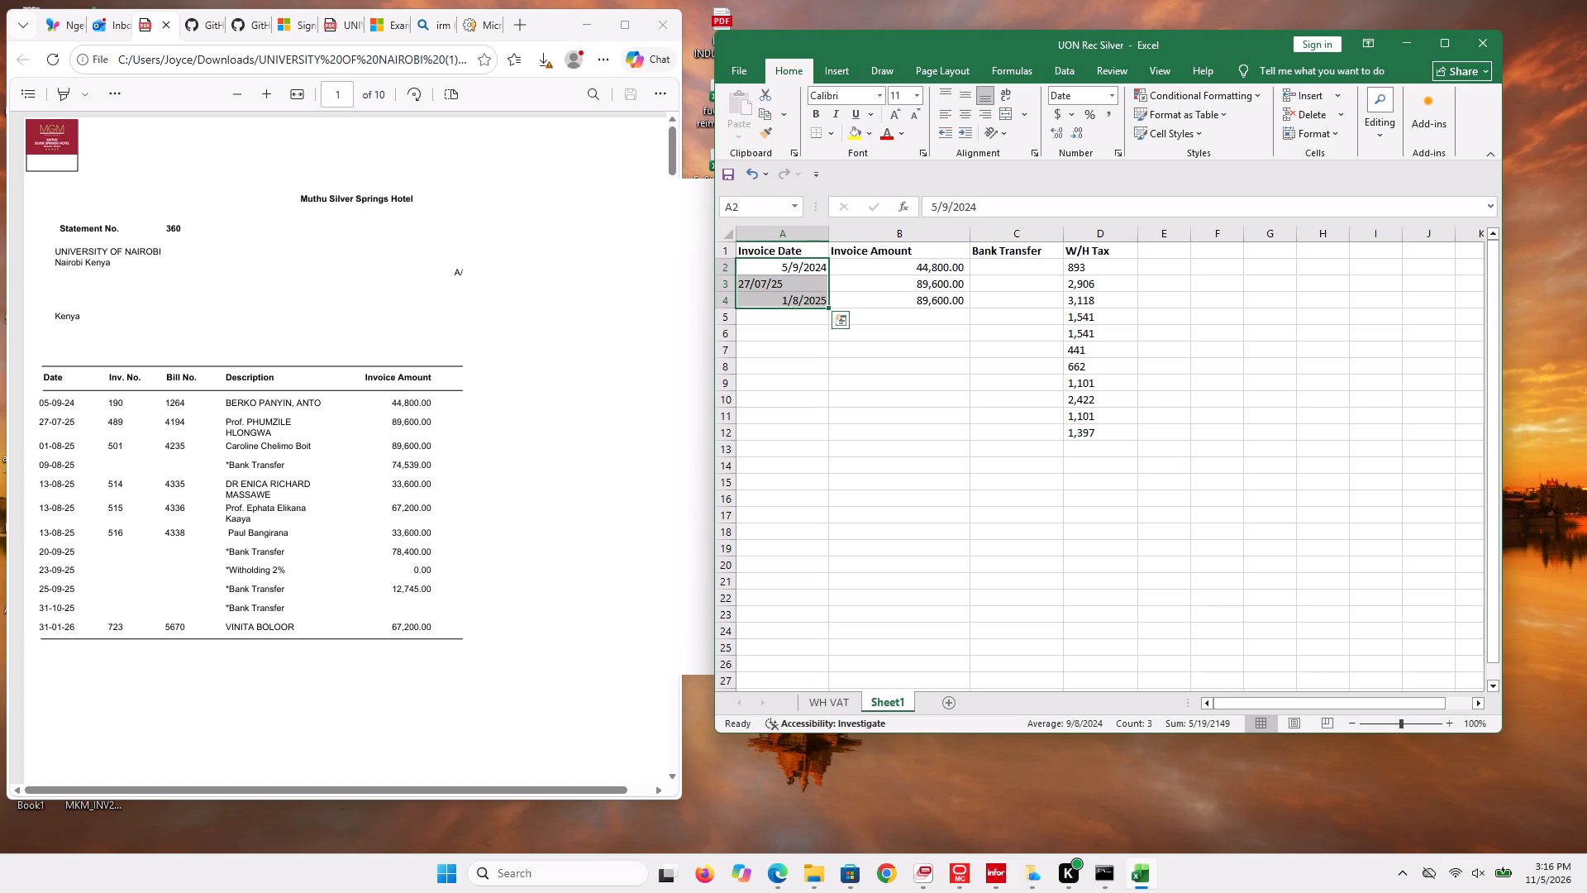
pyautogui.click(1112, 92)
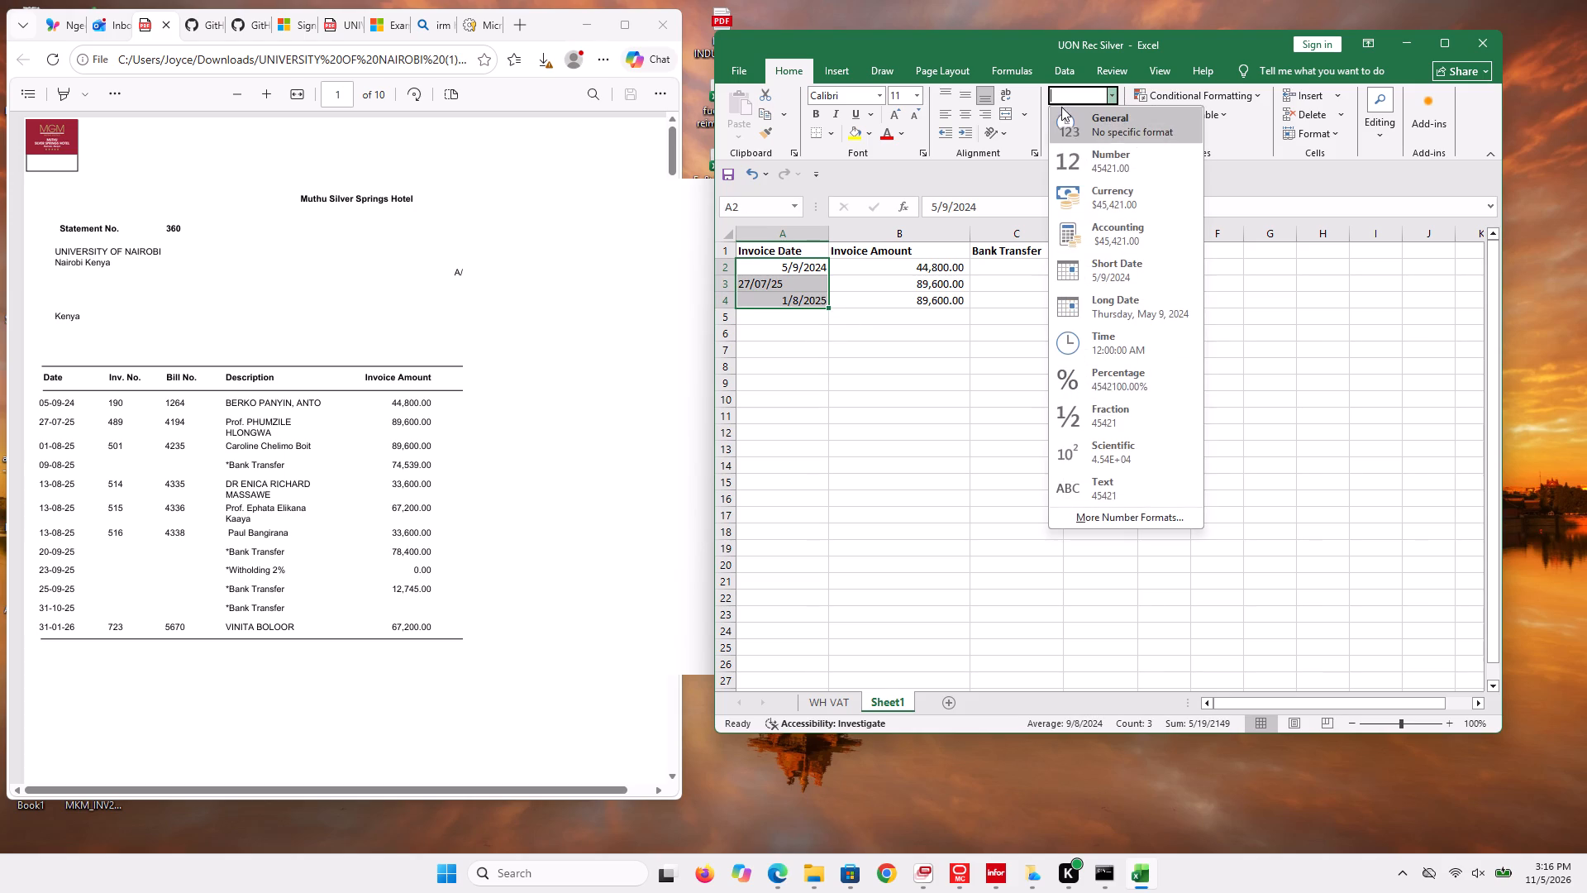
pyautogui.click(1097, 265)
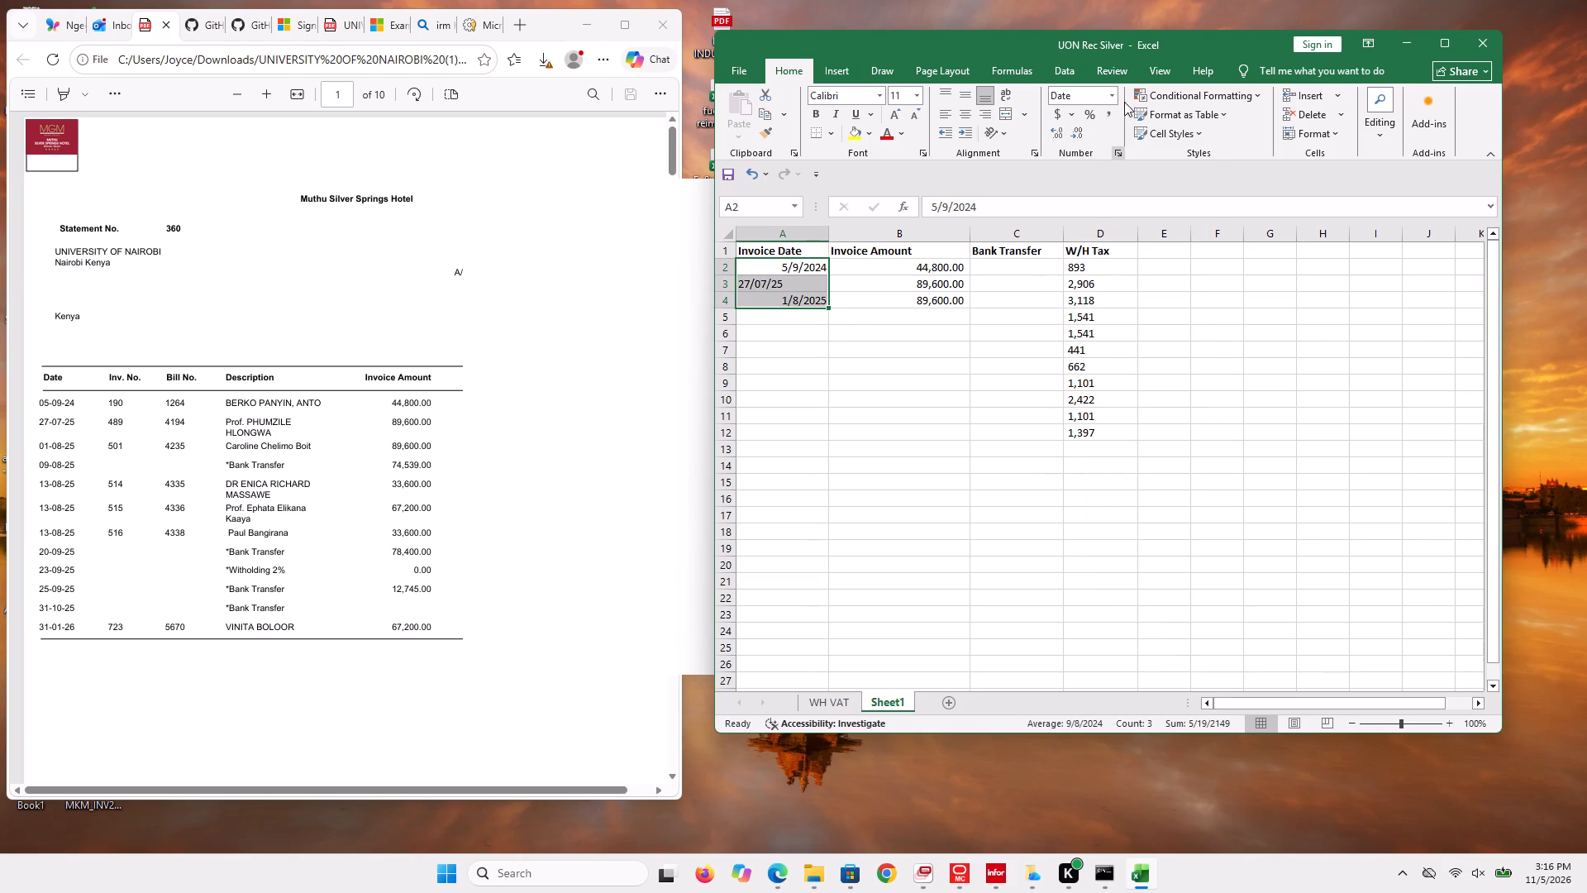
pyautogui.click(882, 356)
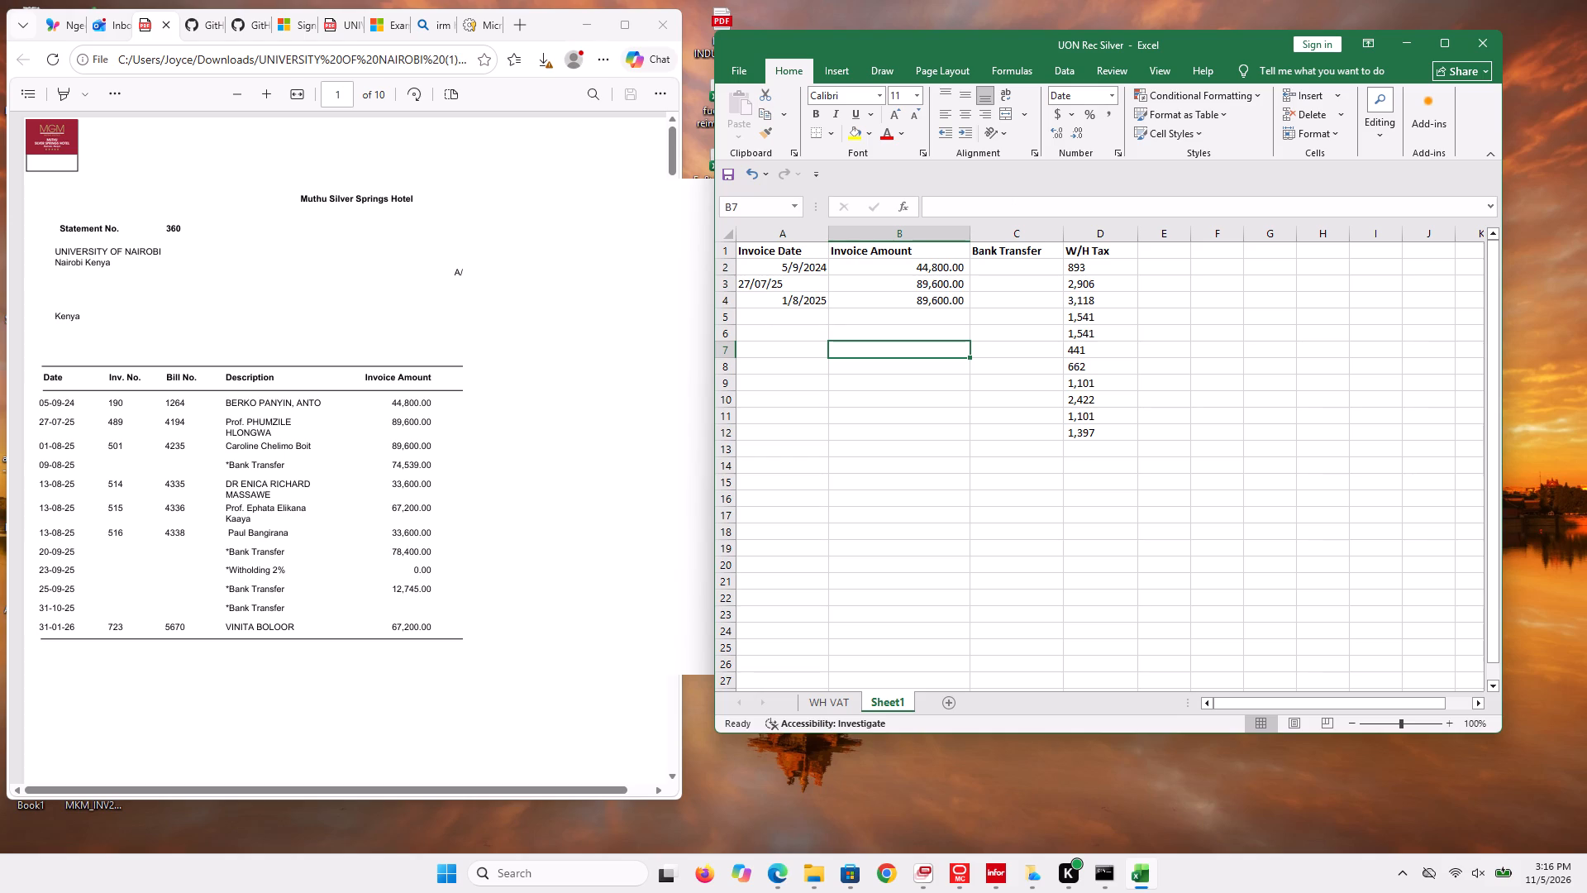
# Record the next statement invoice in row 5 with the date 13/08/25 and the amount 33600.
pyautogui.click(807, 331)
pyautogui.click(808, 317)
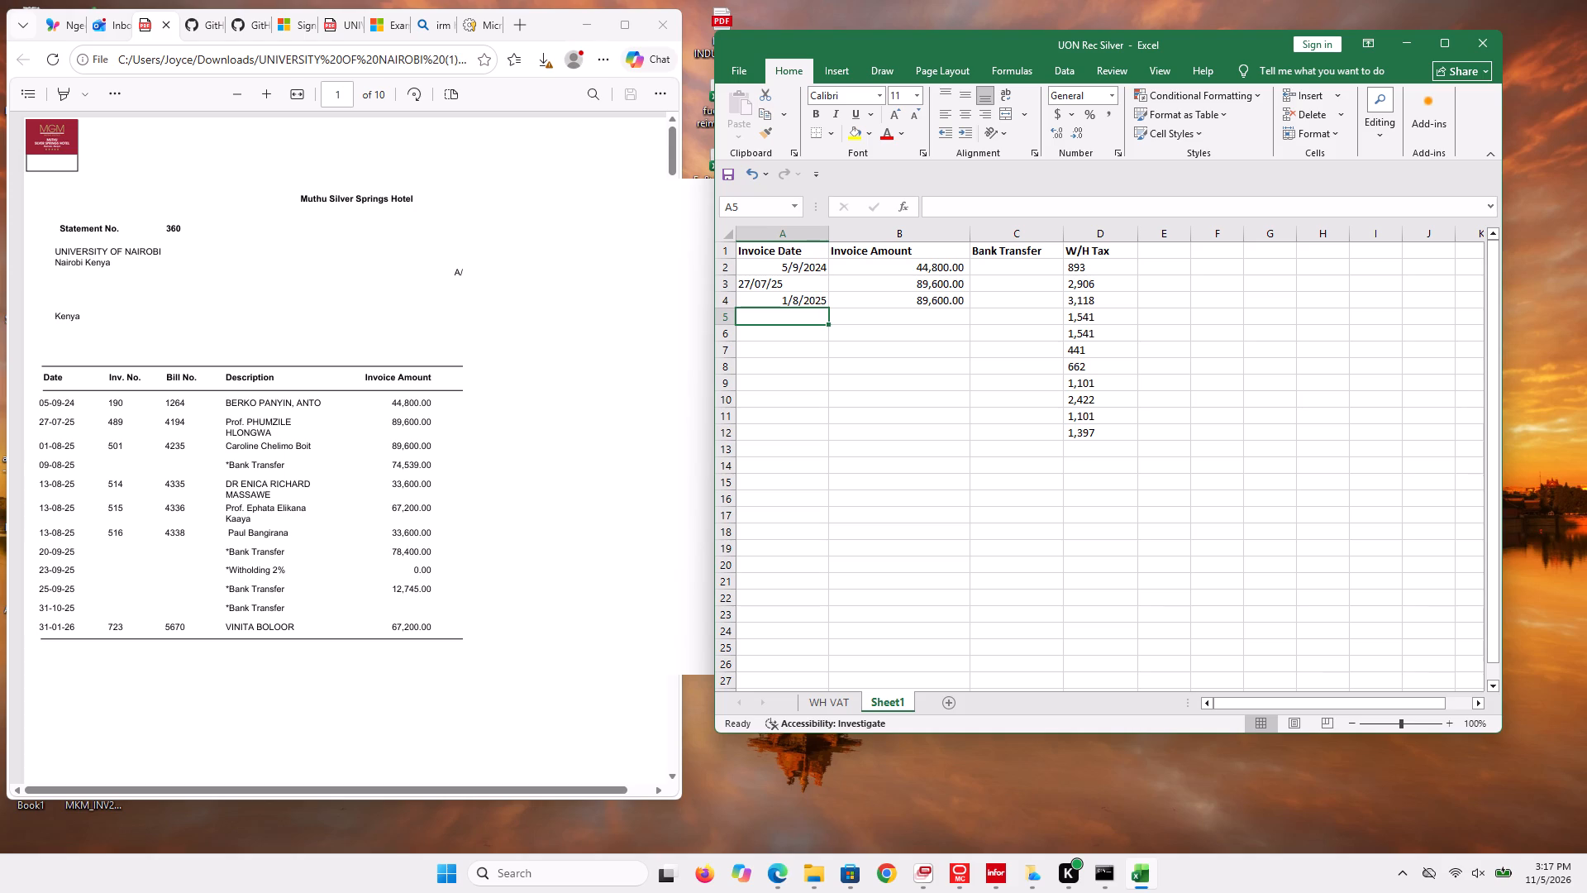
pyautogui.write('13')
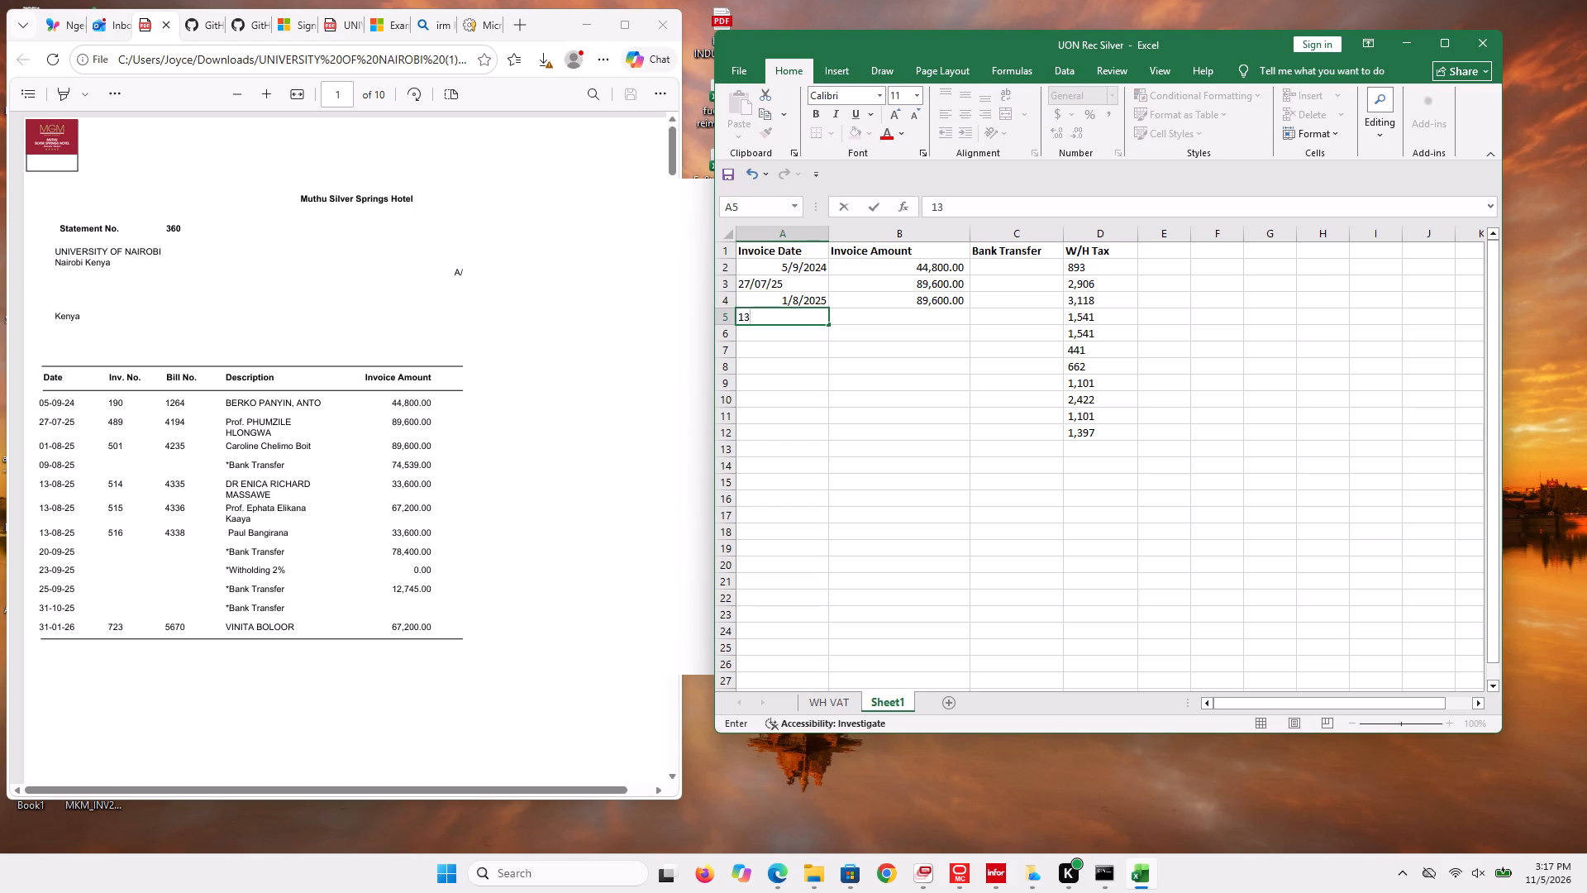
pyautogui.press('/')
pyautogui.press('0')
pyautogui.press('8')
pyautogui.press('/')
pyautogui.write('25')
pyautogui.click(902, 315)
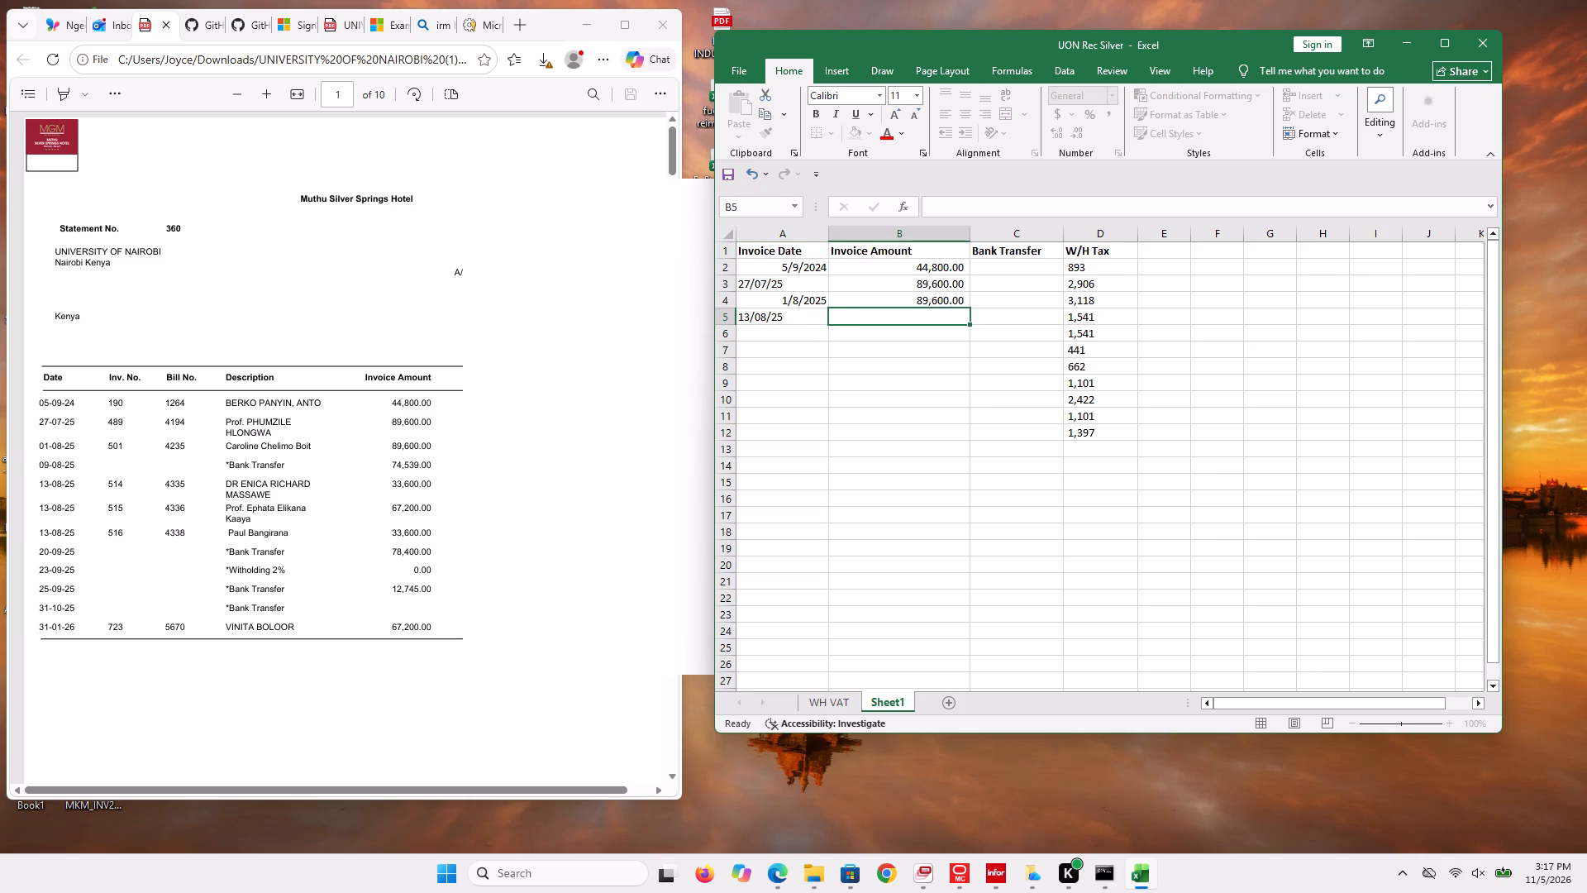
pyautogui.write('33')
pyautogui.write('600')
pyautogui.doubleClick(846, 351)
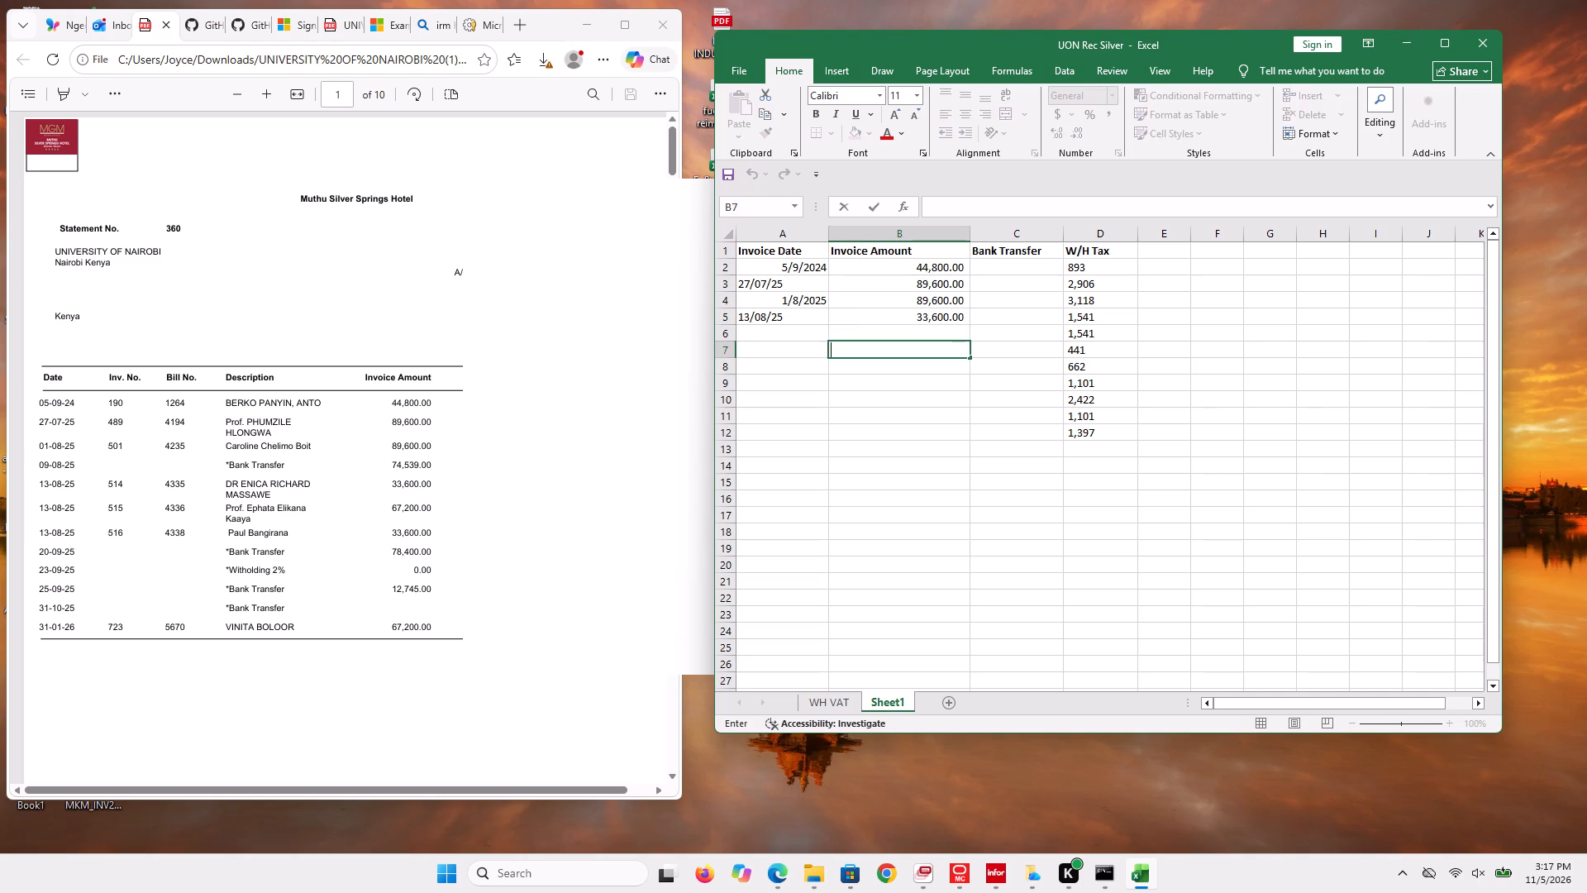
# Record the following statement invoice in row 6 with the date 13/08/25 and the amount 67200.
pyautogui.click(798, 333)
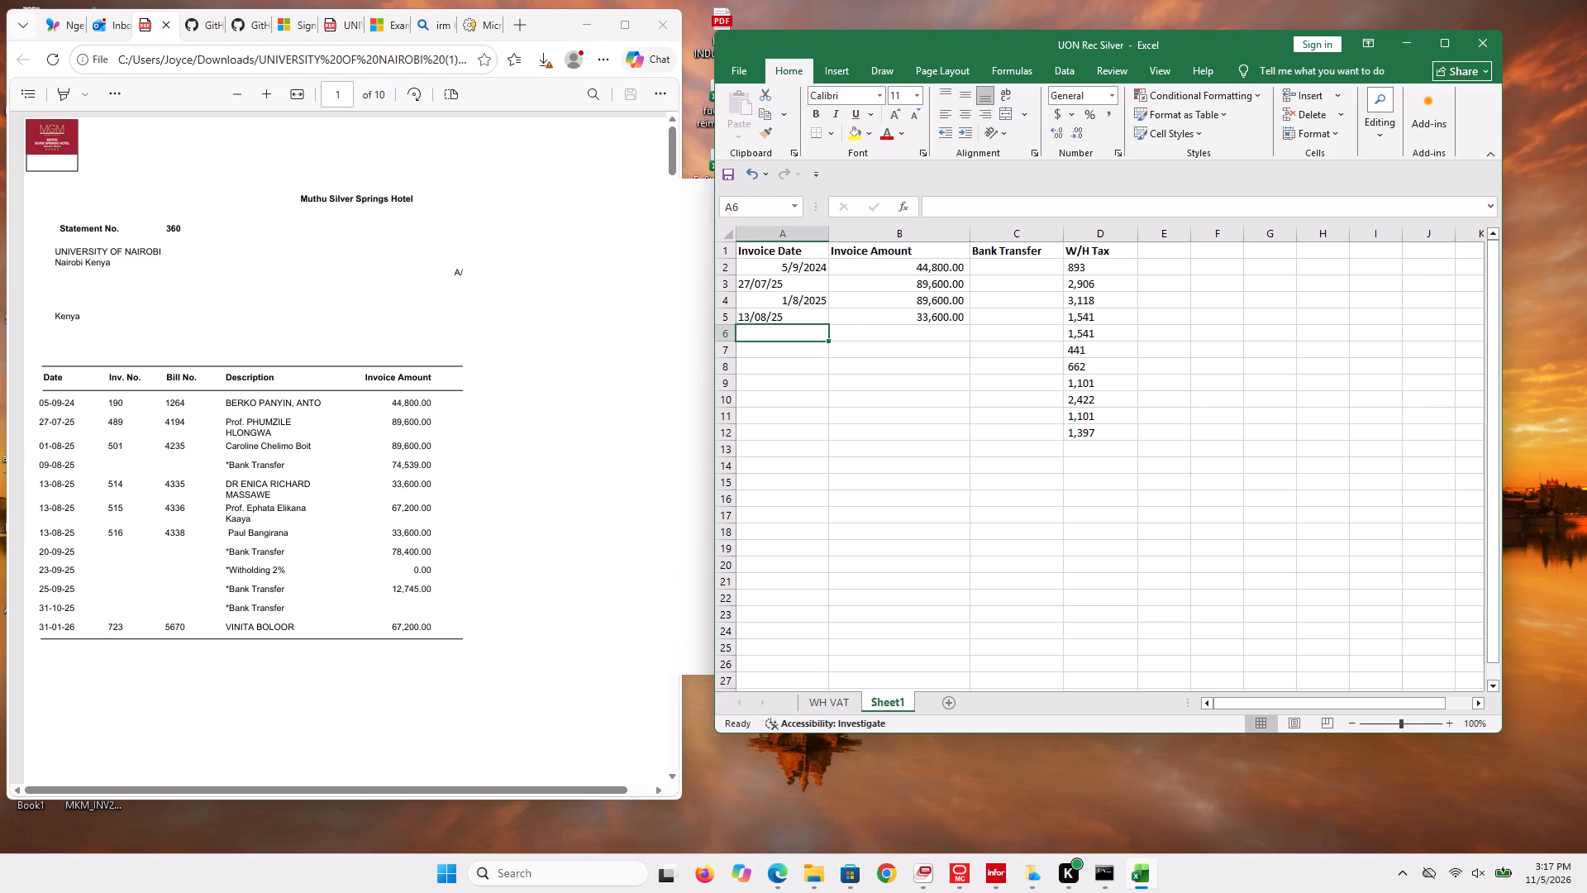
pyautogui.write('13')
pyautogui.write('/08/25')
pyautogui.click(875, 346)
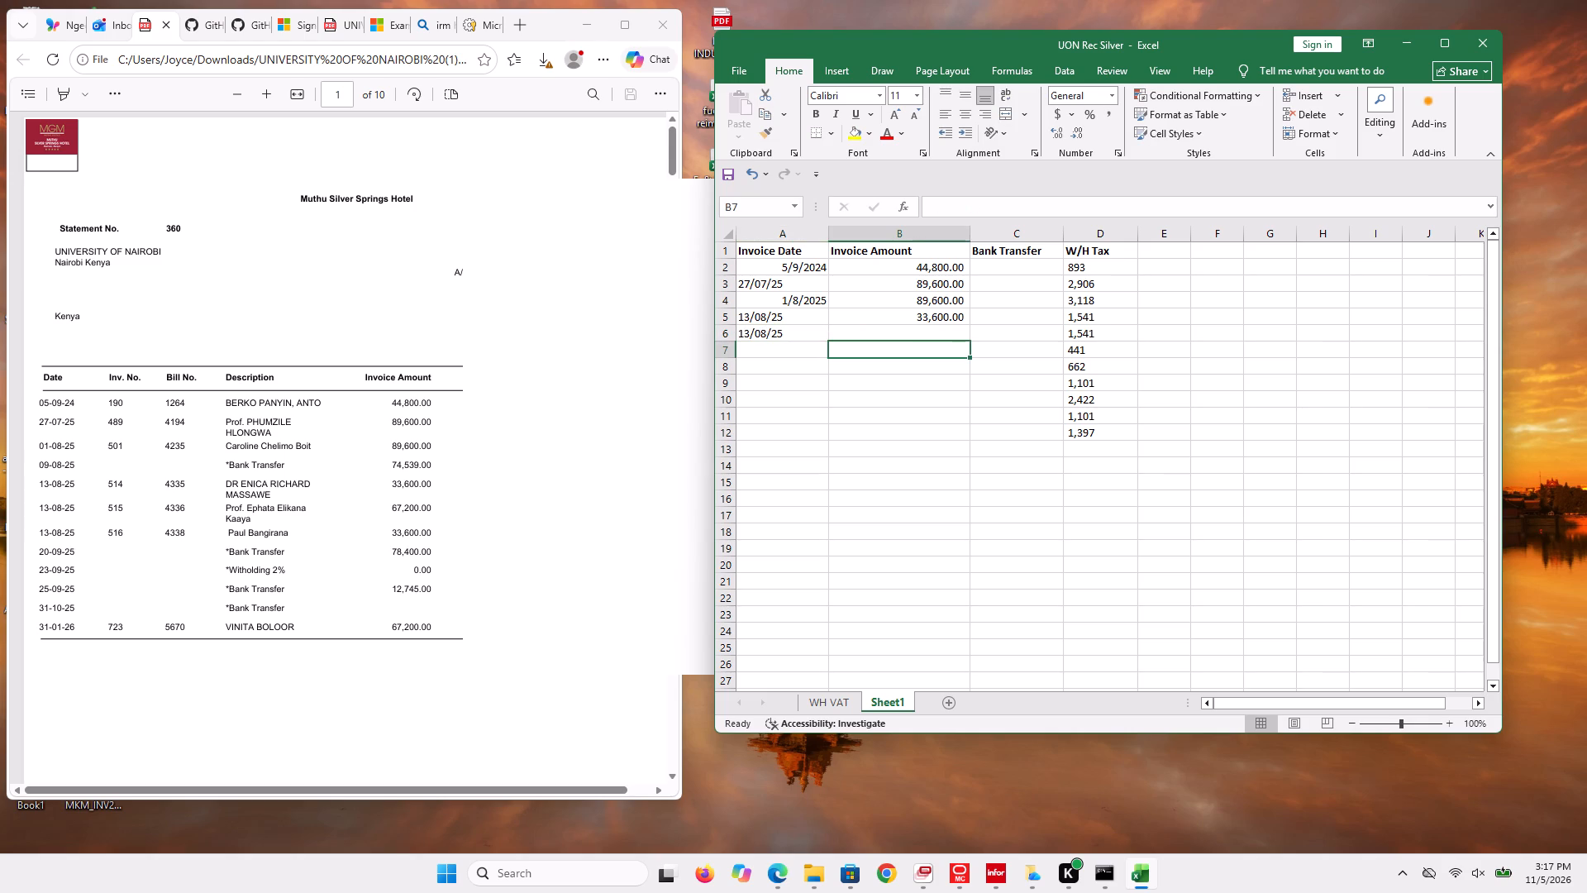
pyautogui.click(893, 335)
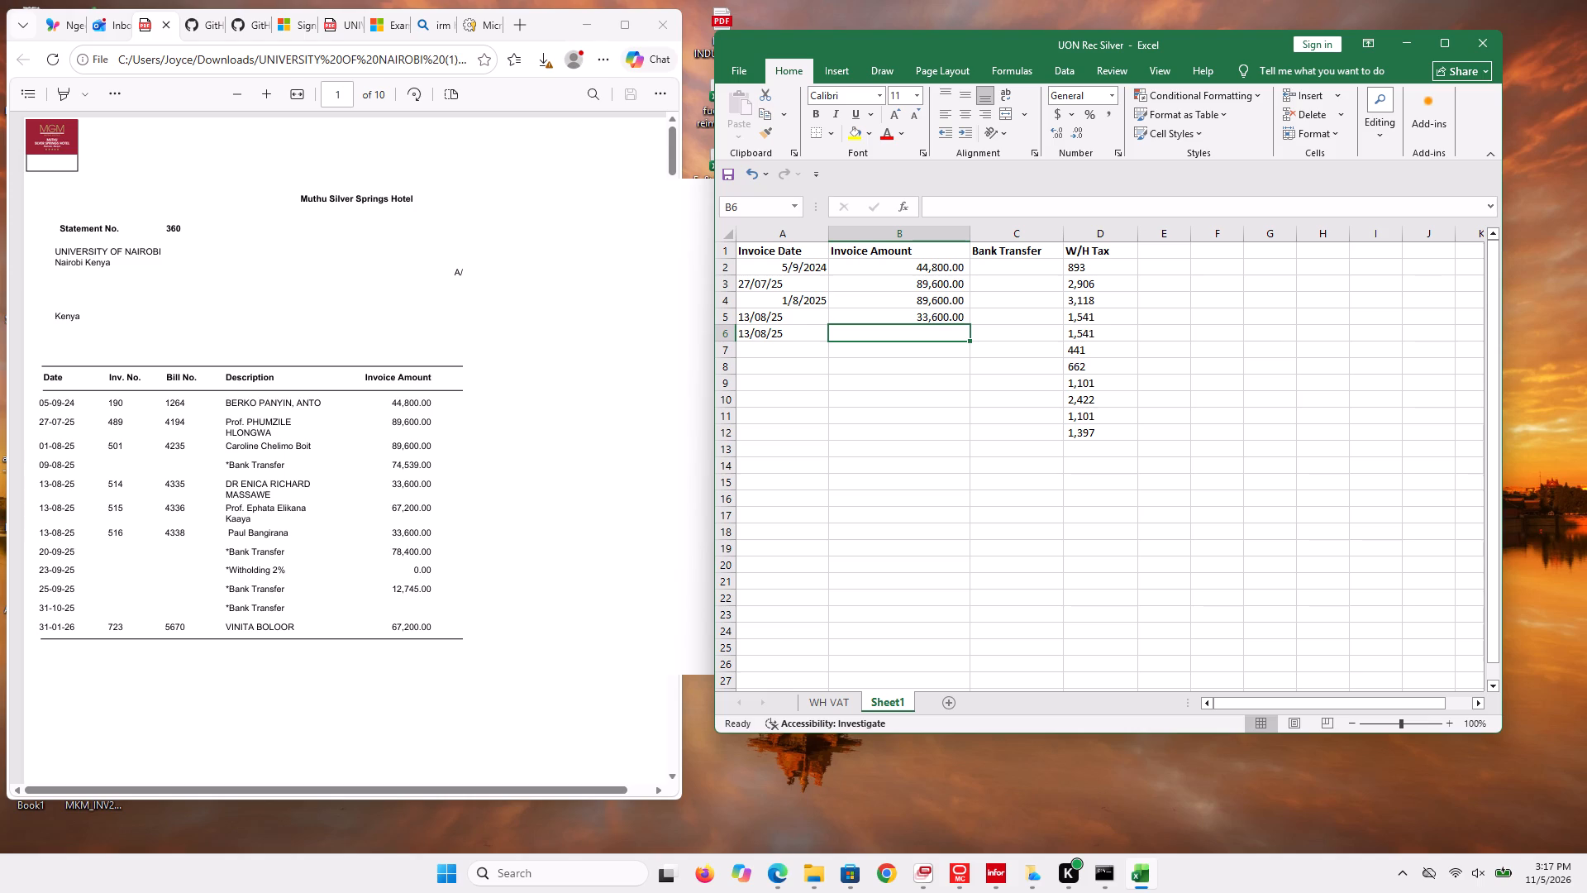
pyautogui.write('67')
pyautogui.write('200')
pyautogui.click(902, 353)
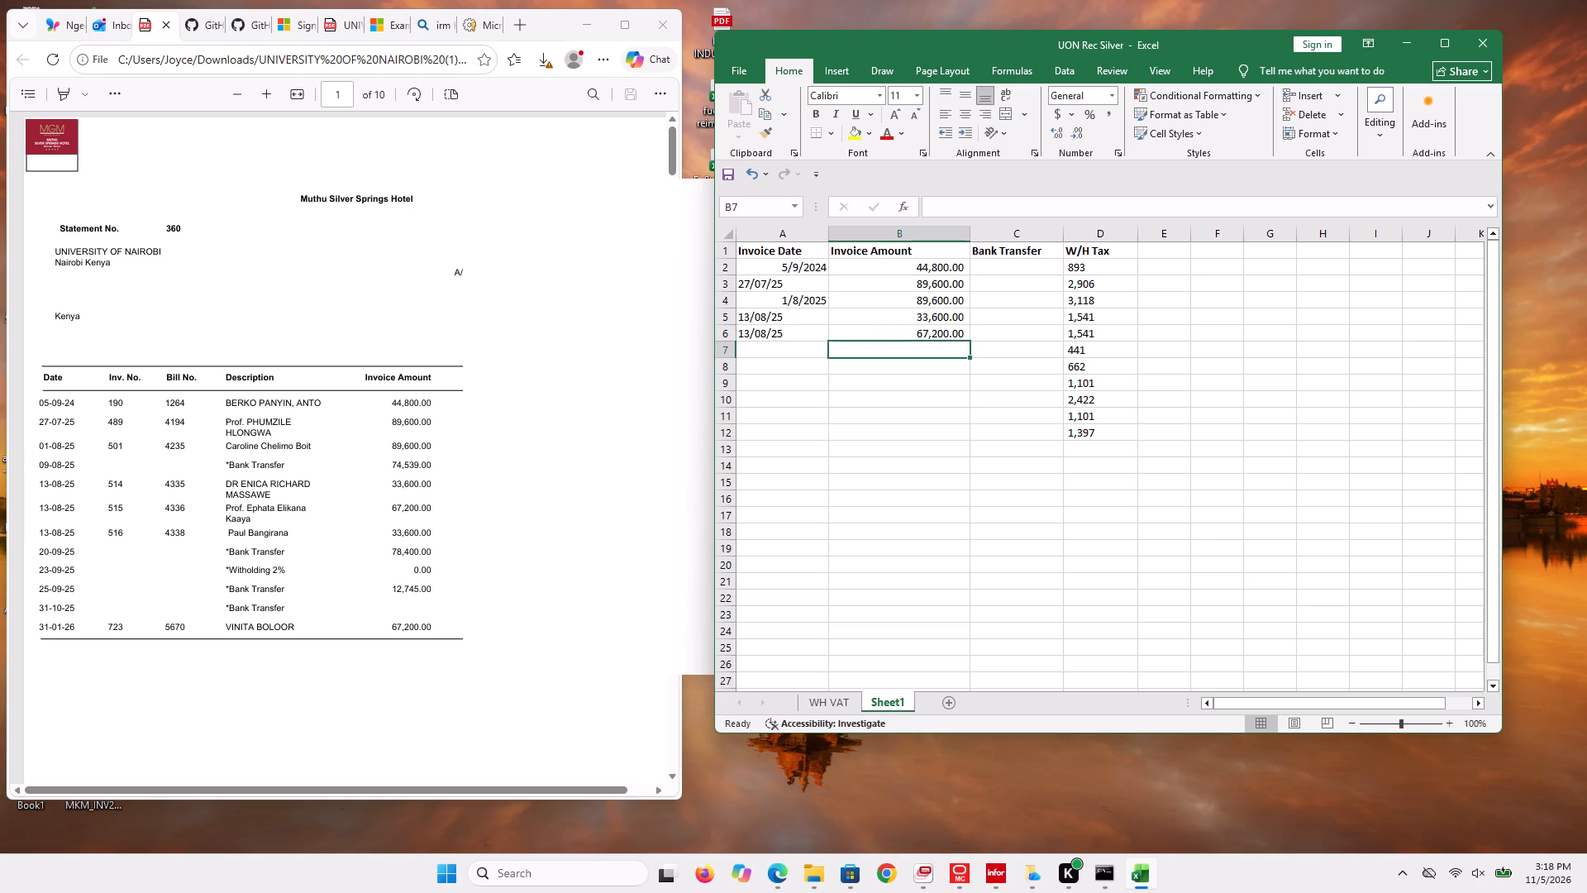
# Begin the next statement invoice entry in row 7, starting with its invoice date cell.
pyautogui.click(790, 354)
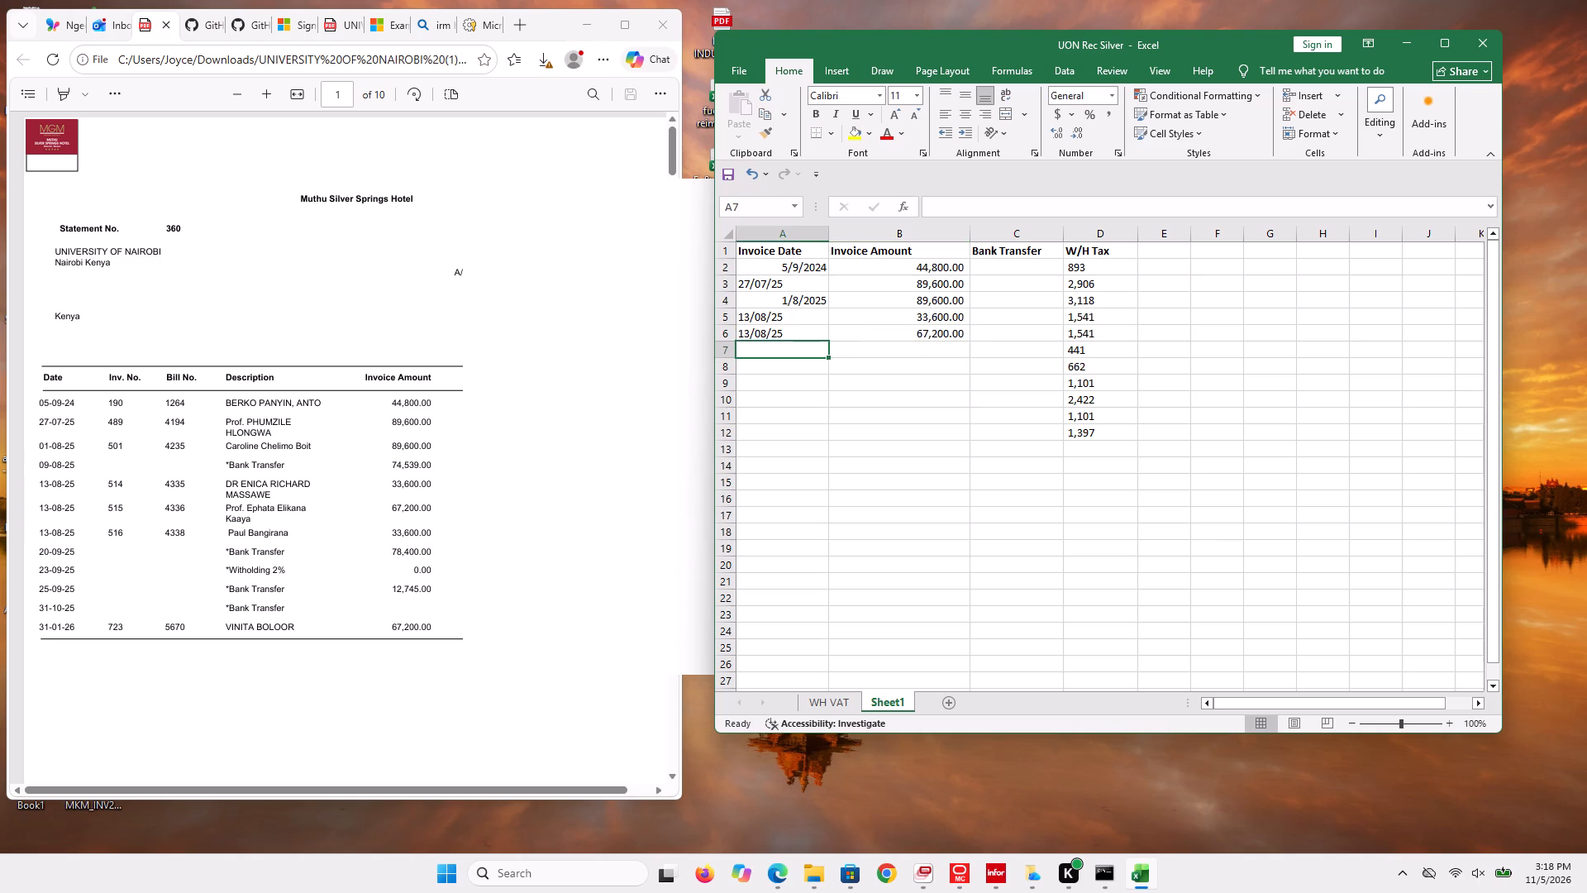
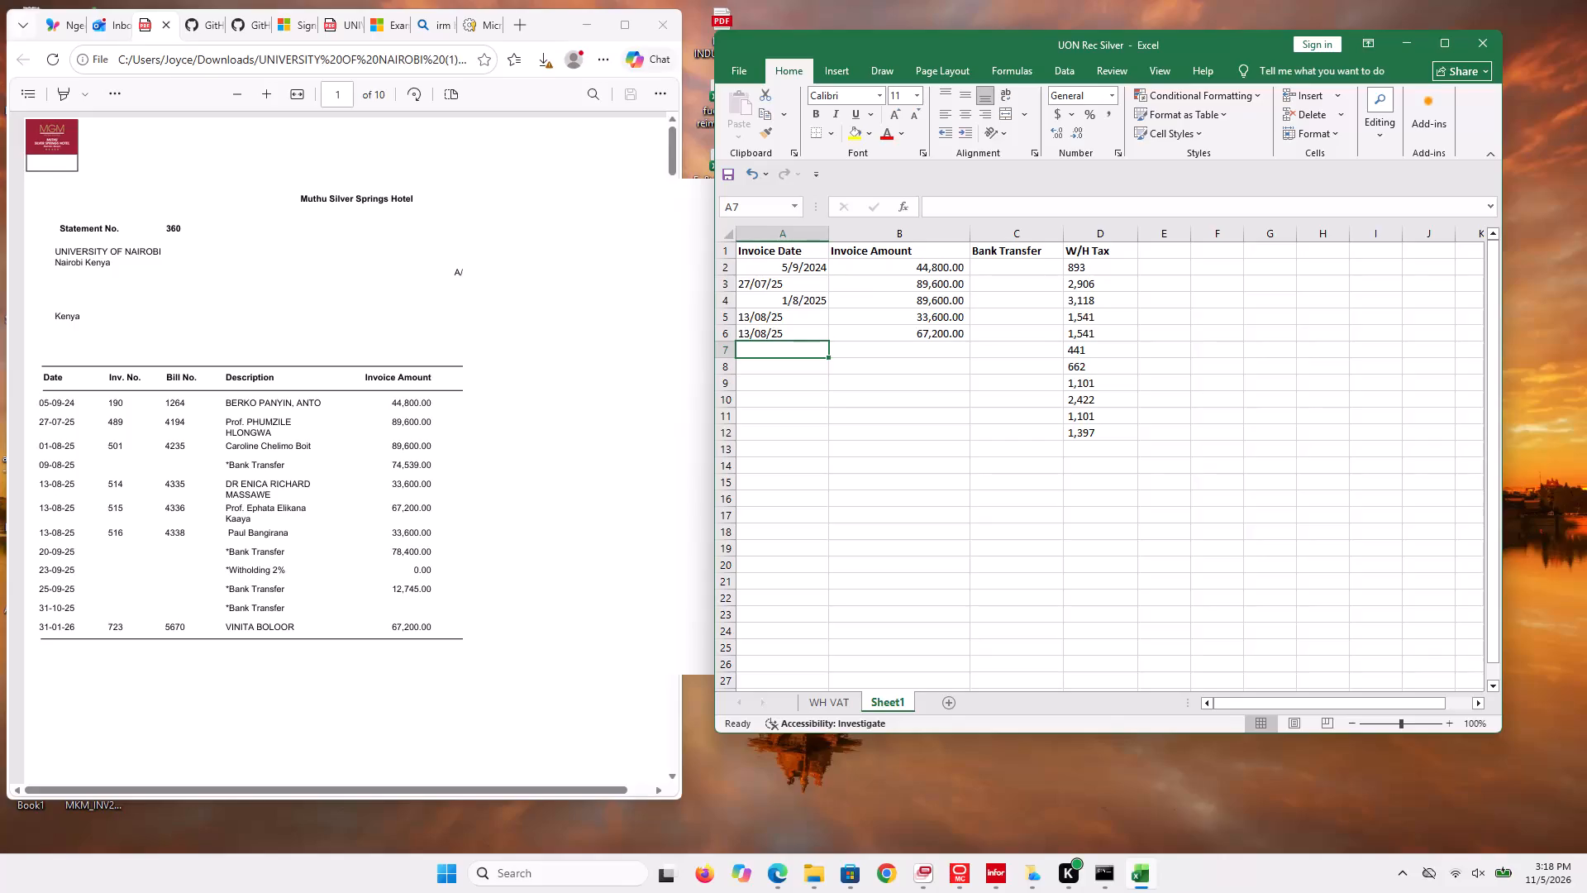
# Record the next statement invoice in row 7 with the date 13/08/25 and the amount 33600.
pyautogui.write('13')
pyautogui.press('/')
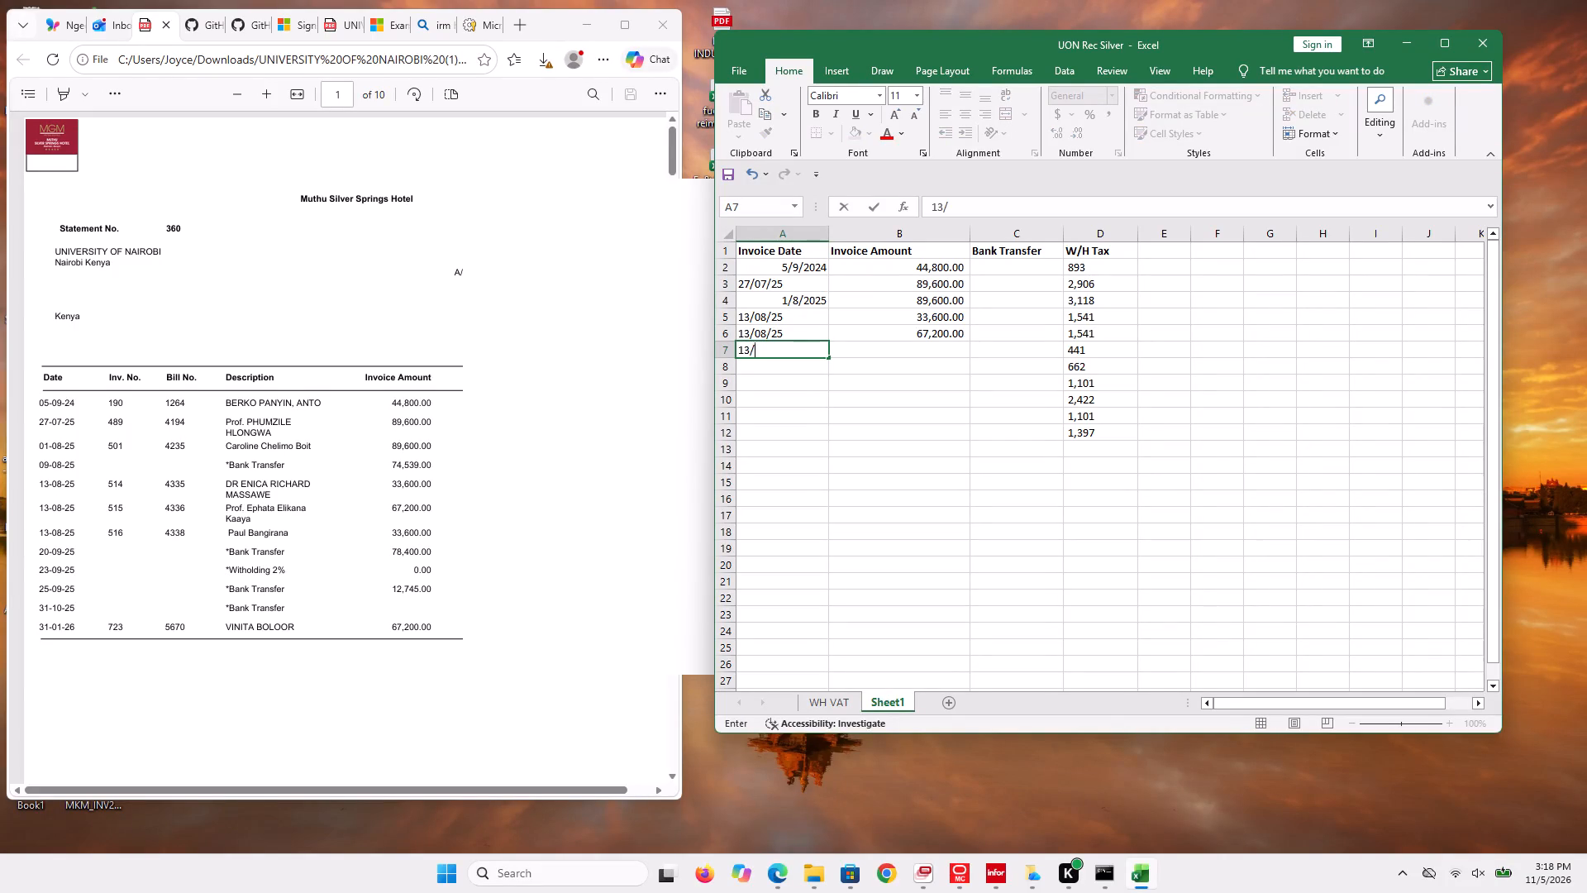
pyautogui.press('0')
pyautogui.write('8/2')
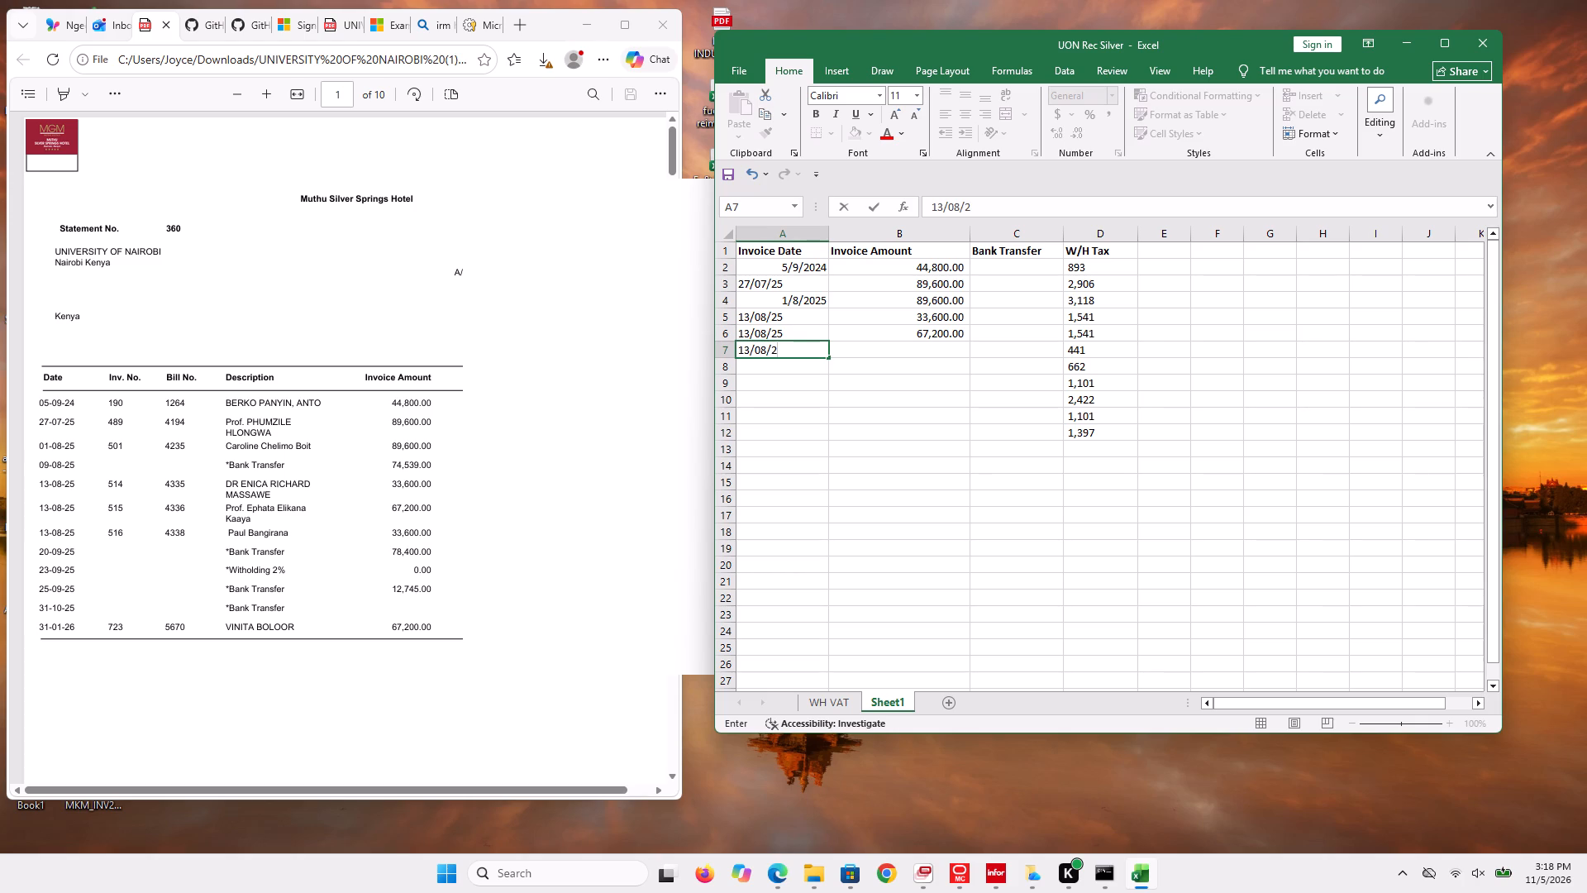
pyautogui.press('5')
pyautogui.click(808, 371)
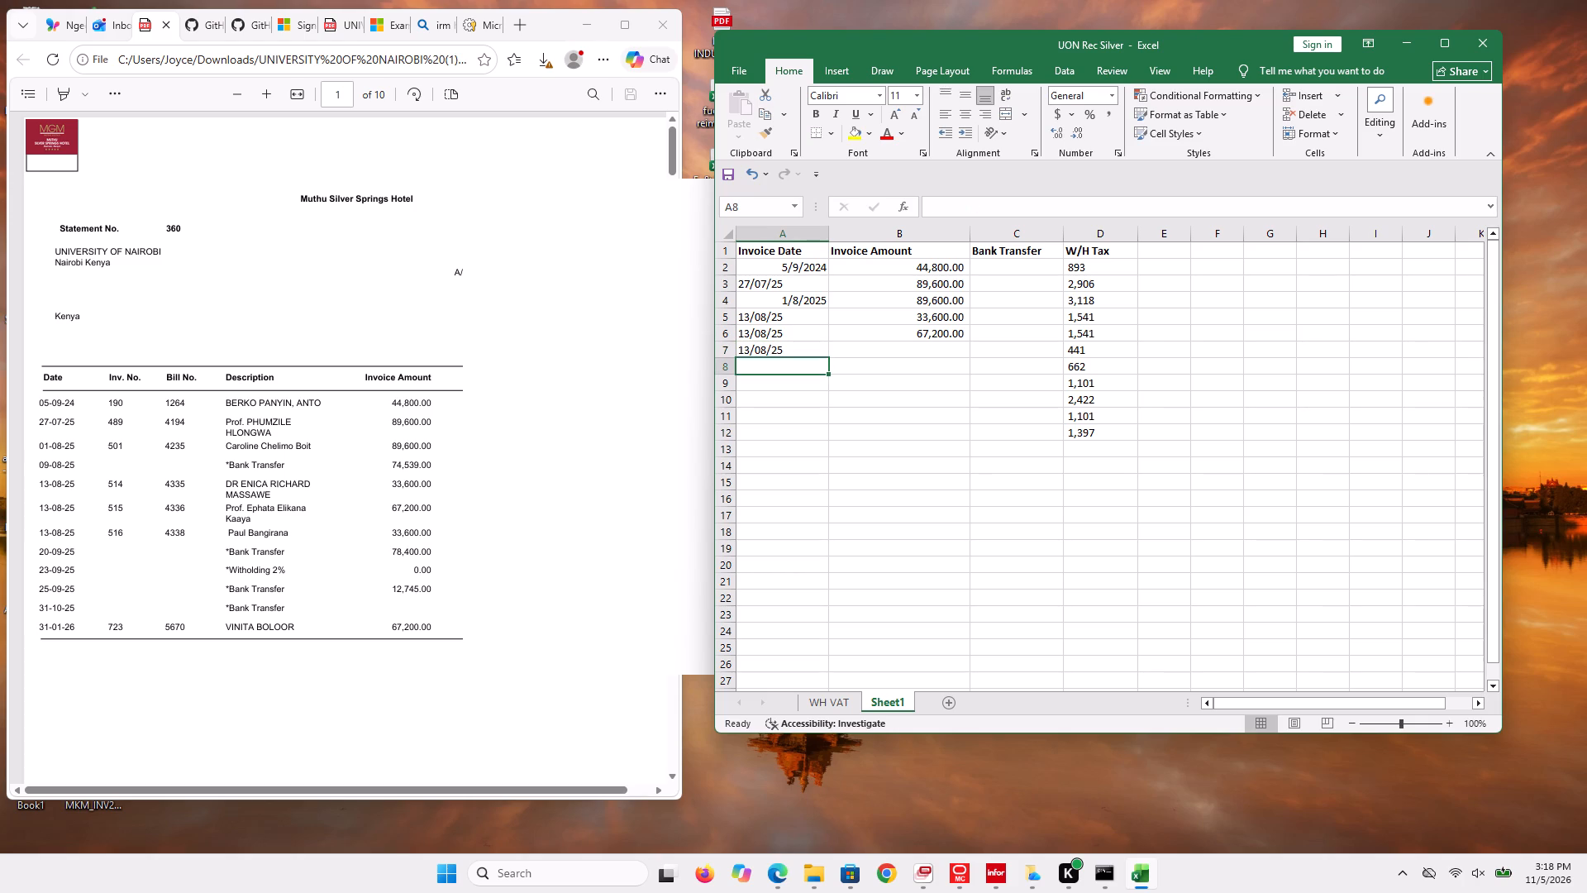
pyautogui.click(864, 349)
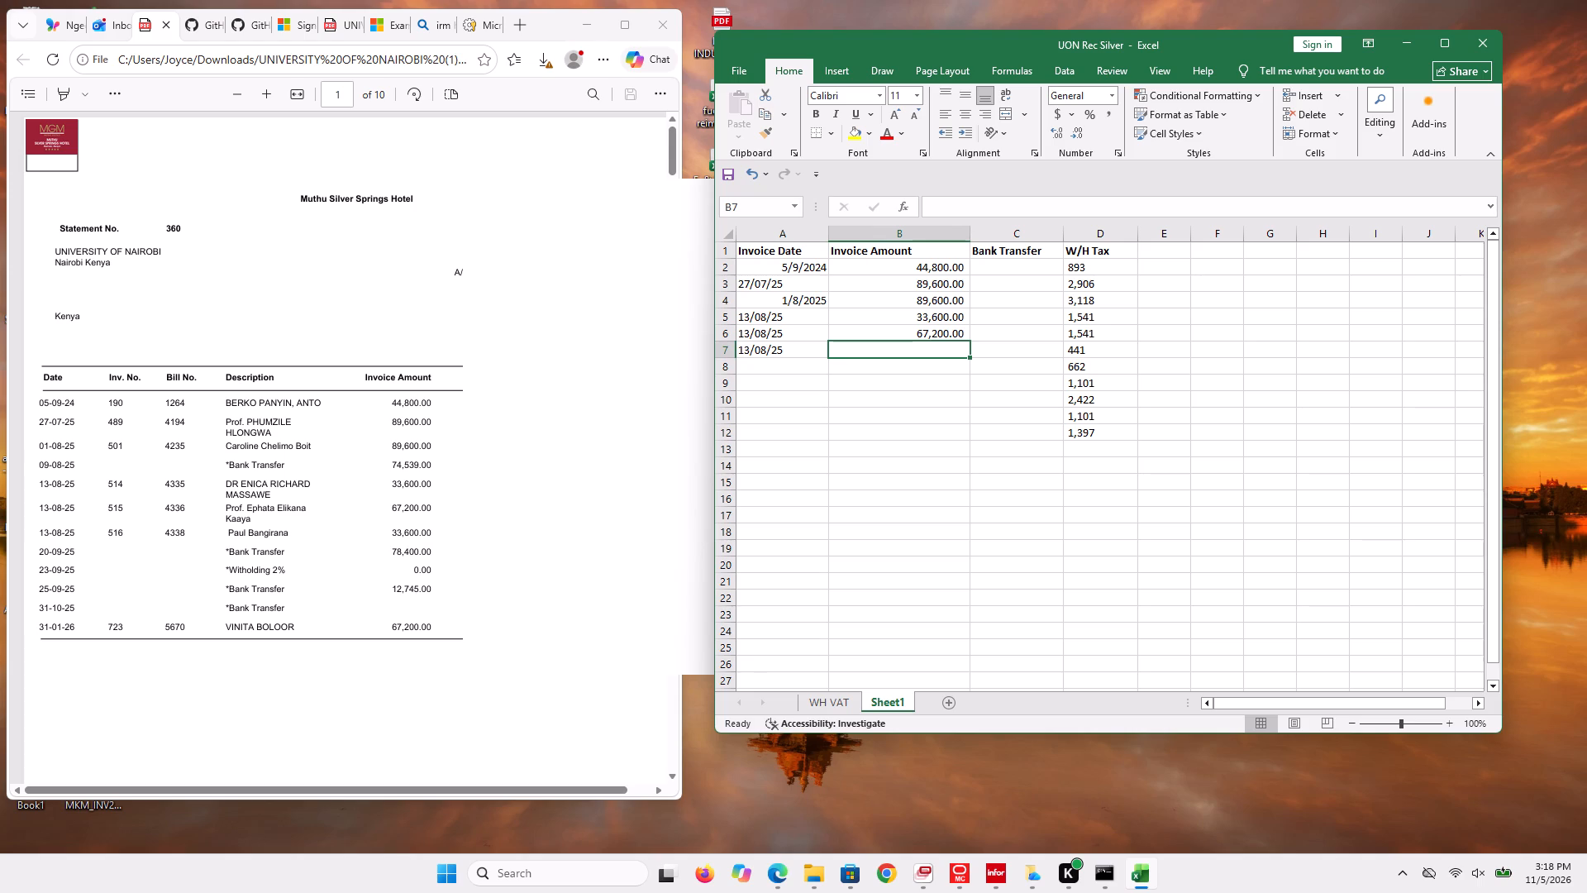
pyautogui.write('33')
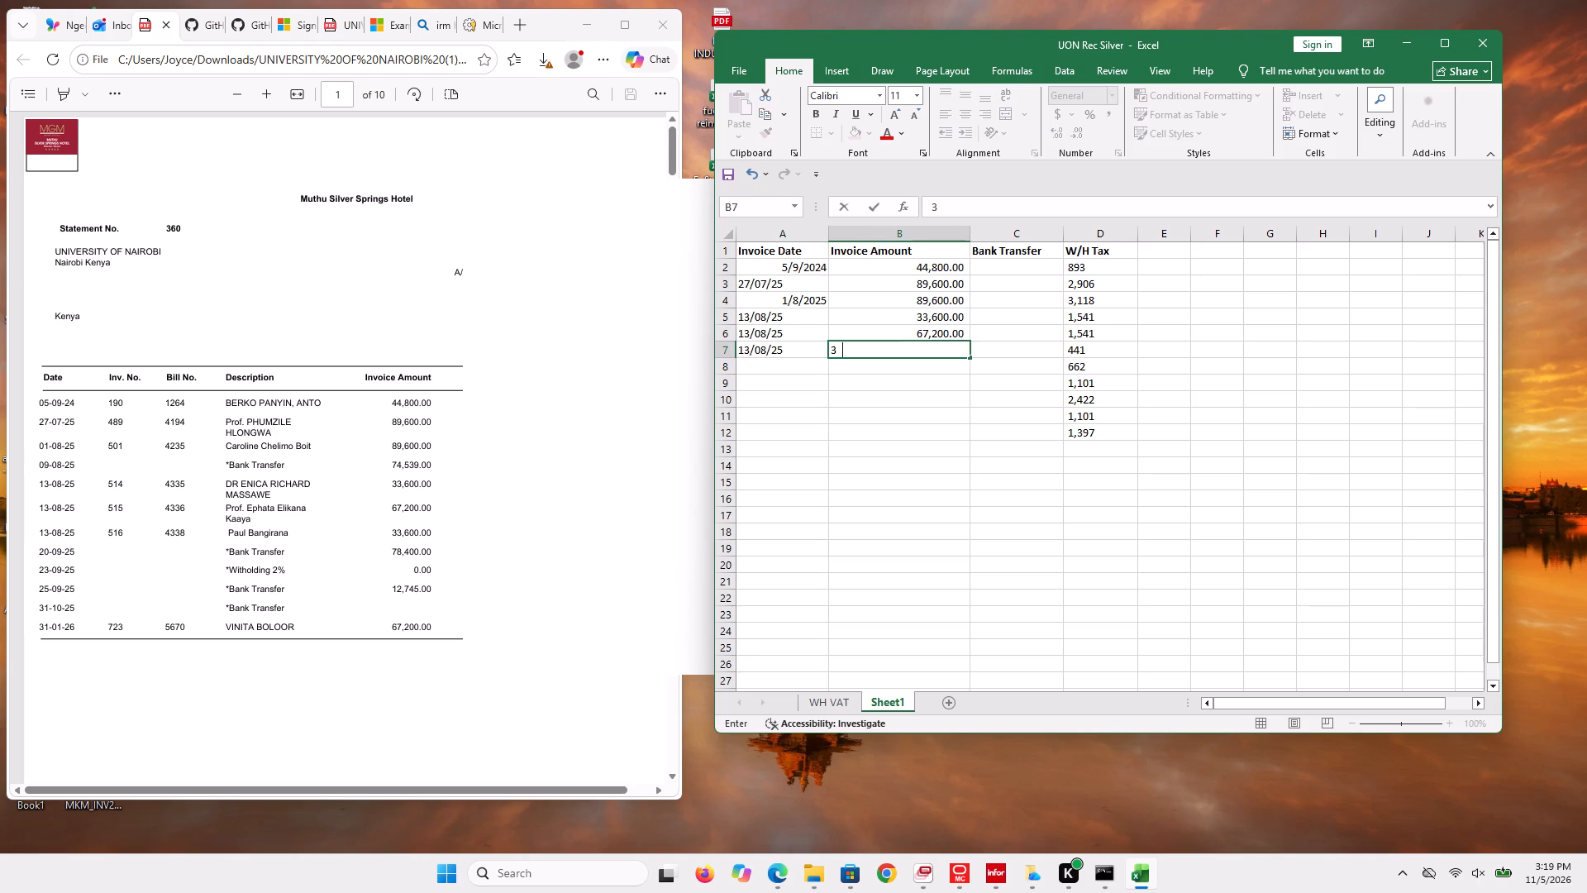
pyautogui.write('600')
pyautogui.click(965, 373)
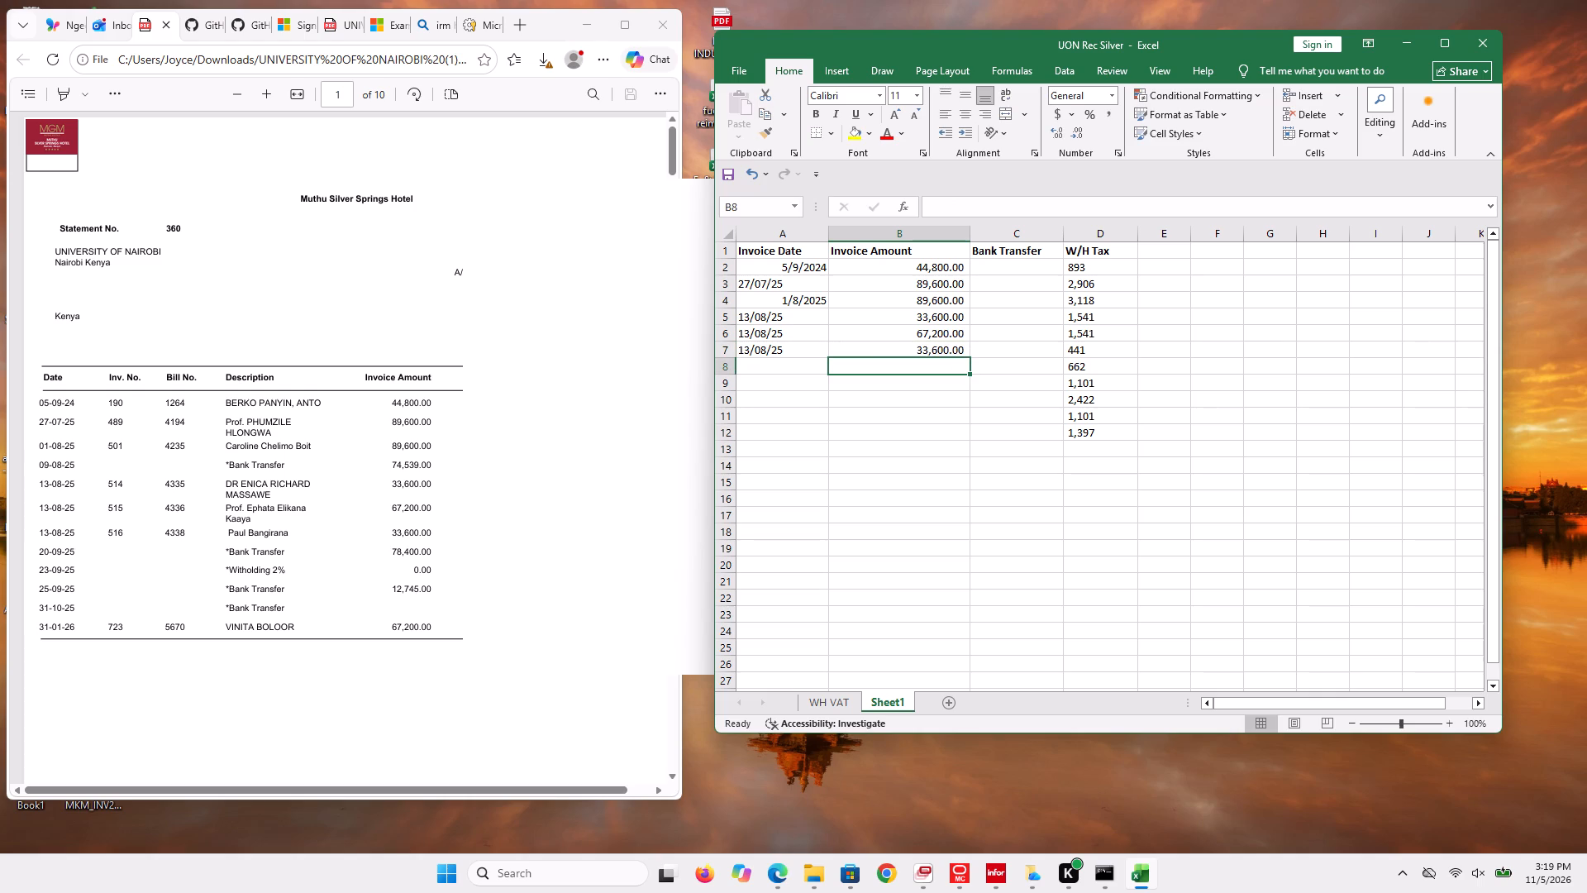
# Record the last statement invoice in row 8 with the date 31/01/25 and the amount 67200.
pyautogui.click(797, 365)
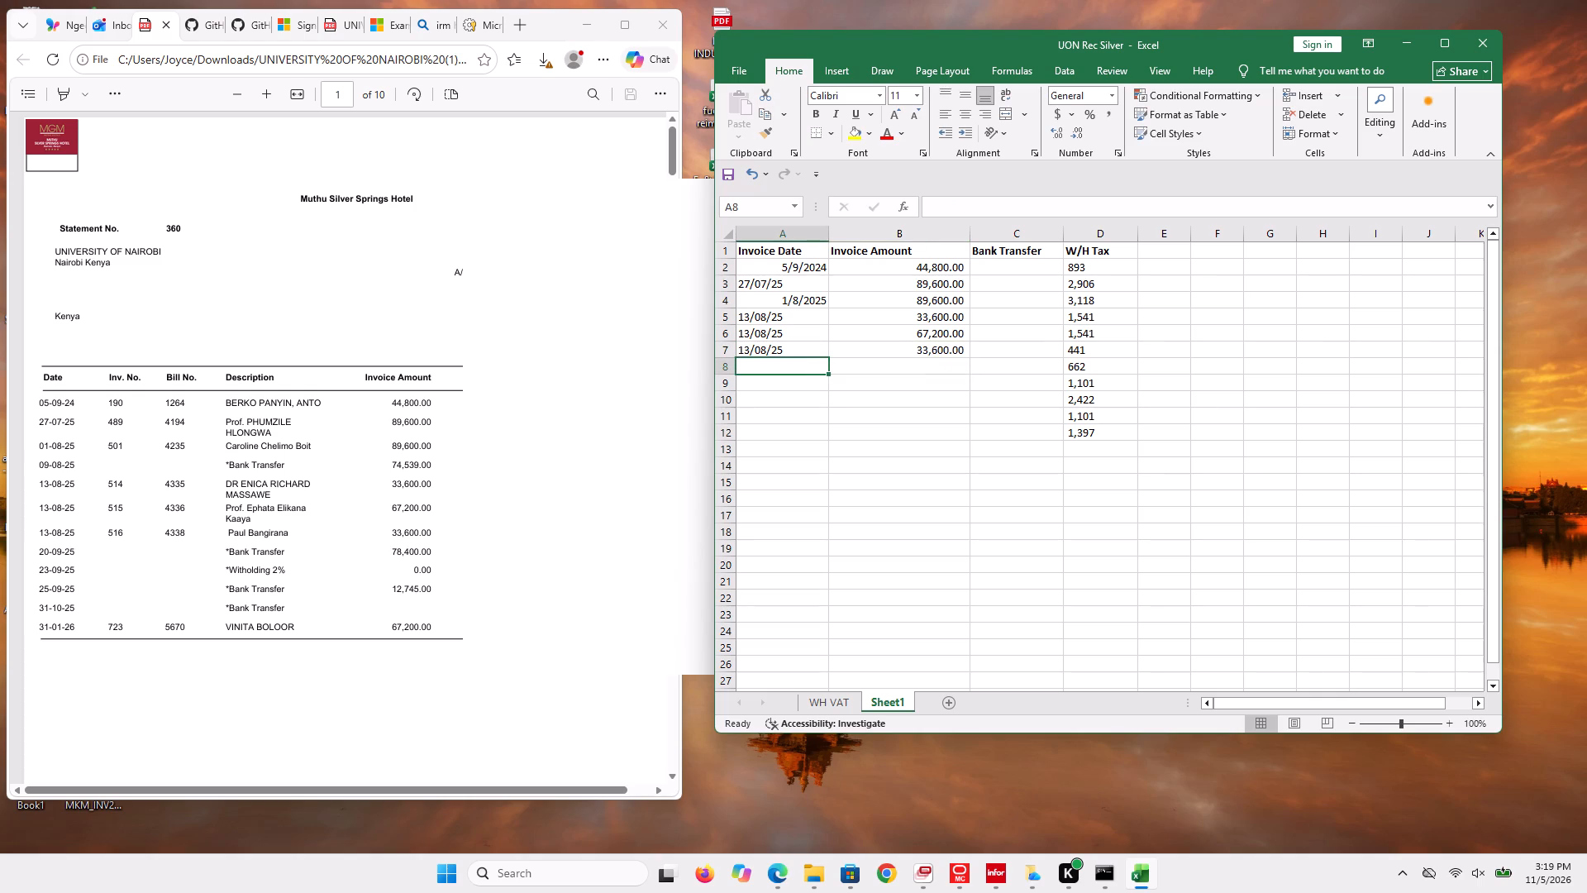
pyautogui.write('31')
pyautogui.write('/01')
pyautogui.write('/25')
pyautogui.click(877, 378)
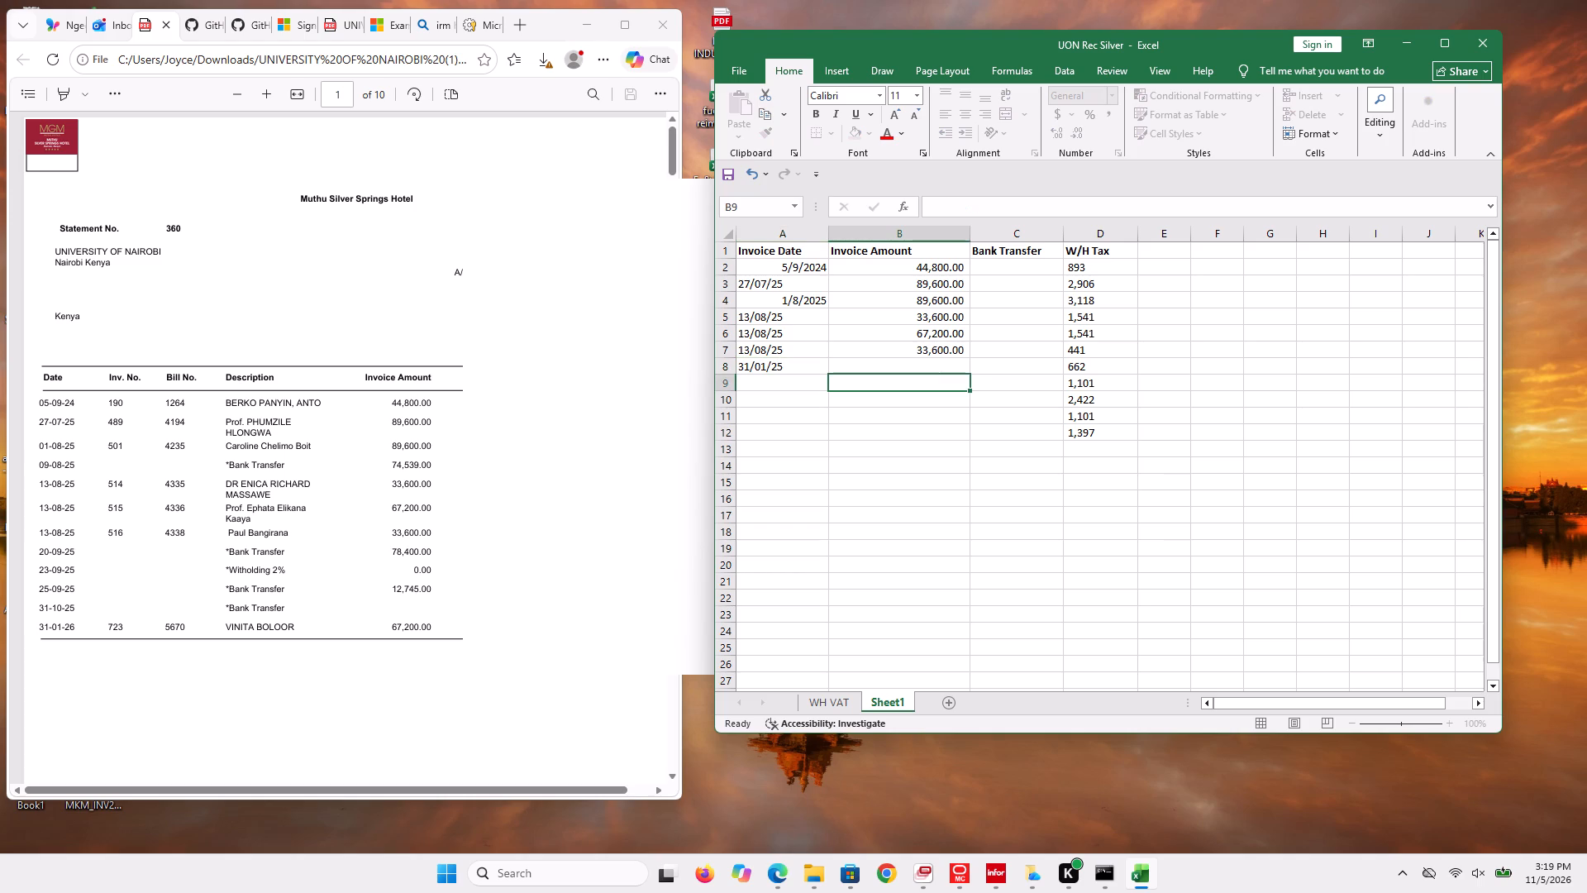
pyautogui.click(894, 365)
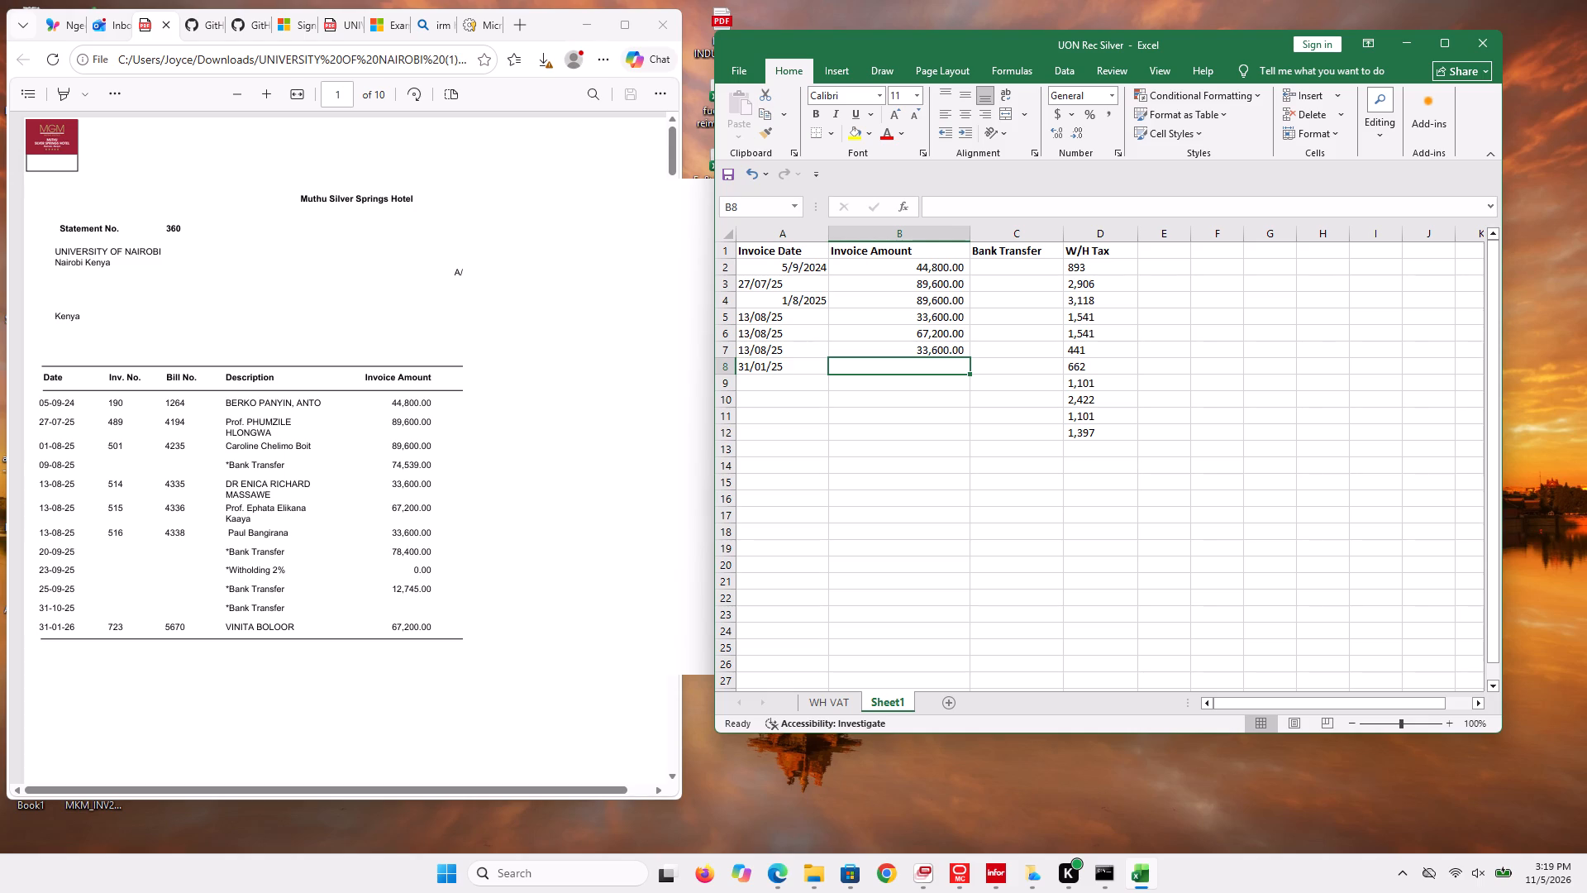
pyautogui.write('67200')
pyautogui.click(939, 396)
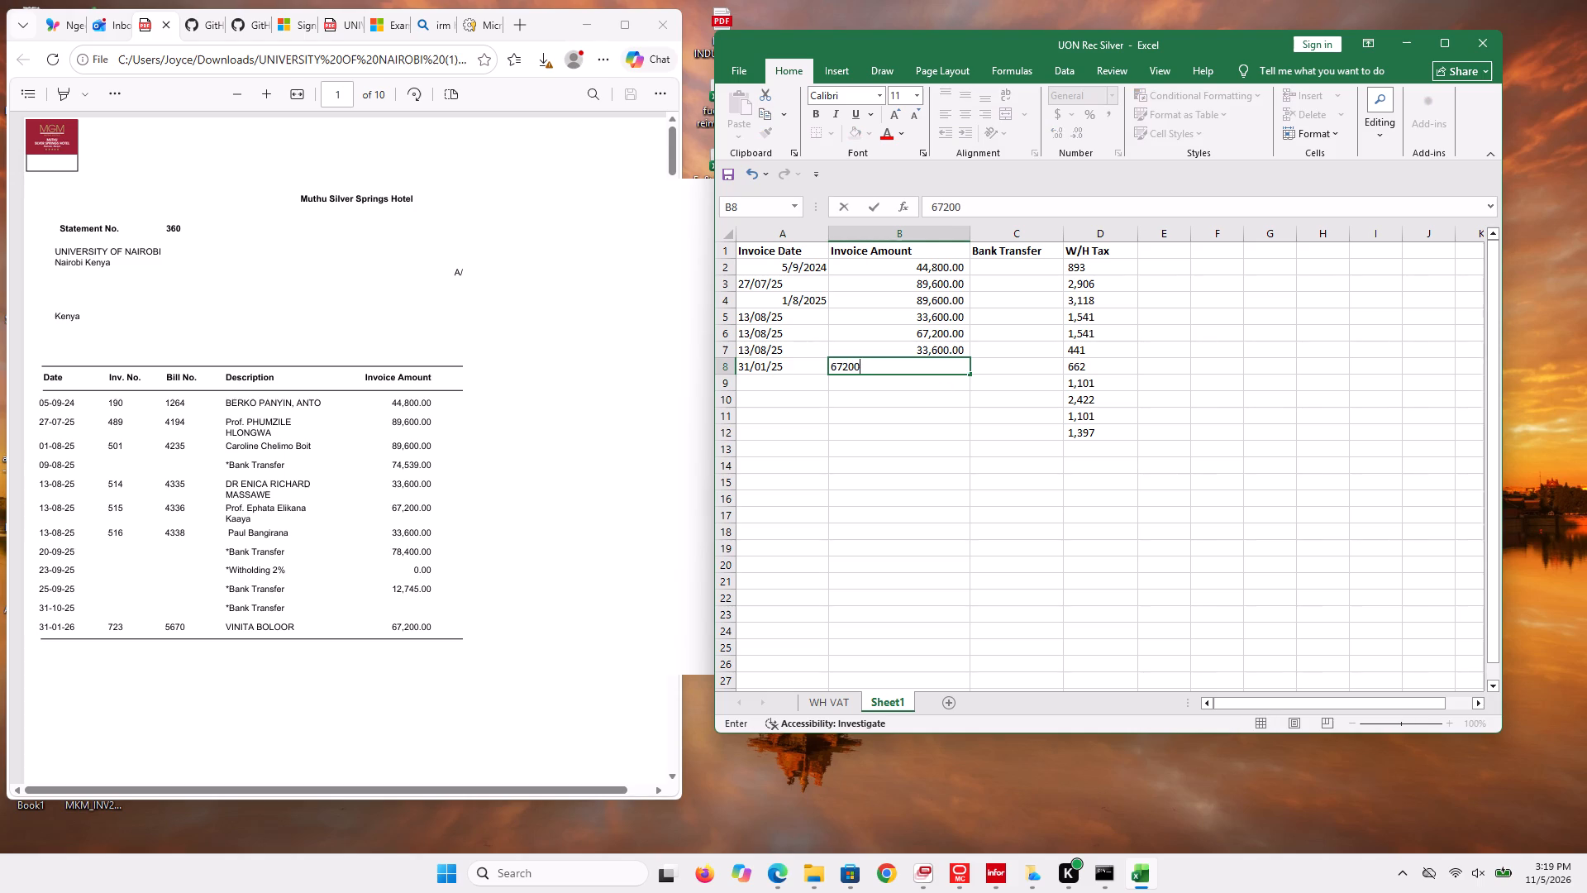
# Enter the statement's bank transfers 74539, 78400 and 12745 in cells C2 to C4 of the Bank Transfer column.
pyautogui.click(1016, 268)
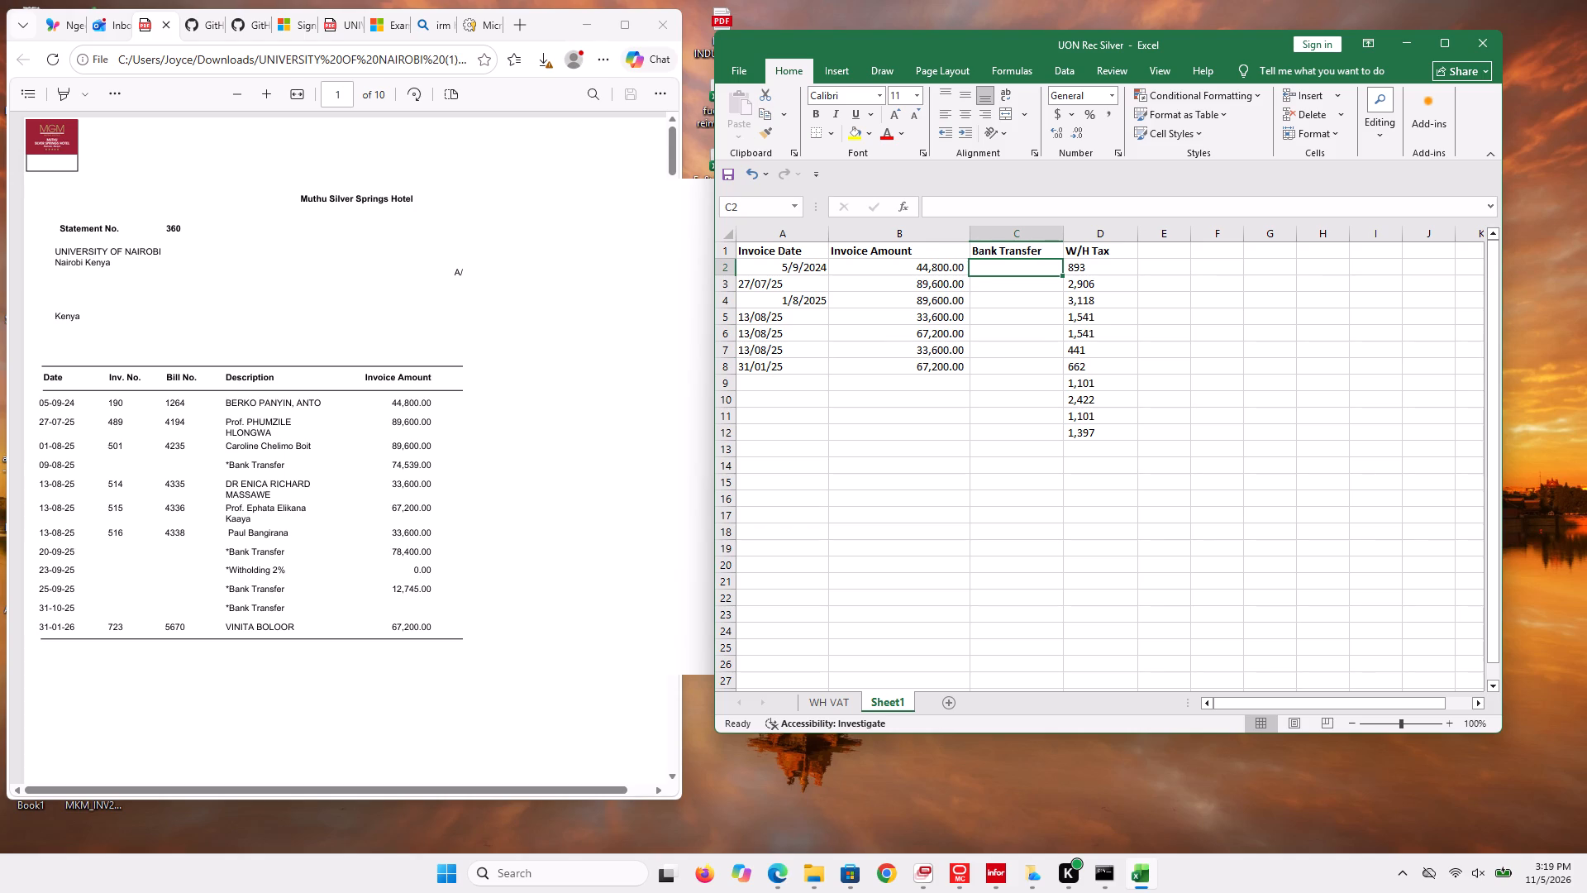
pyautogui.press('7')
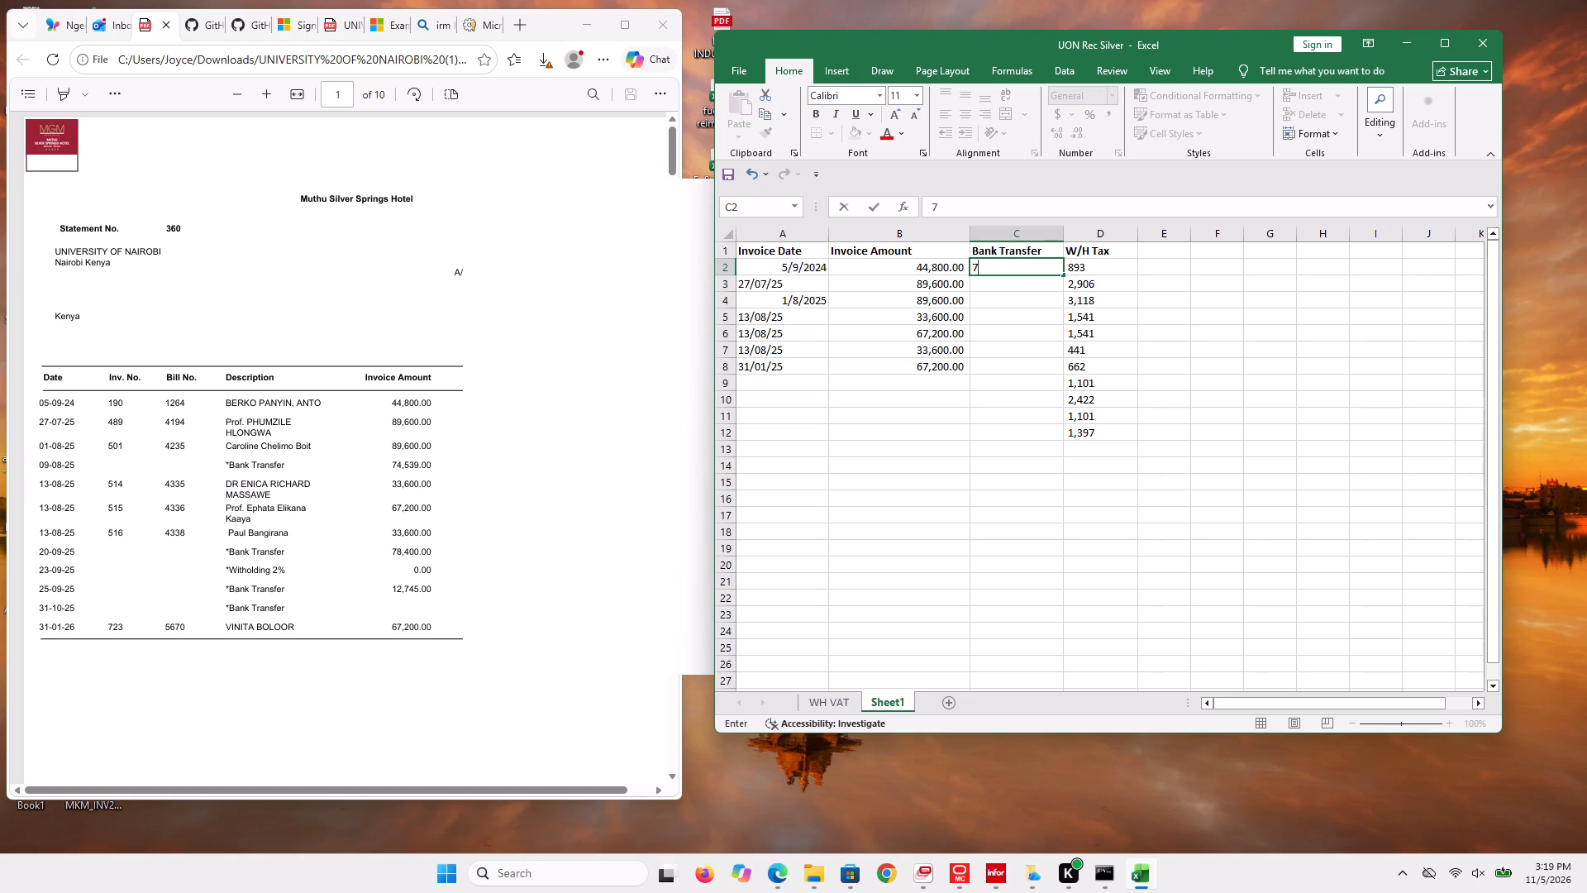
pyautogui.press('4')
pyautogui.press('3')
pyautogui.press('BackSpace')
pyautogui.write('53')
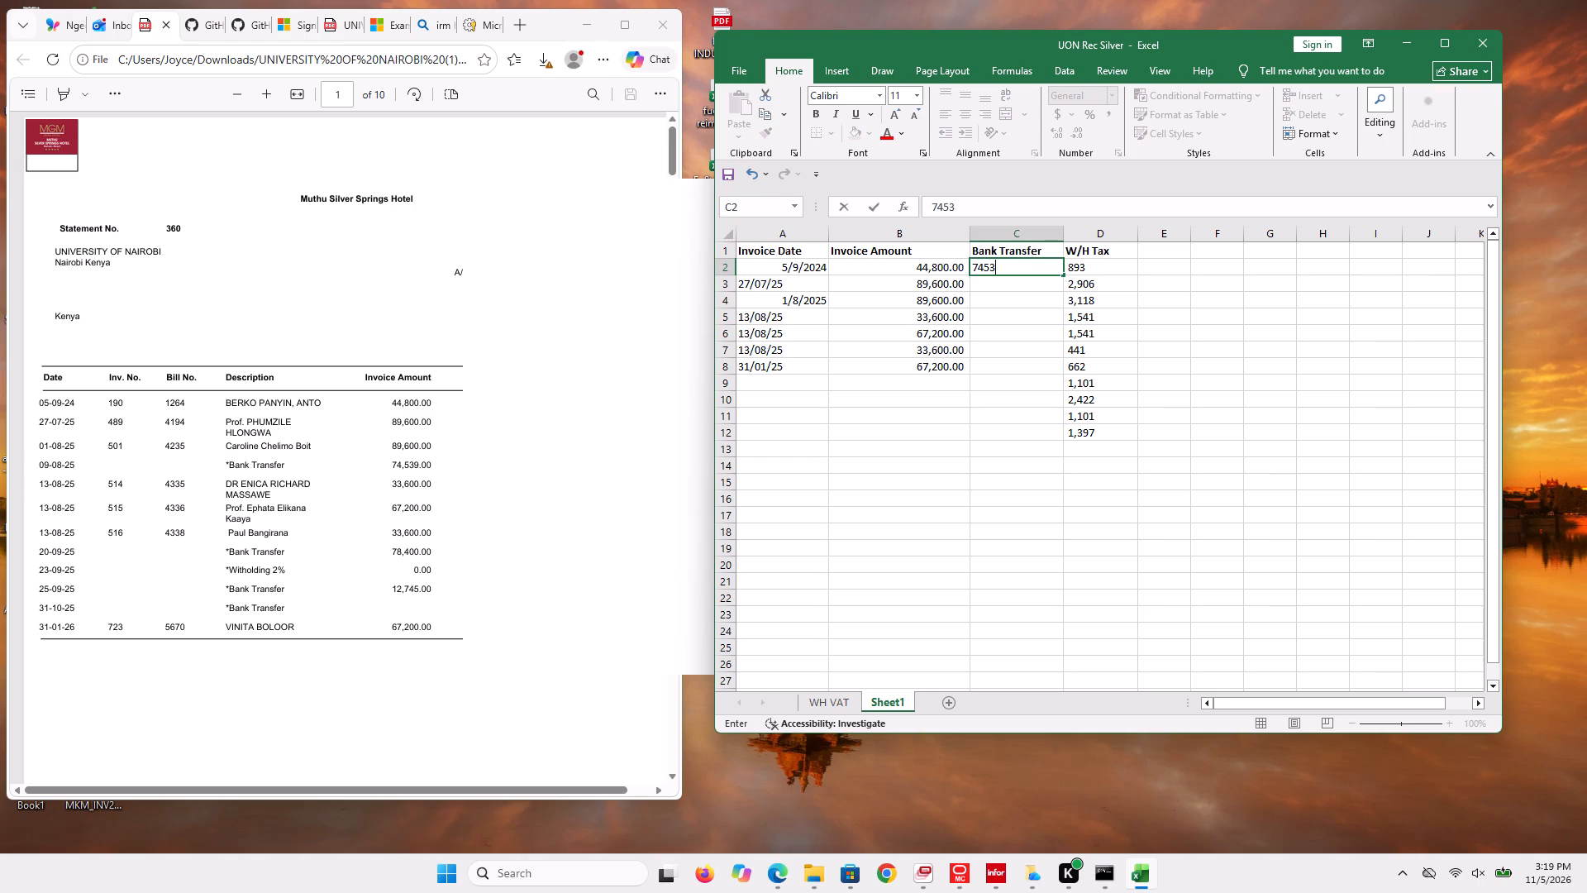
pyautogui.press('9')
pyautogui.click(1016, 285)
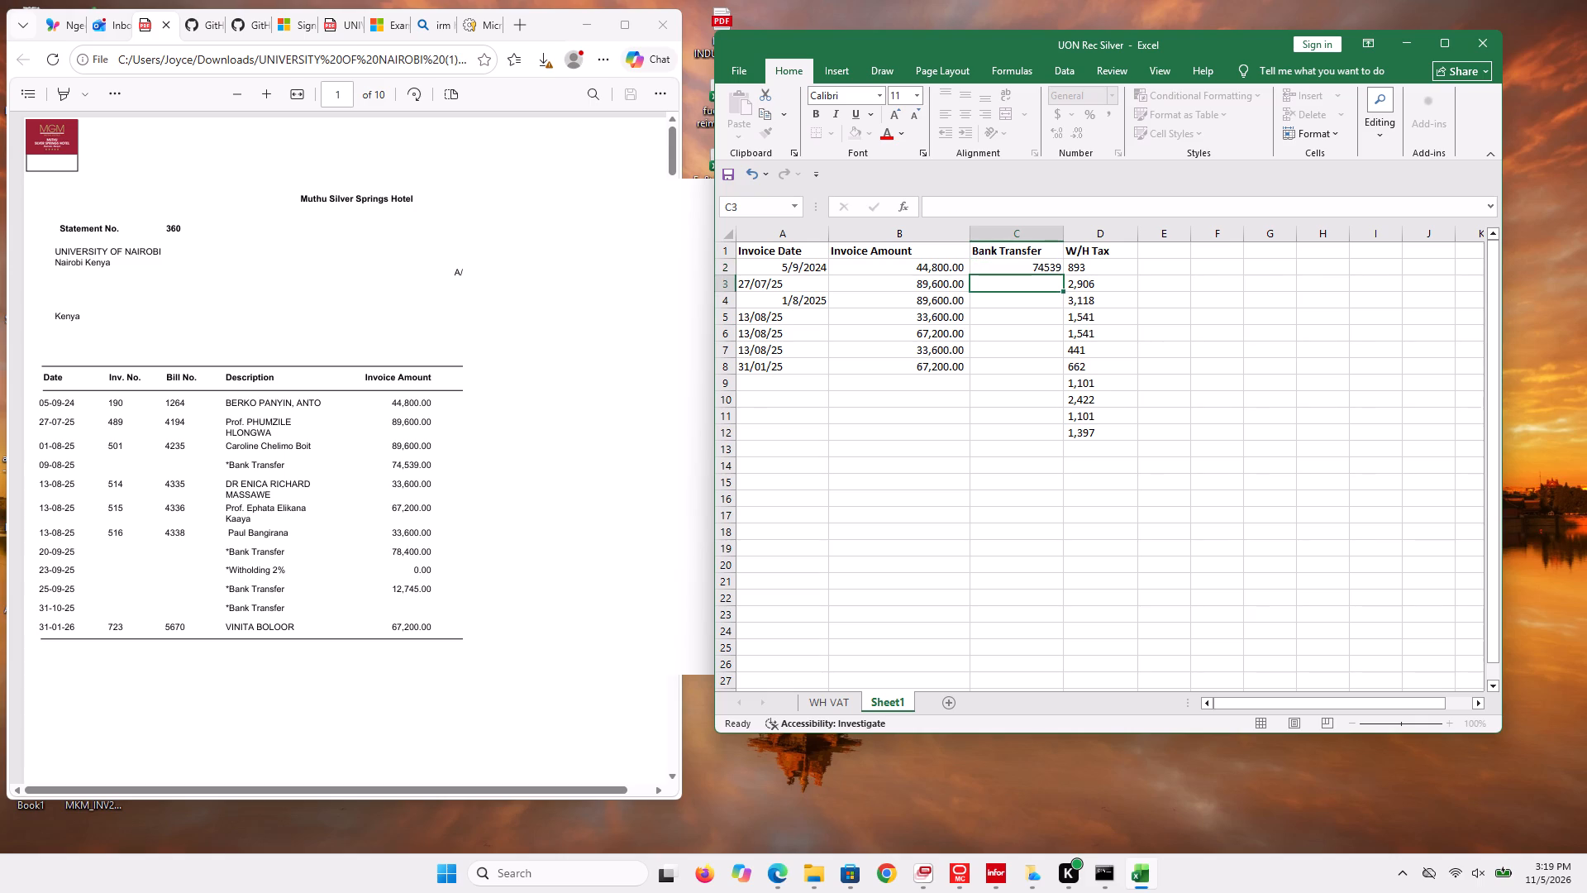
pyautogui.press('7')
pyautogui.press('8')
pyautogui.press('4')
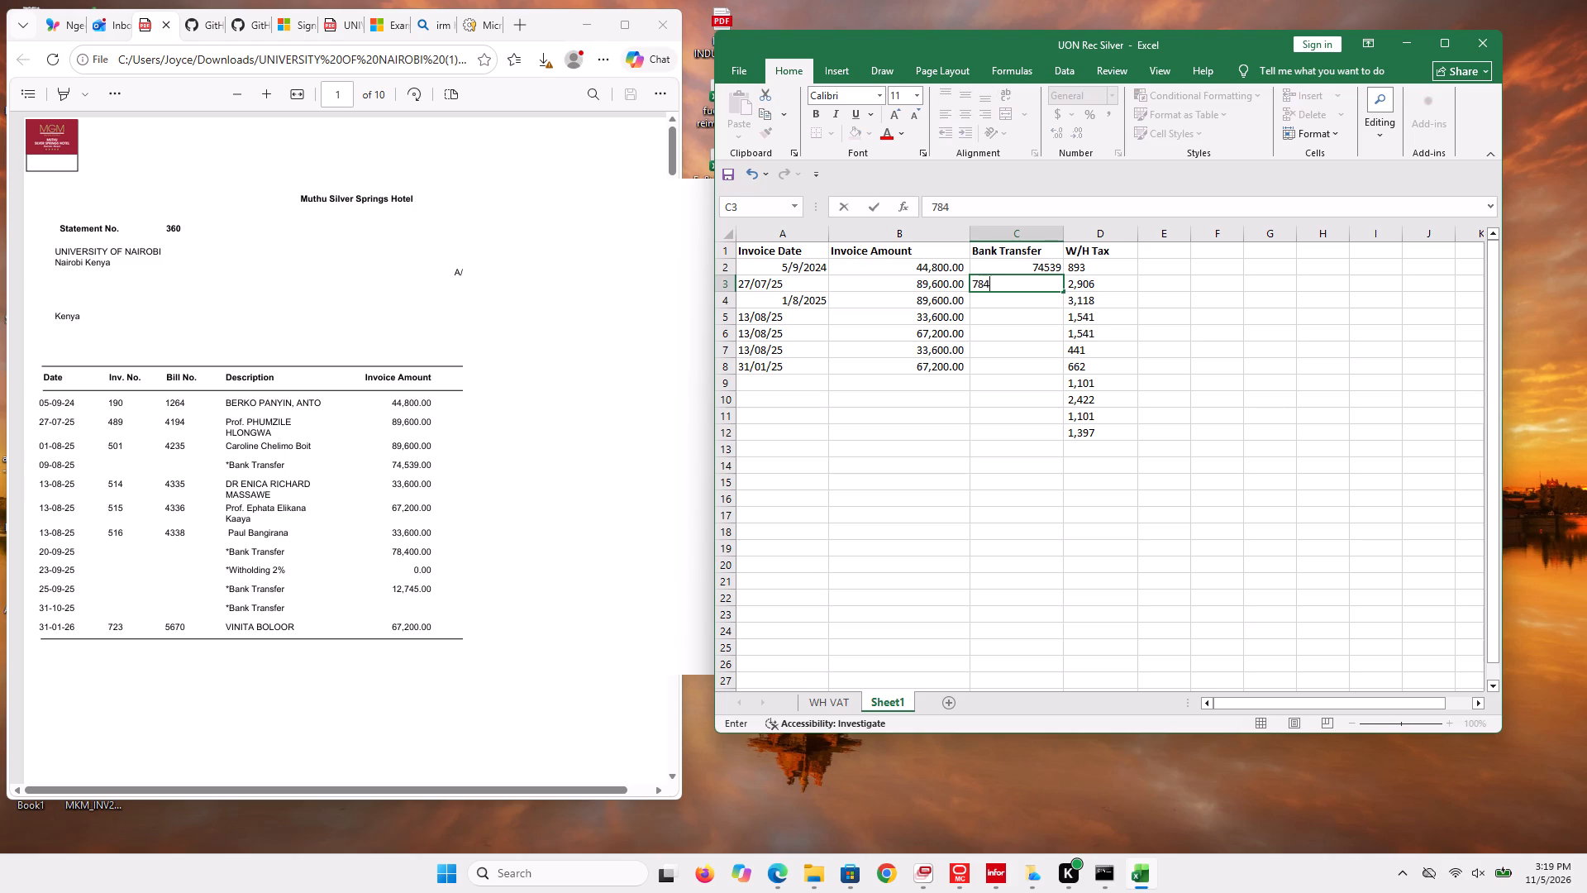
pyautogui.write('00')
pyautogui.click(1017, 298)
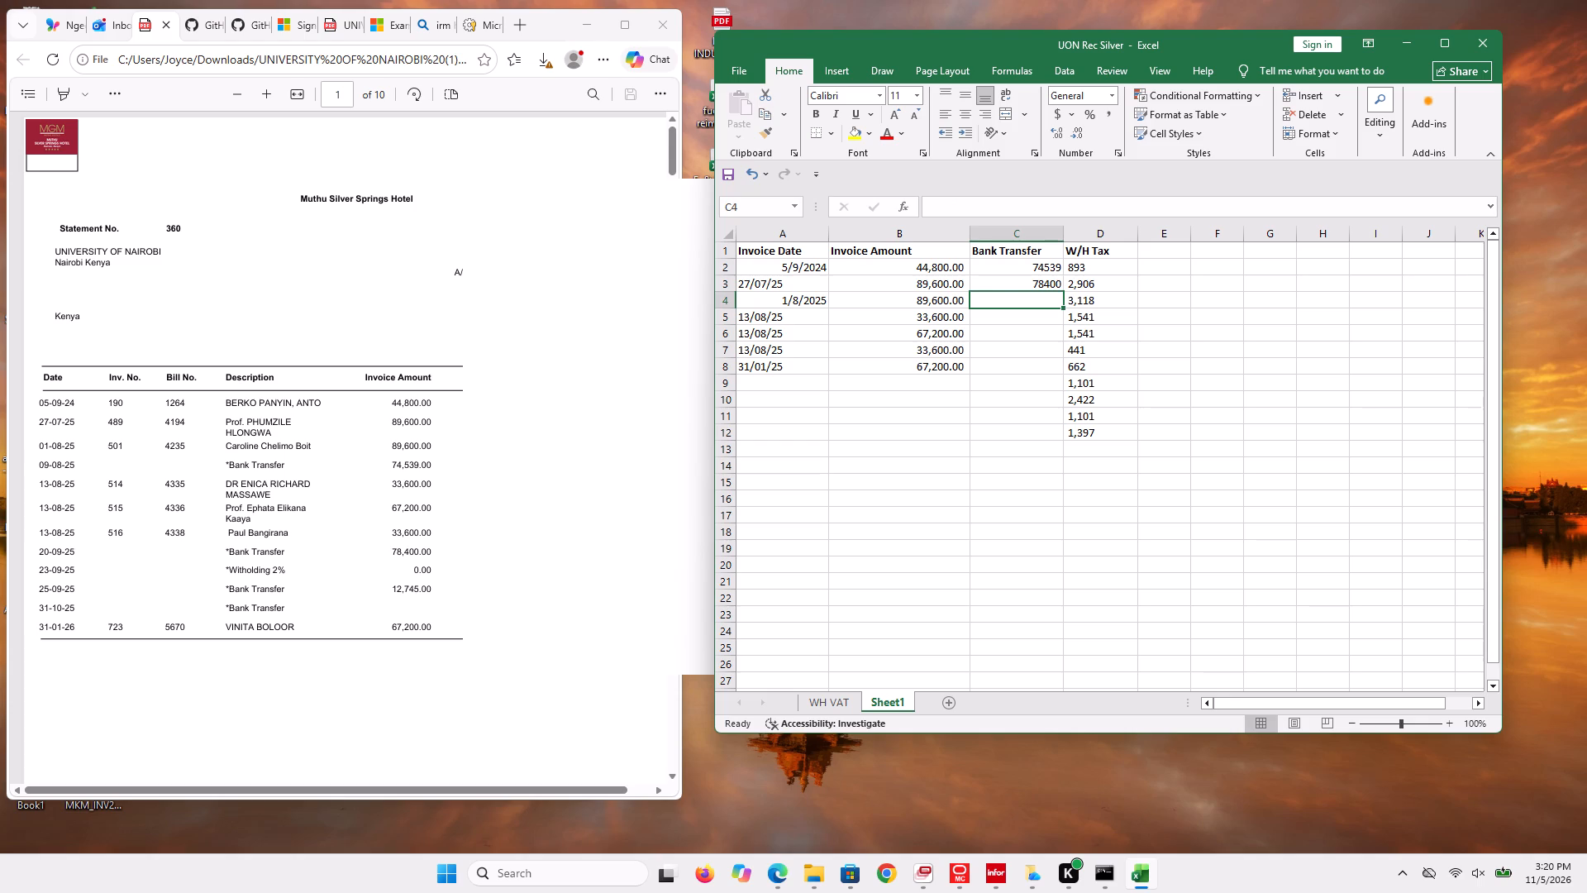
pyautogui.write('12')
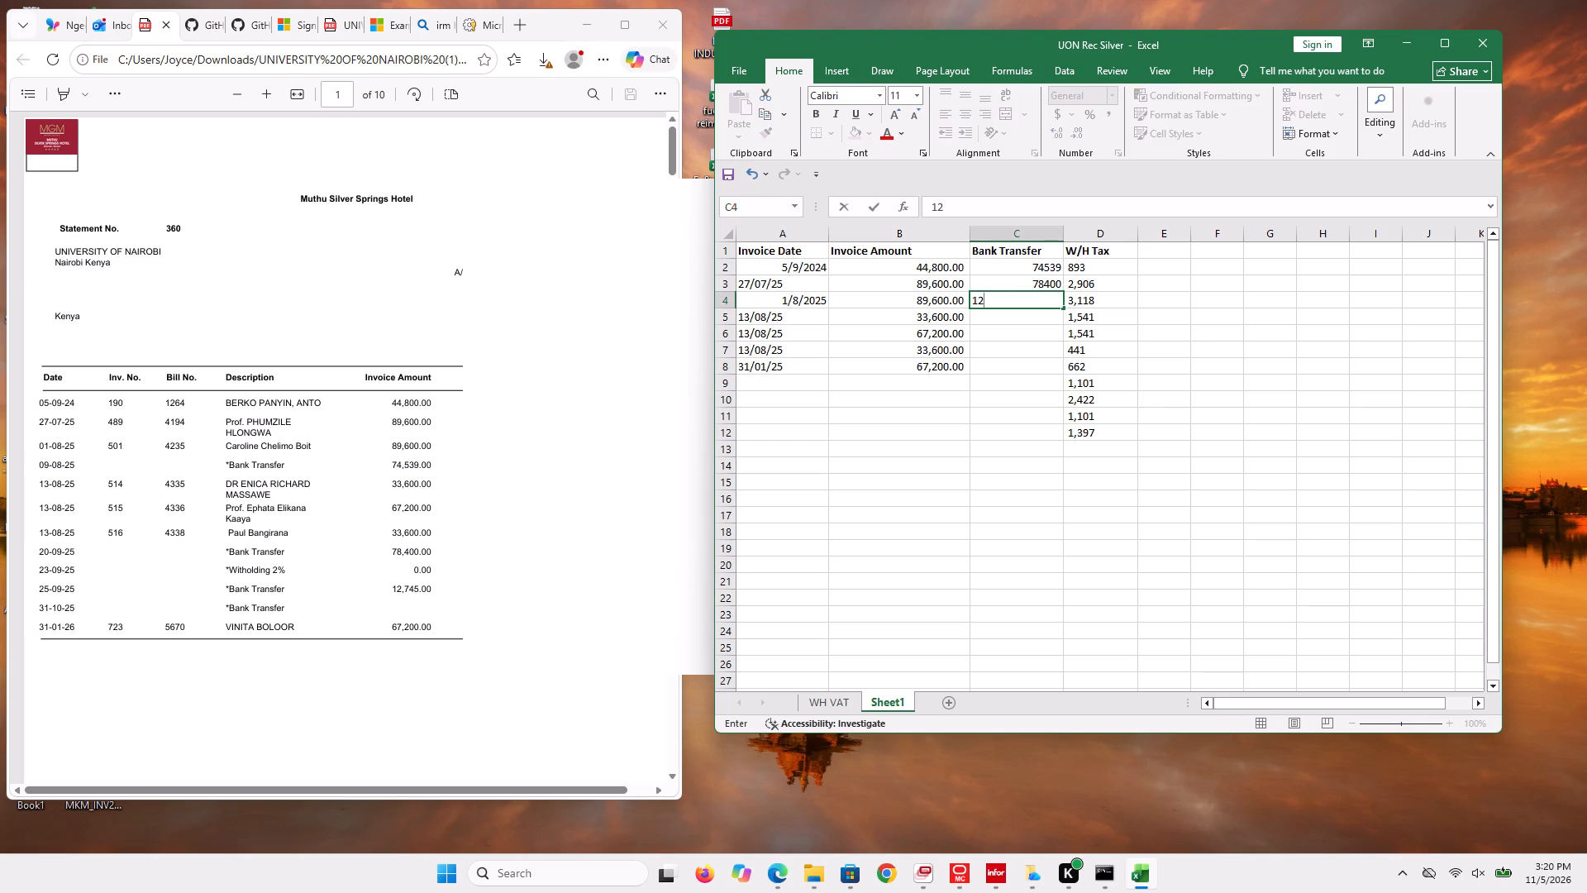
pyautogui.write('745')
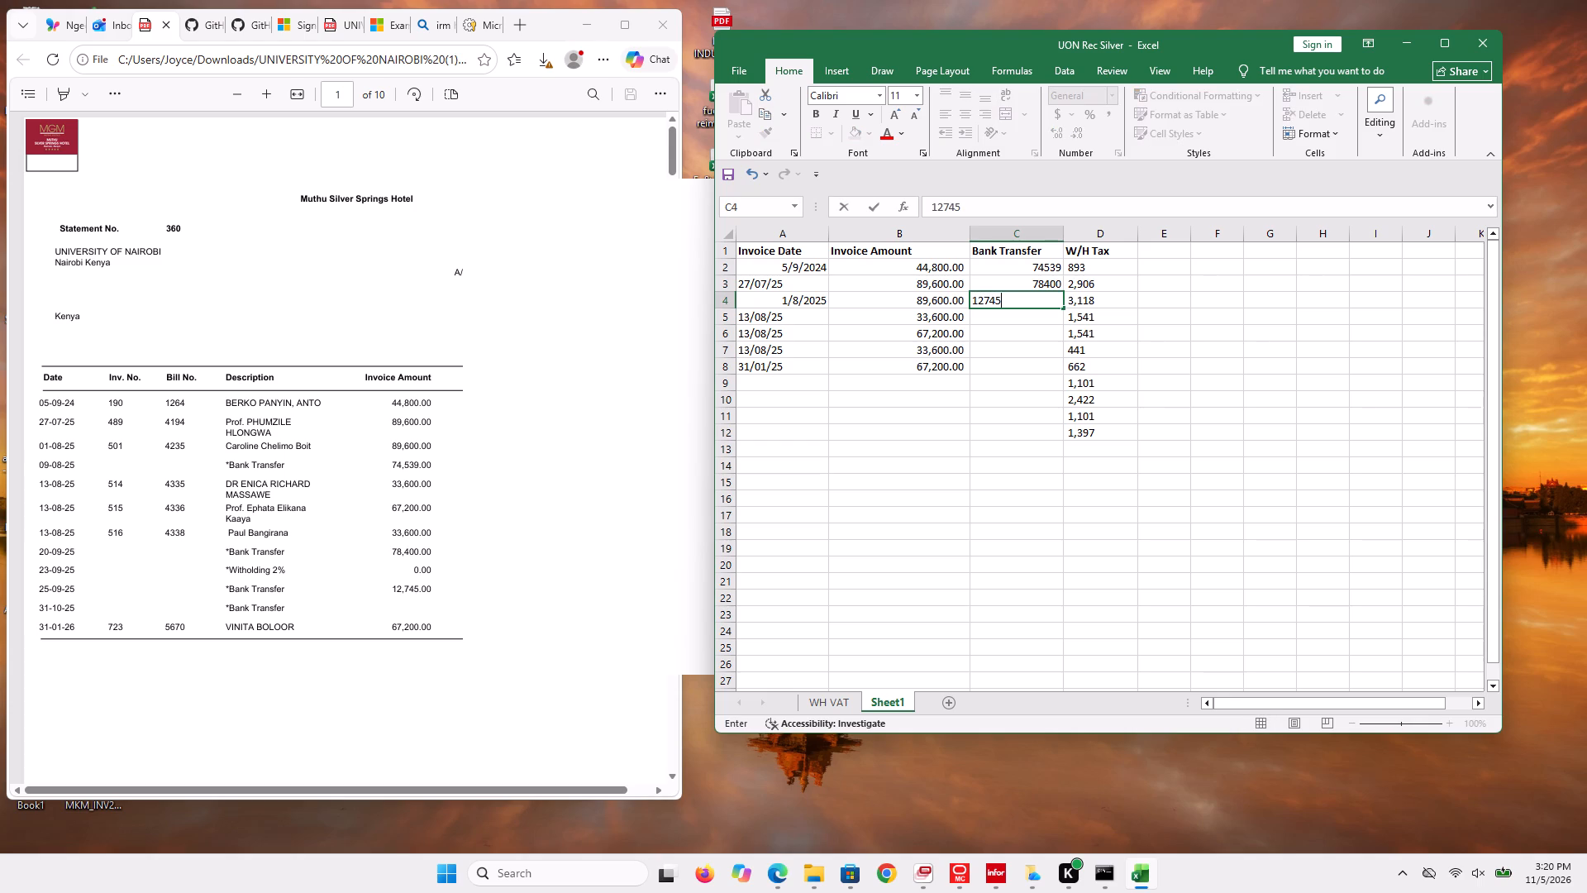
pyautogui.click(1022, 318)
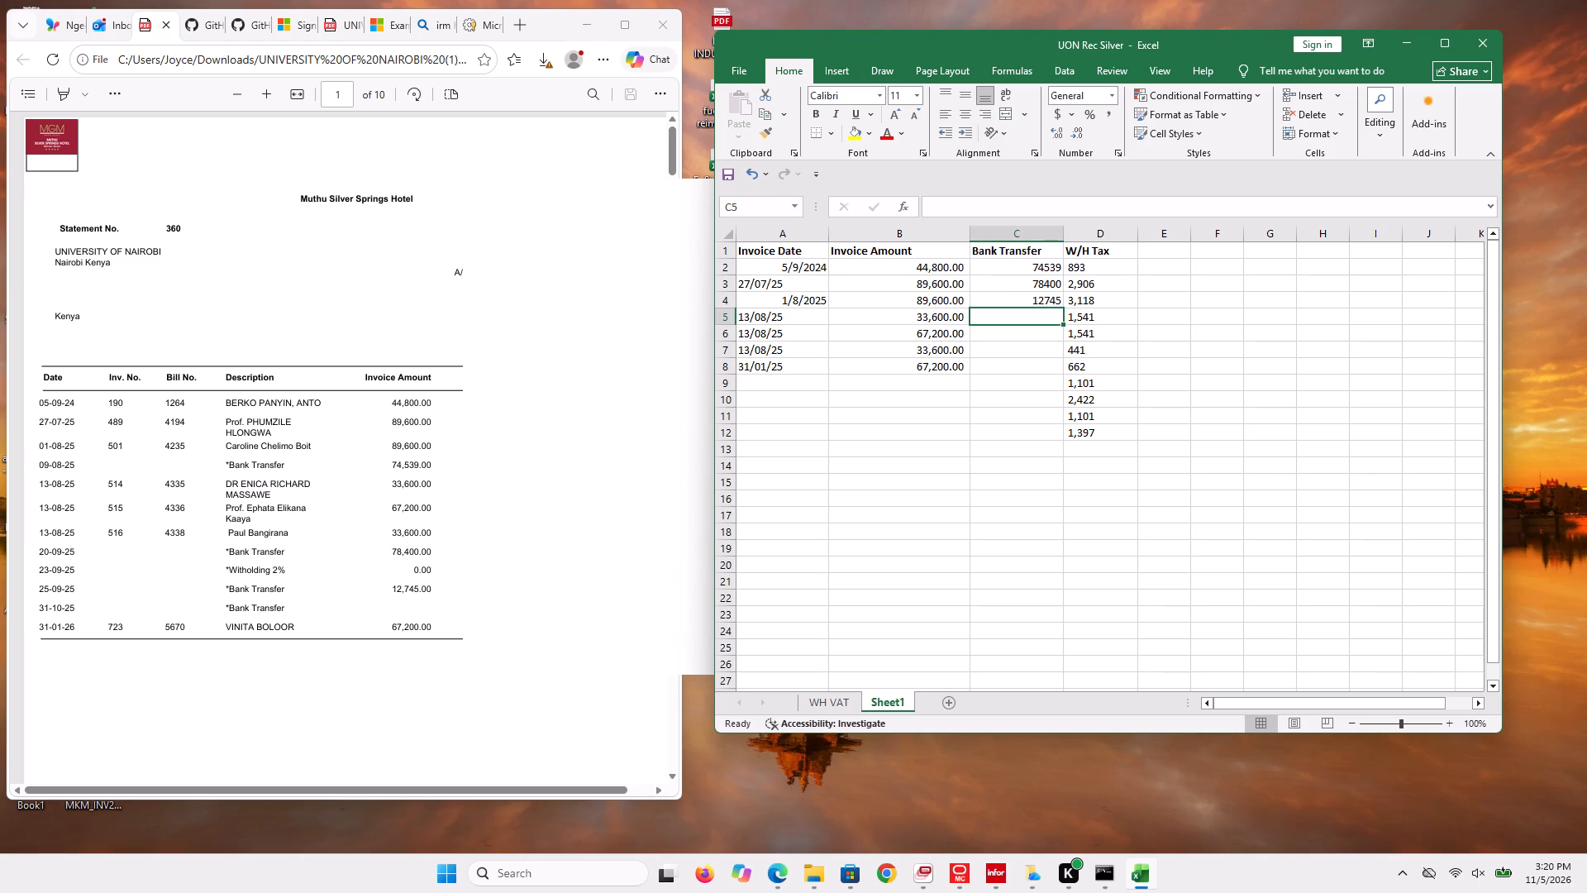
pyautogui.click(951, 477)
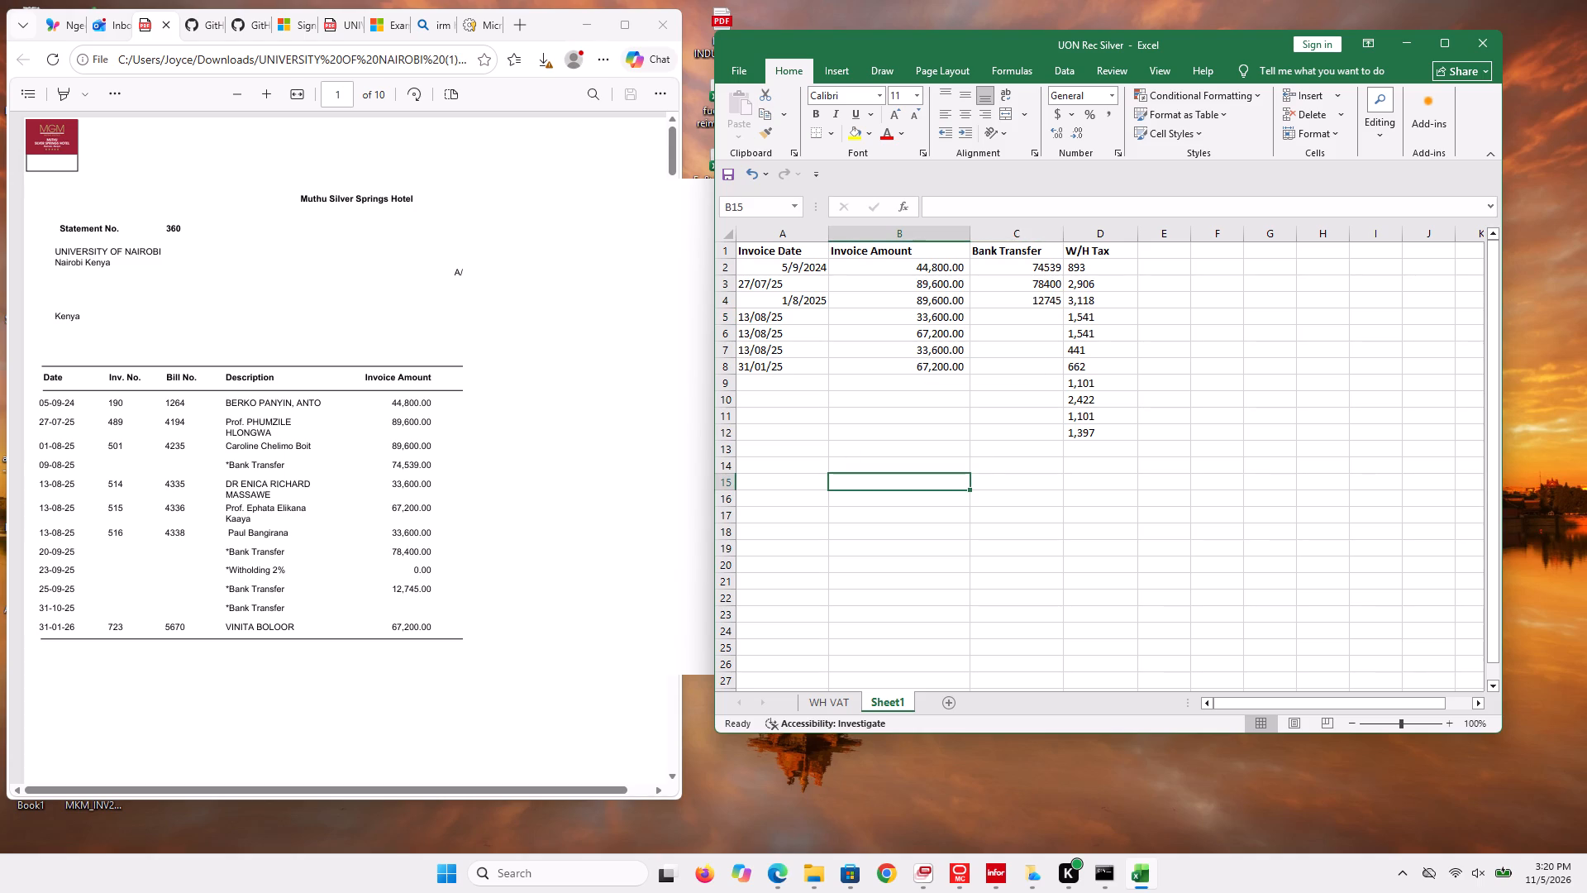
# Apply the Comma Style number format to the bank transfer amounts in cells C2 to C4.
pyautogui.moveTo(1031, 264); pyautogui.dragTo(1038, 288)
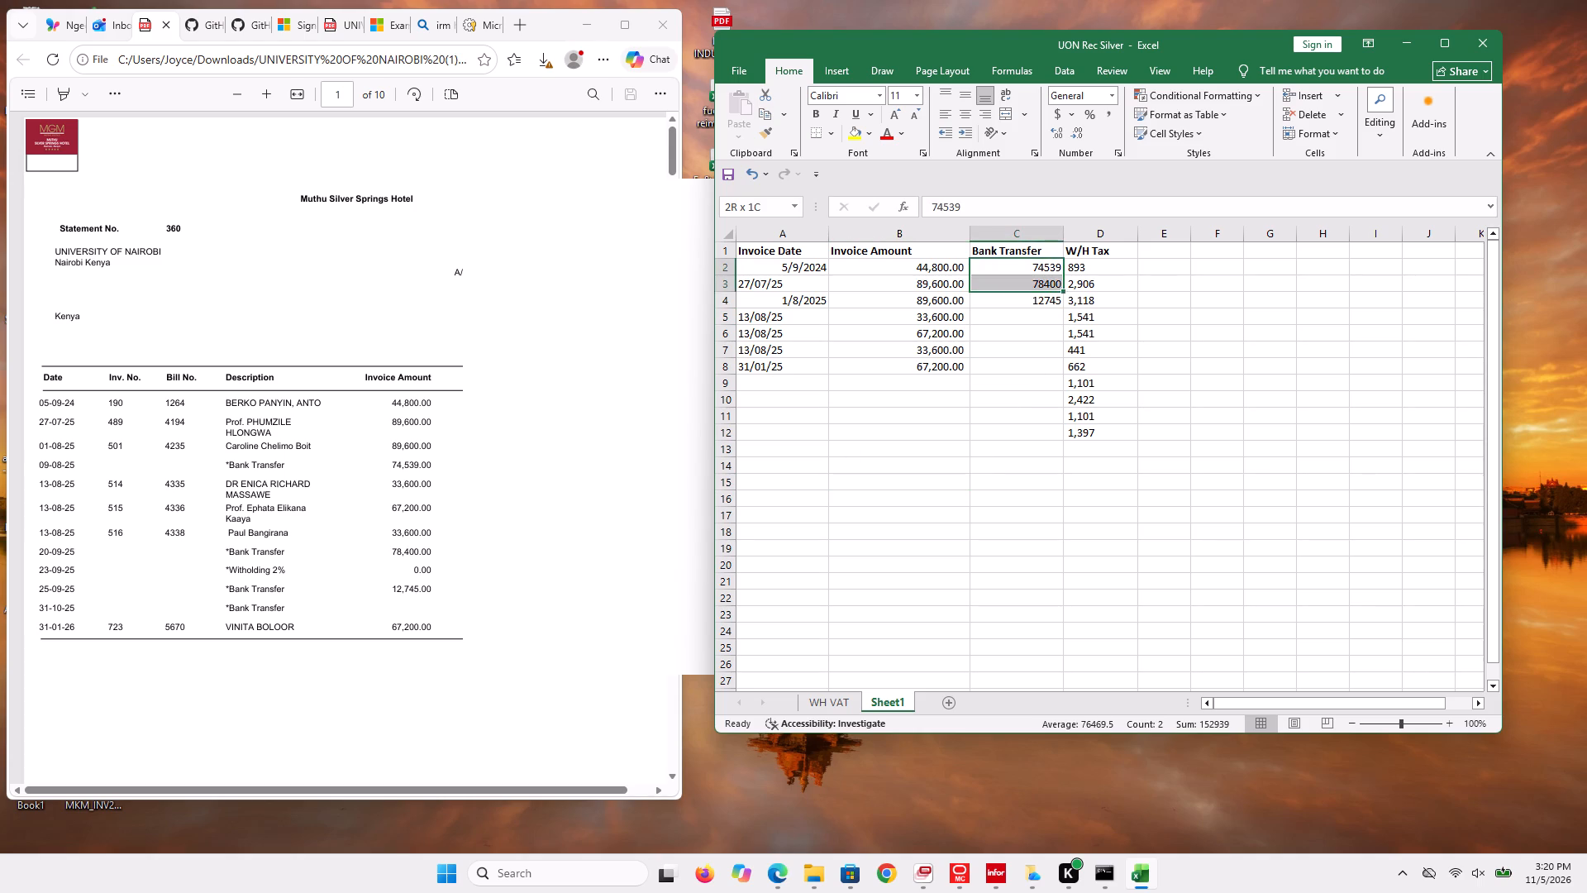
pyautogui.moveTo(1038, 288); pyautogui.dragTo(1041, 300)
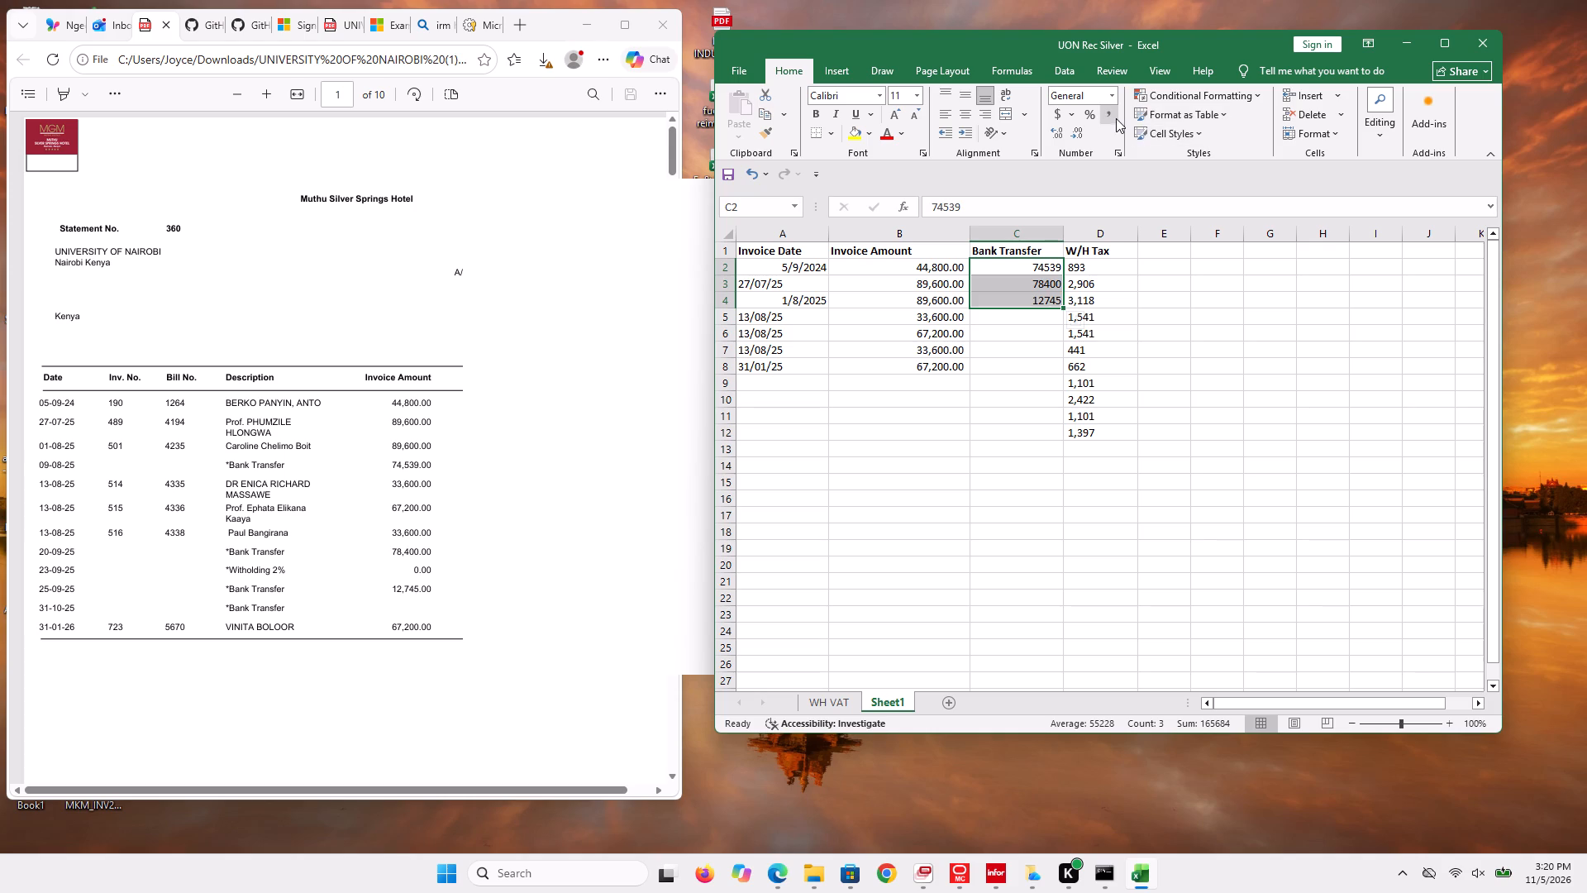
pyautogui.click(1114, 117)
pyautogui.click(1141, 350)
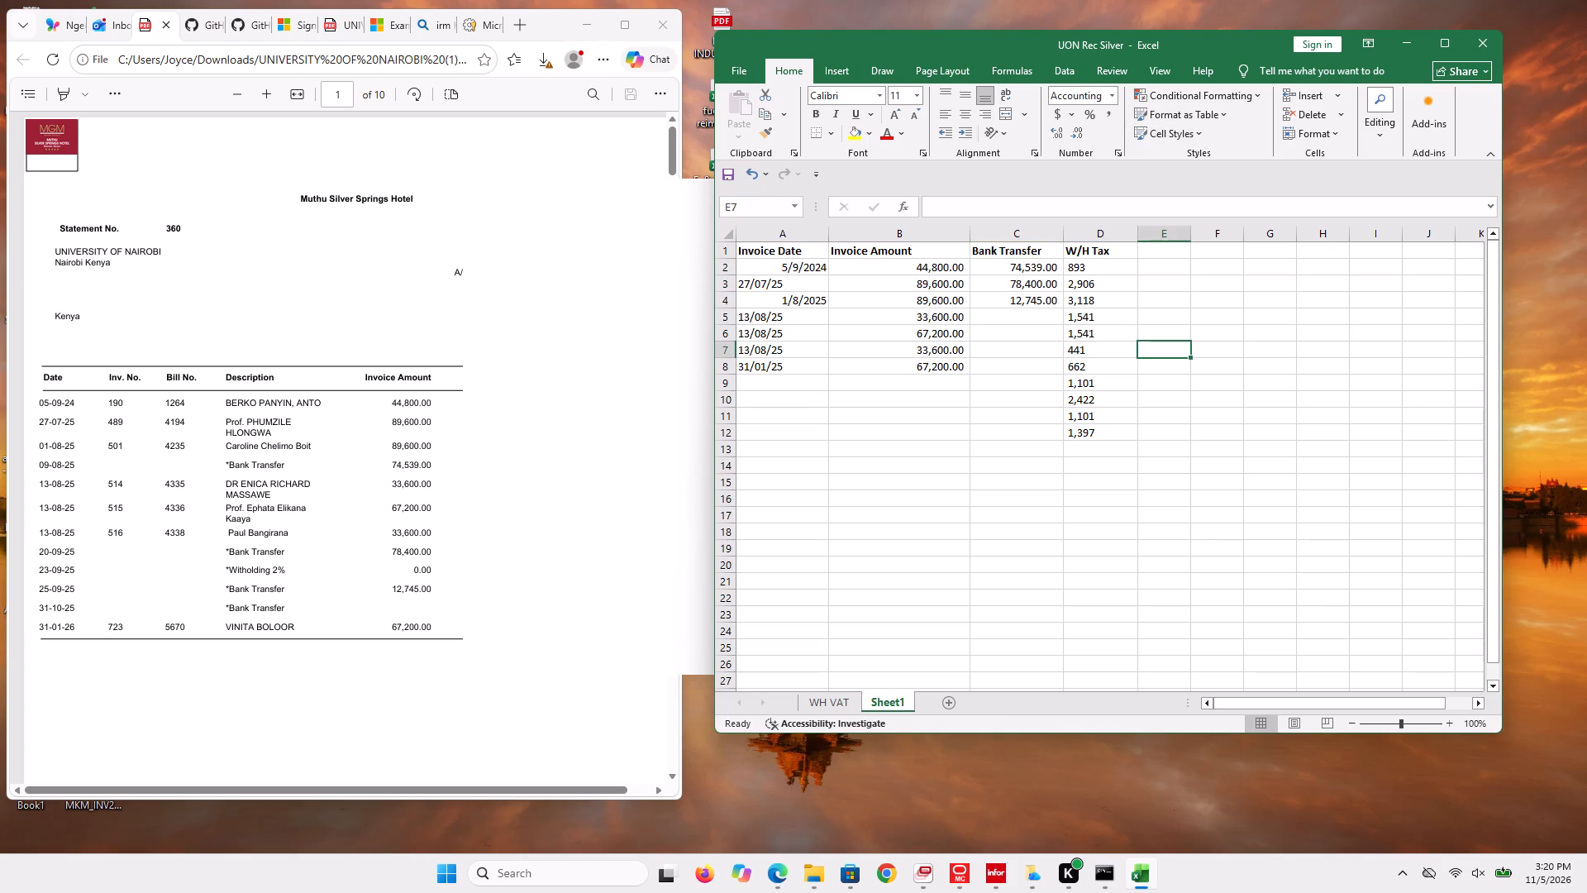
pyautogui.click(978, 356)
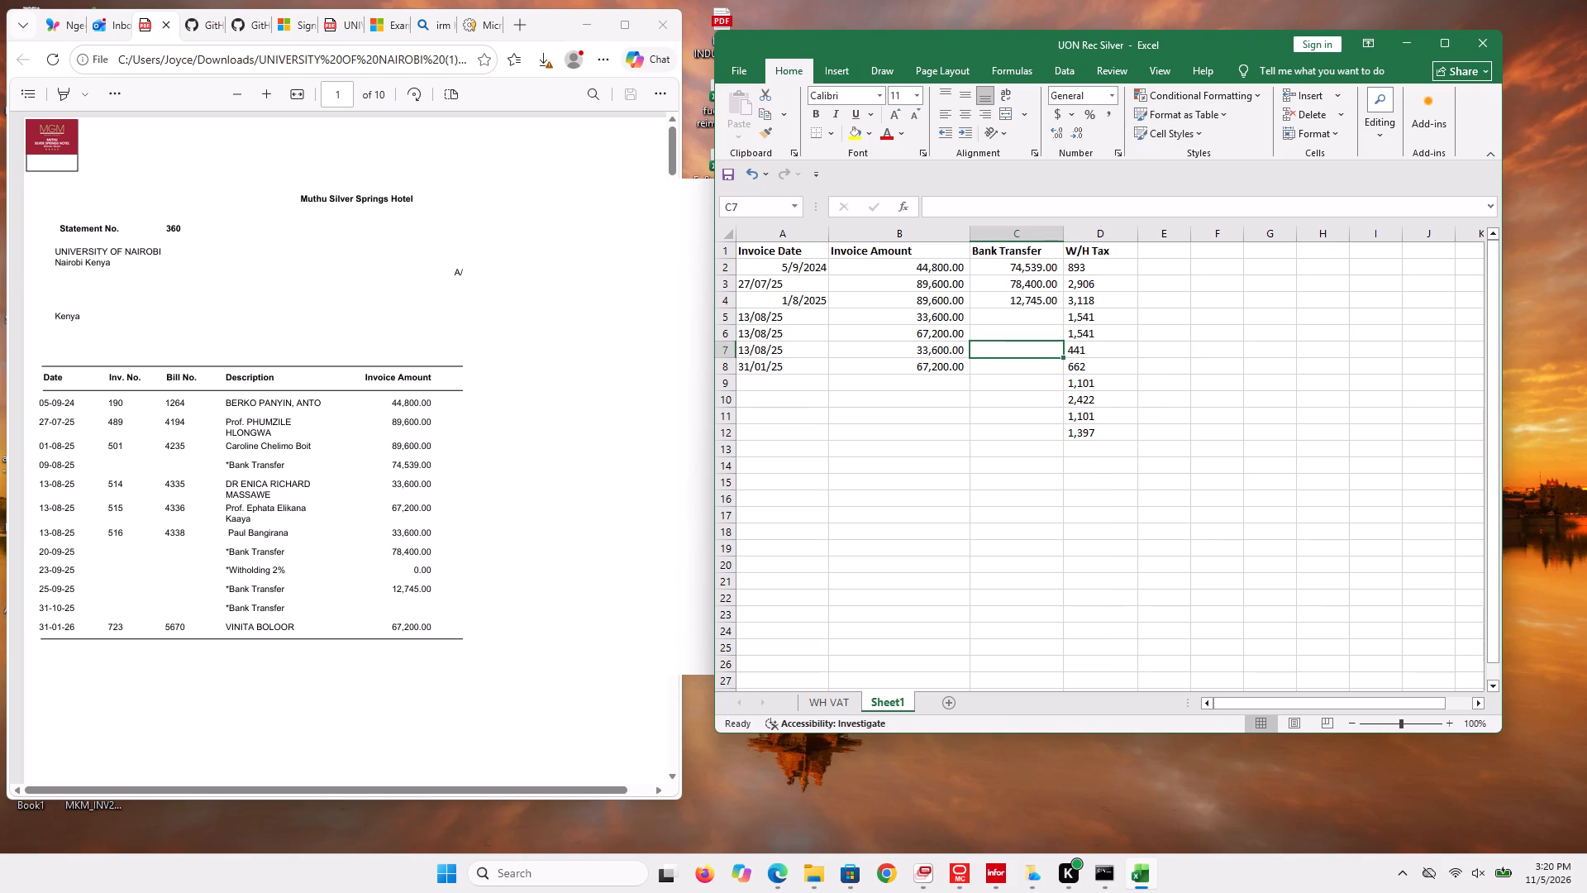
# Try the Number format on the W/H Tax amounts in cells D2 to D12, and finally apply the Accounting format.
pyautogui.moveTo(1103, 267); pyautogui.dragTo(1116, 321)
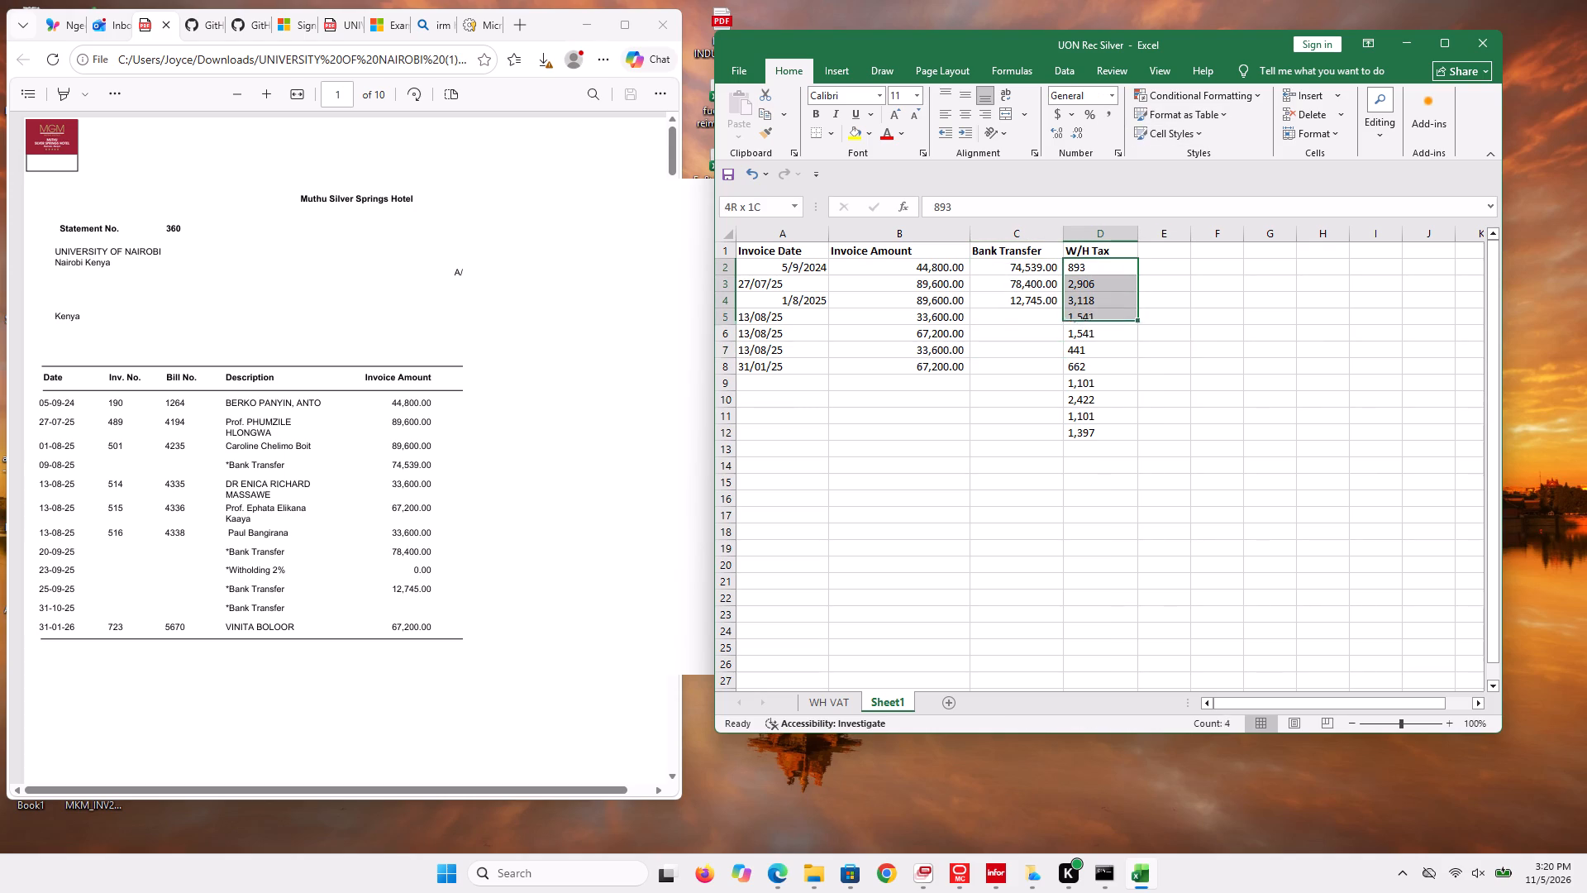
pyautogui.moveTo(1116, 321); pyautogui.dragTo(1115, 433)
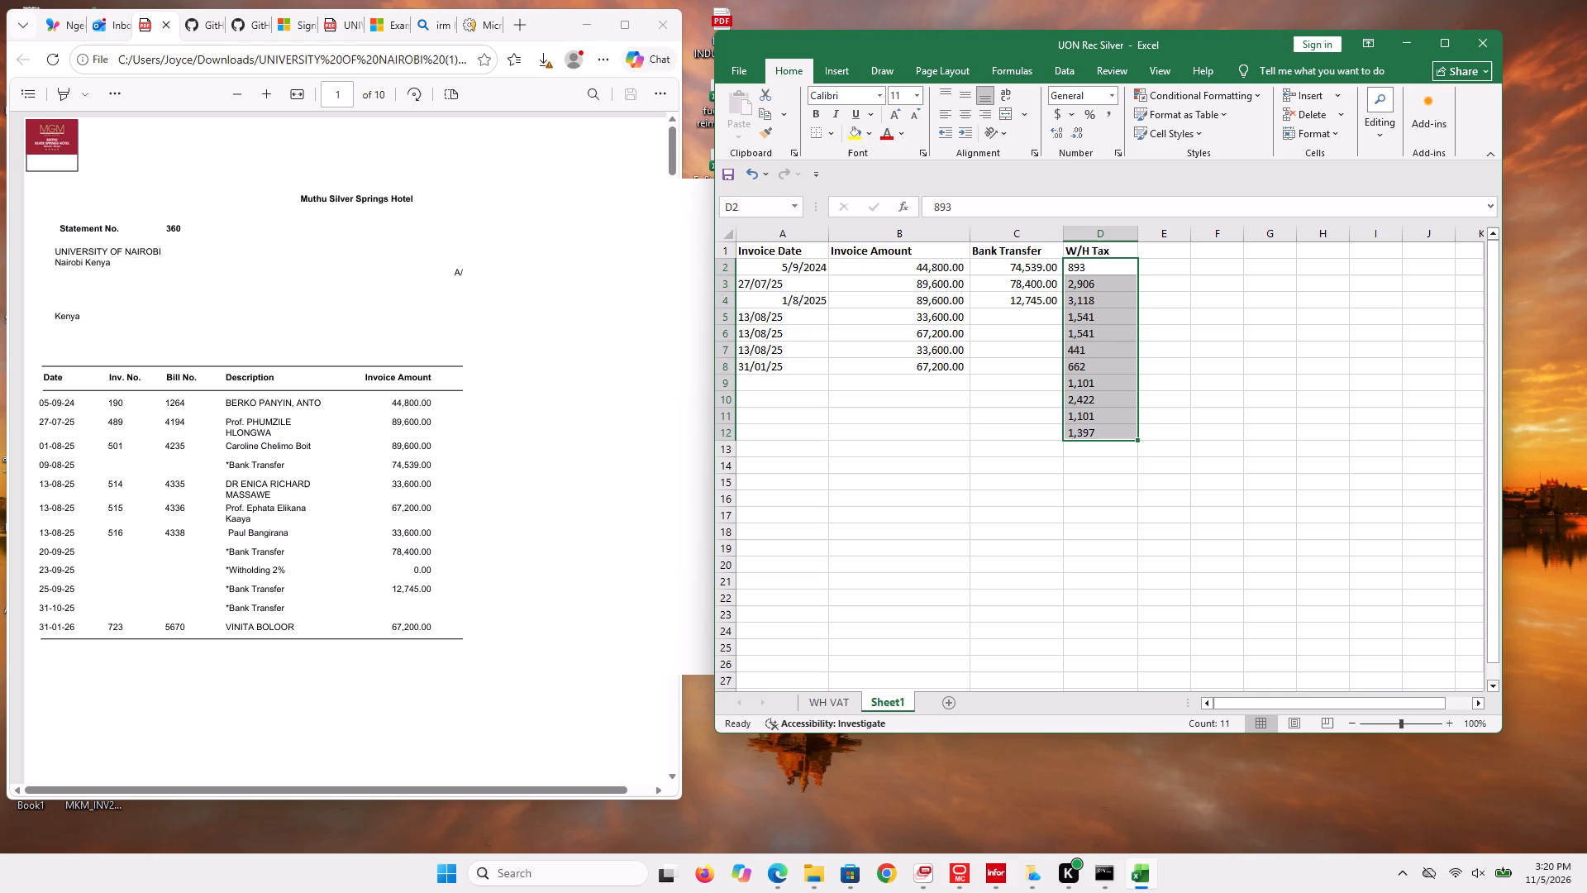
pyautogui.click(1106, 112)
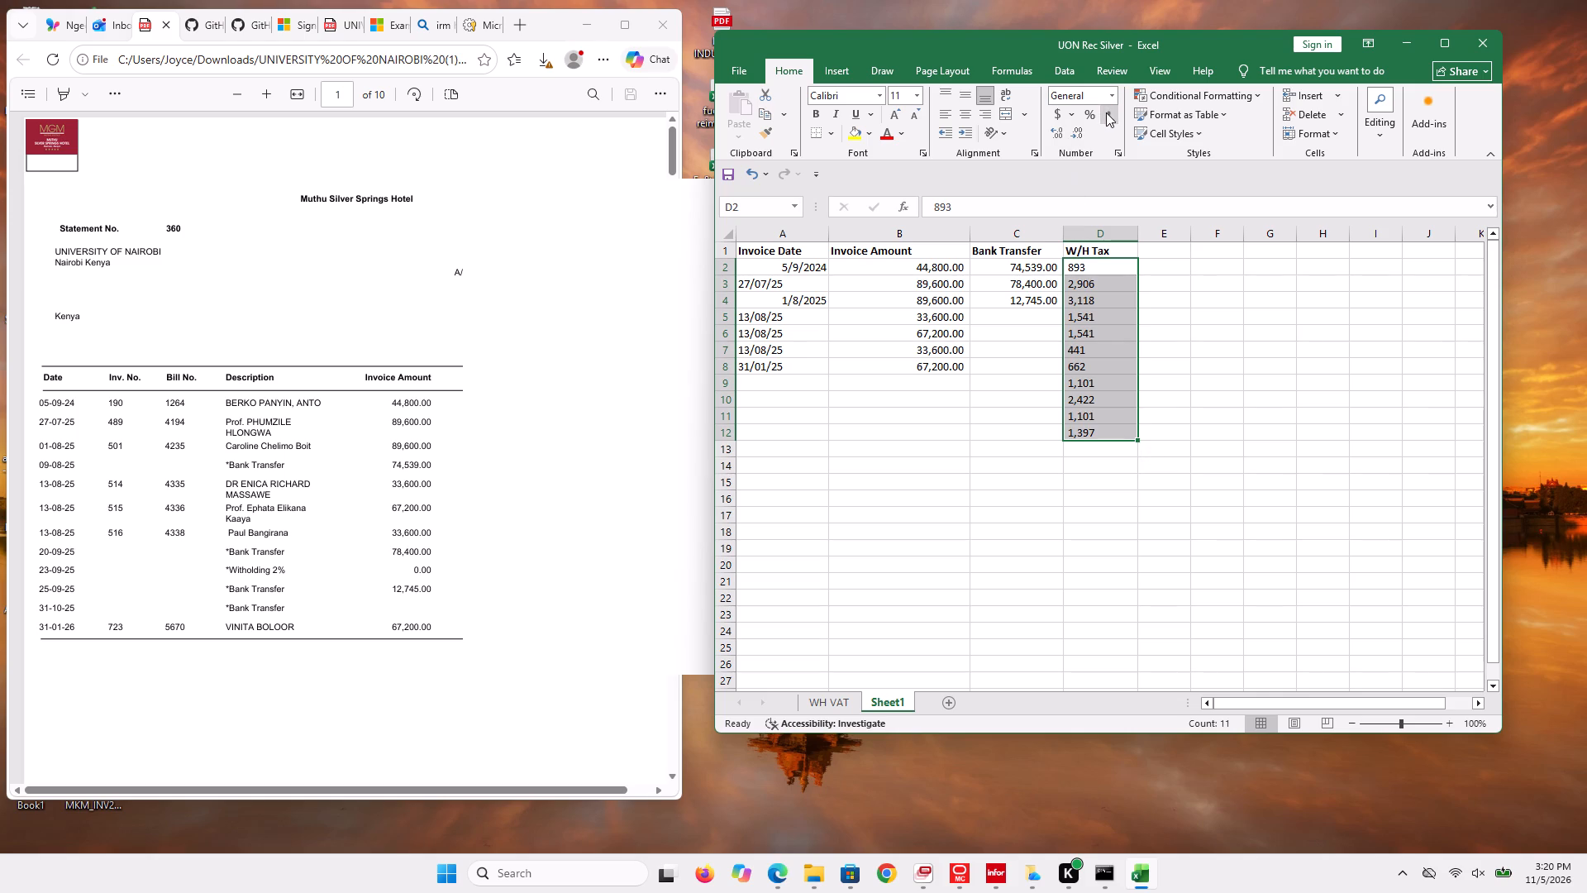
pyautogui.click(1113, 93)
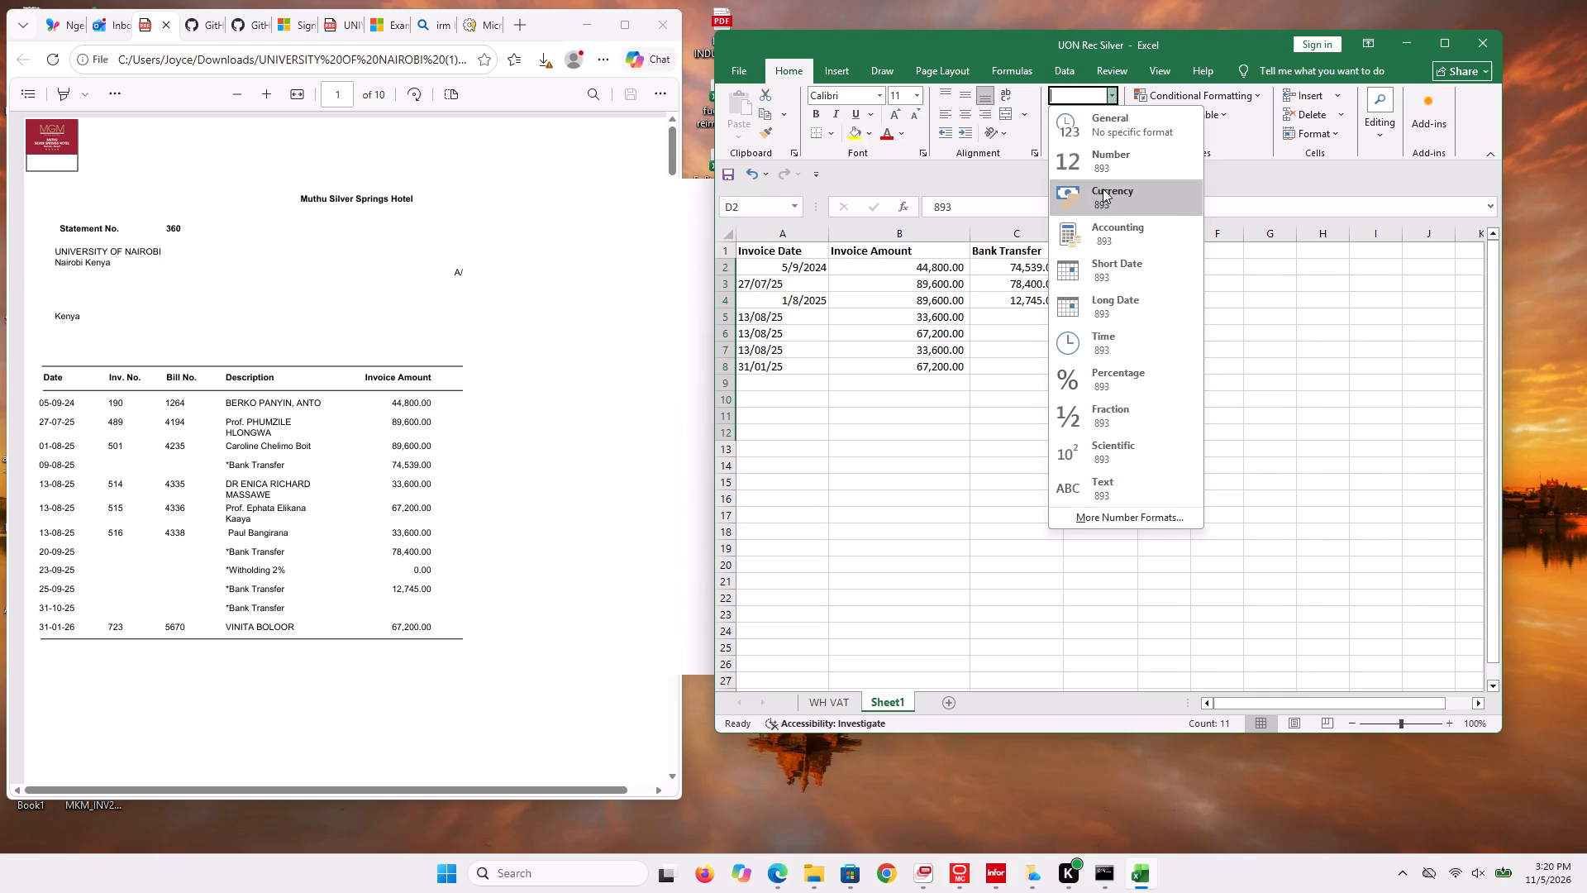
pyautogui.click(1101, 174)
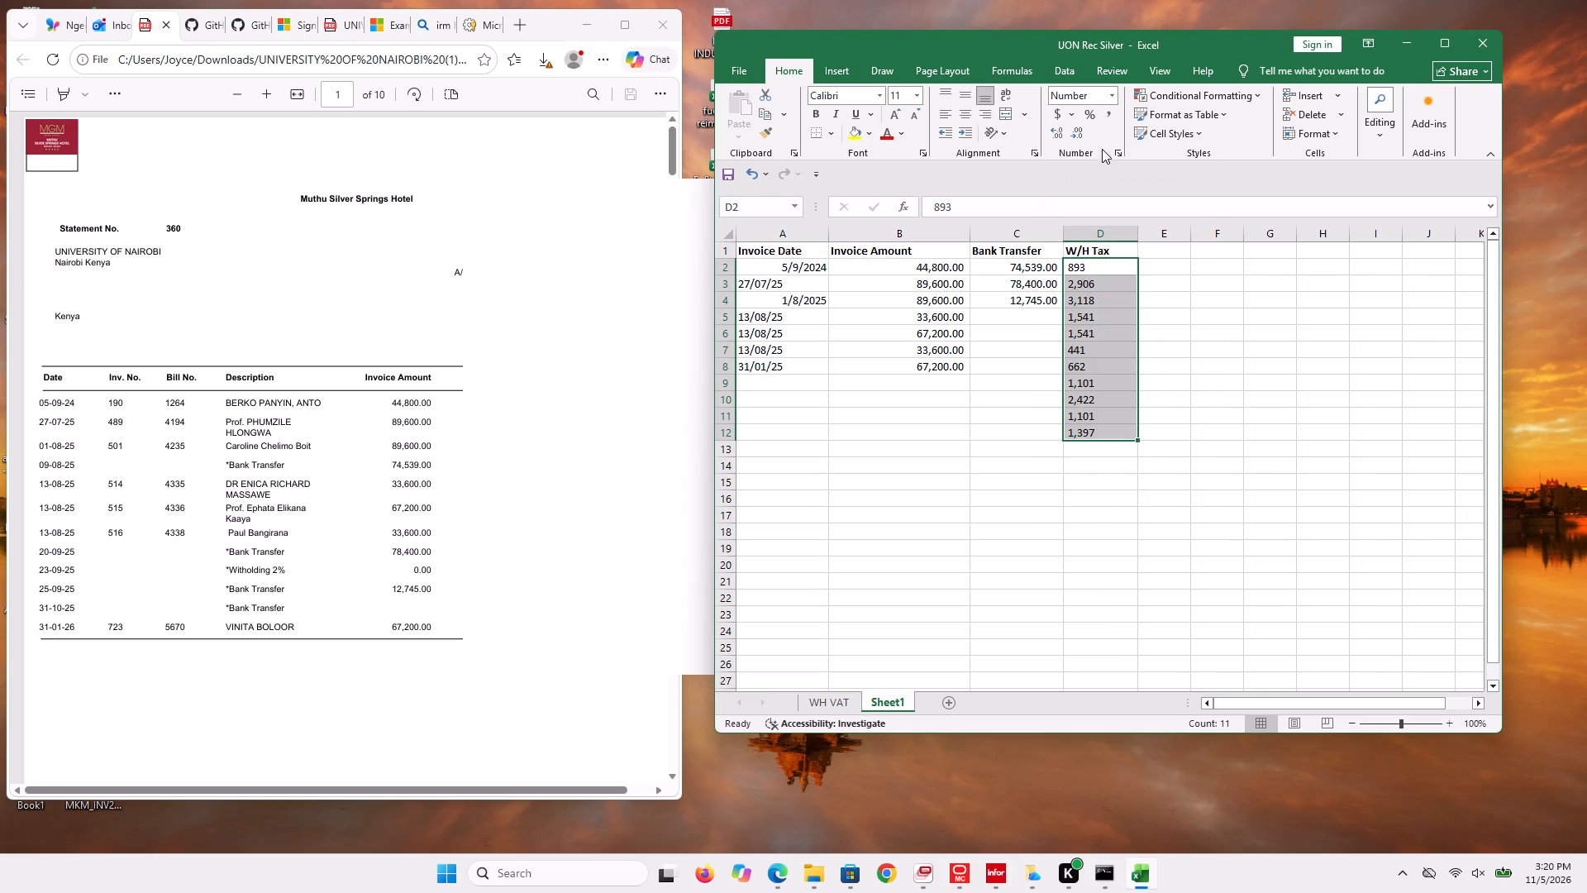
pyautogui.click(1111, 92)
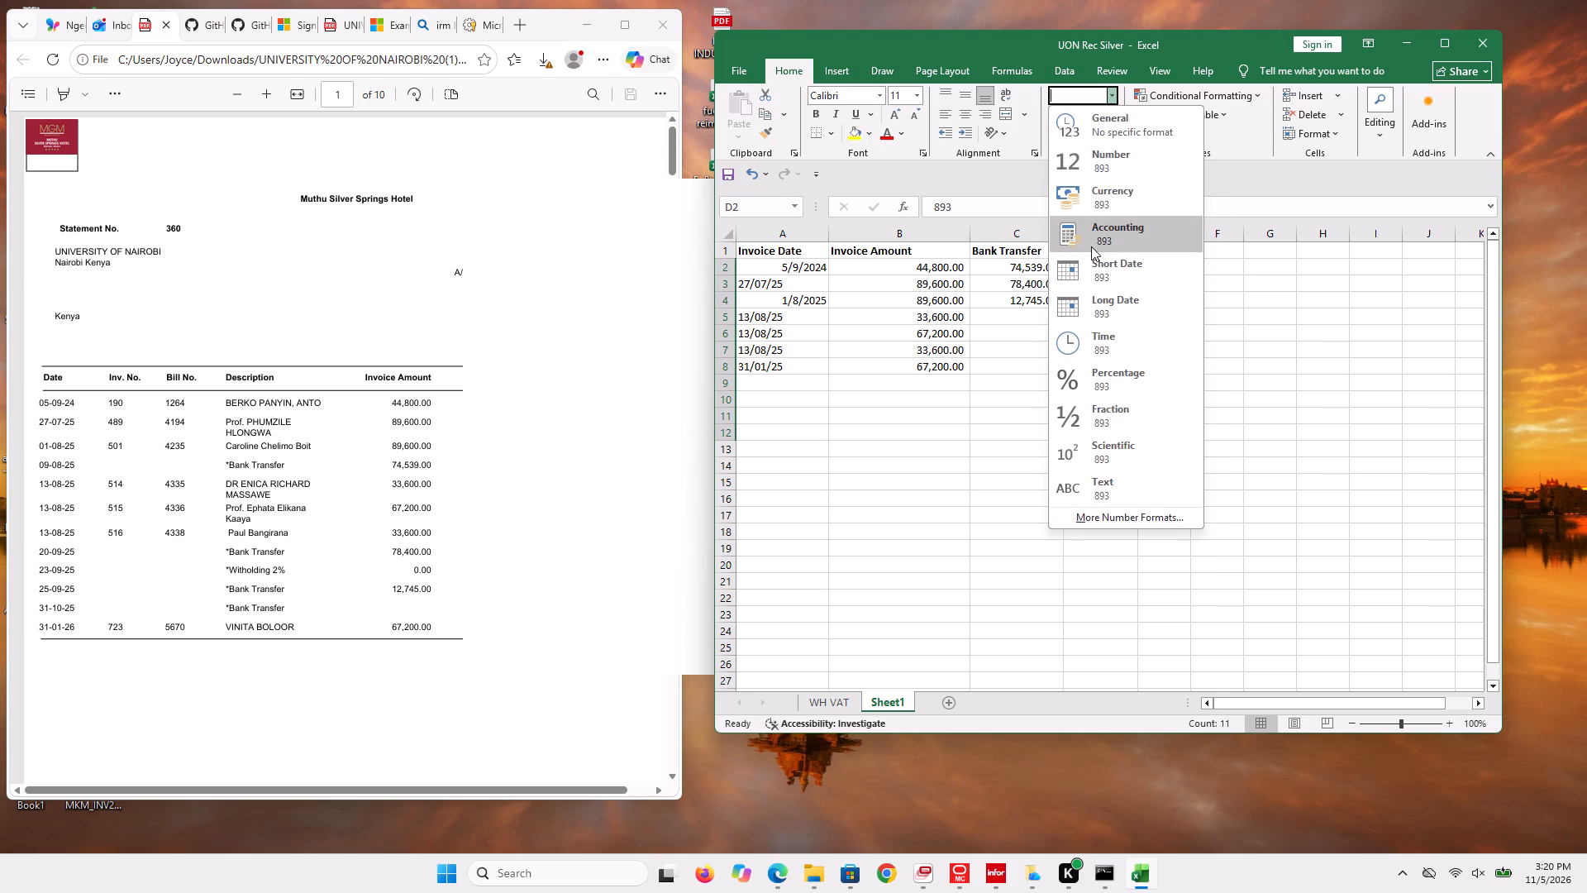
pyautogui.click(1091, 246)
pyautogui.click(1160, 294)
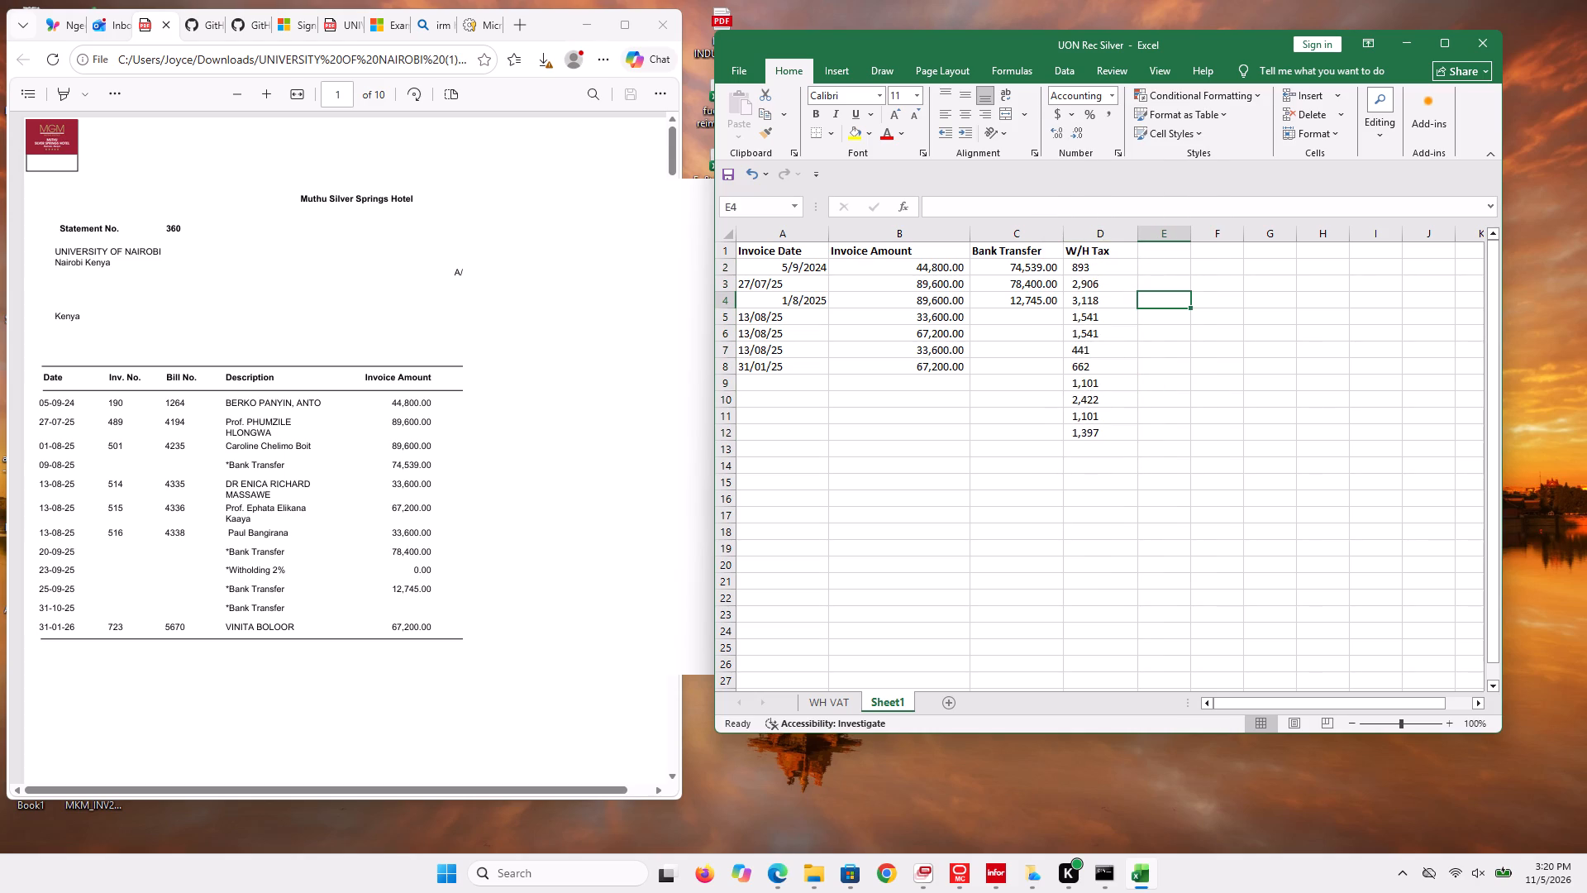
# Try the General and Long Date formats on the invoice dates in cells A2 to A8, and finally apply Short Date.
pyautogui.click(825, 423)
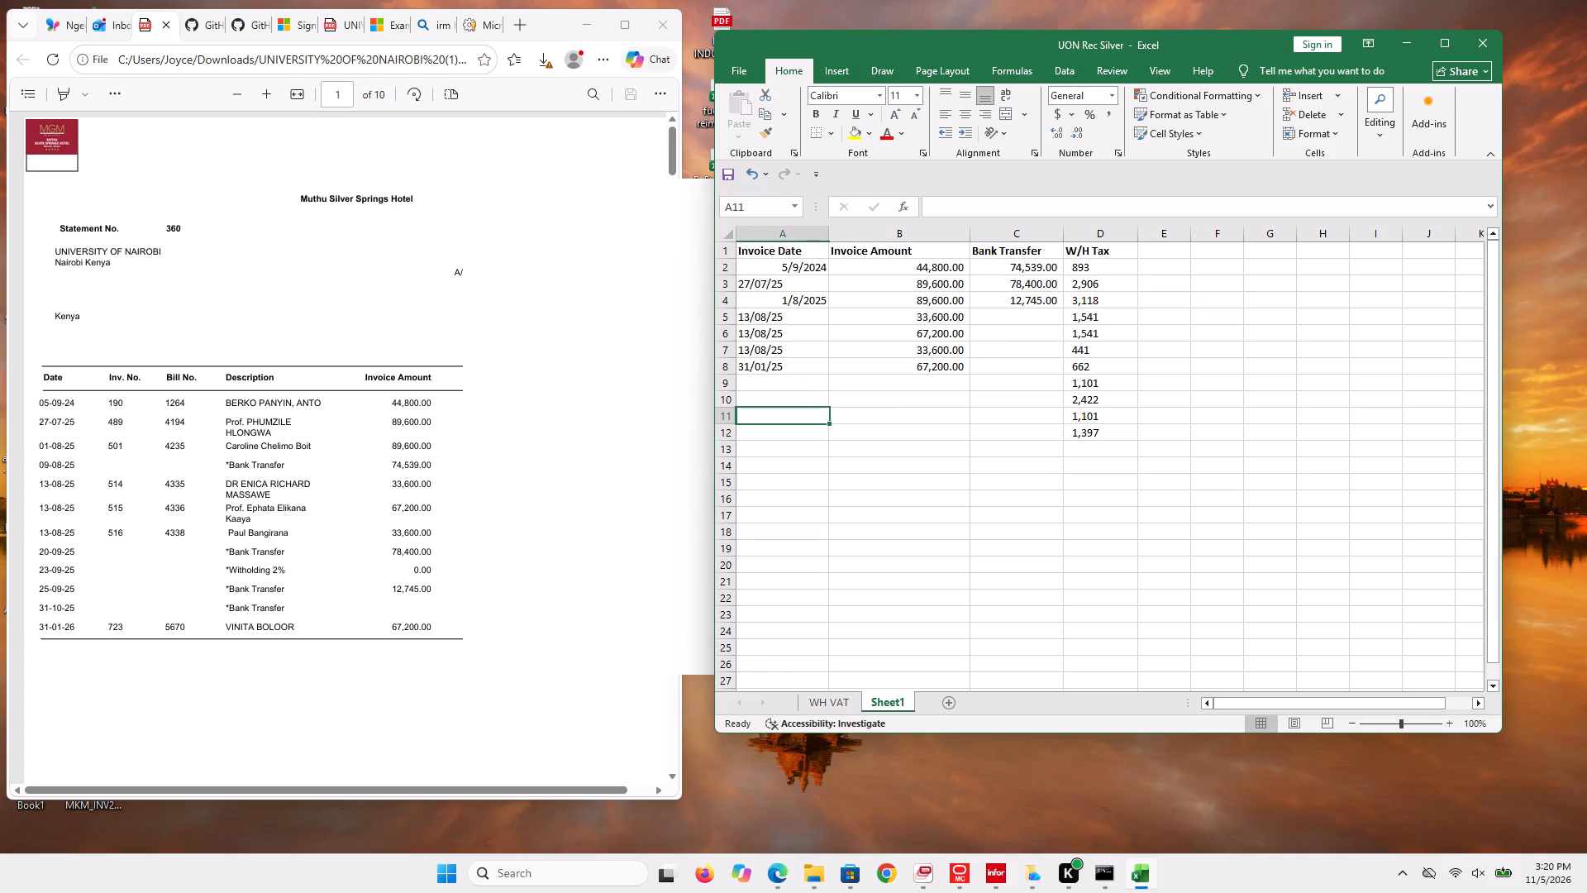
pyautogui.moveTo(813, 265); pyautogui.dragTo(815, 343)
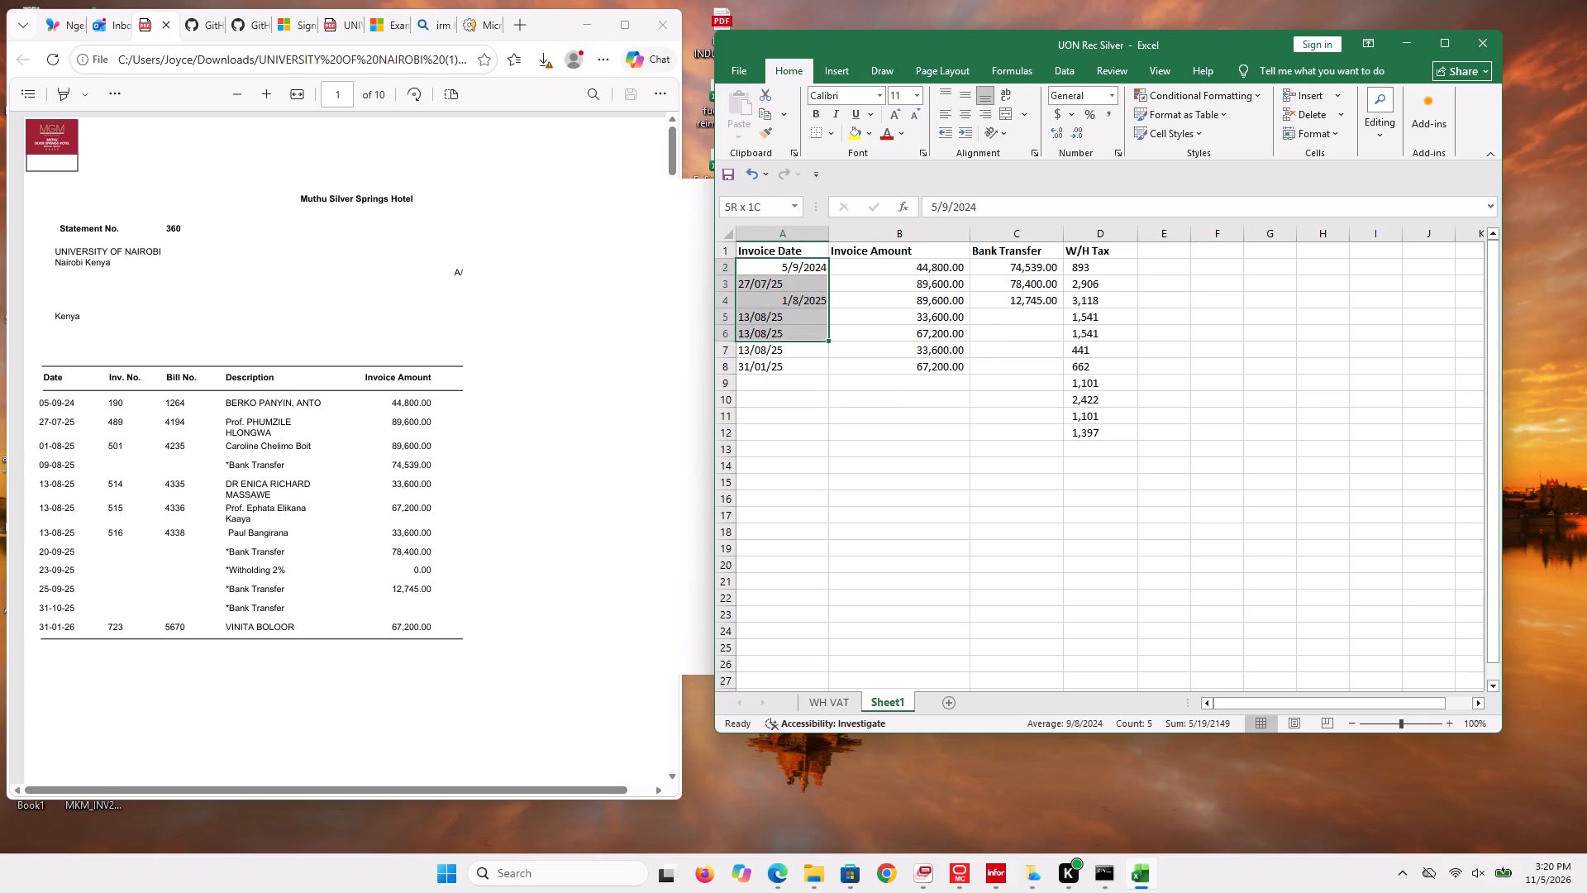
pyautogui.moveTo(815, 343); pyautogui.dragTo(813, 368)
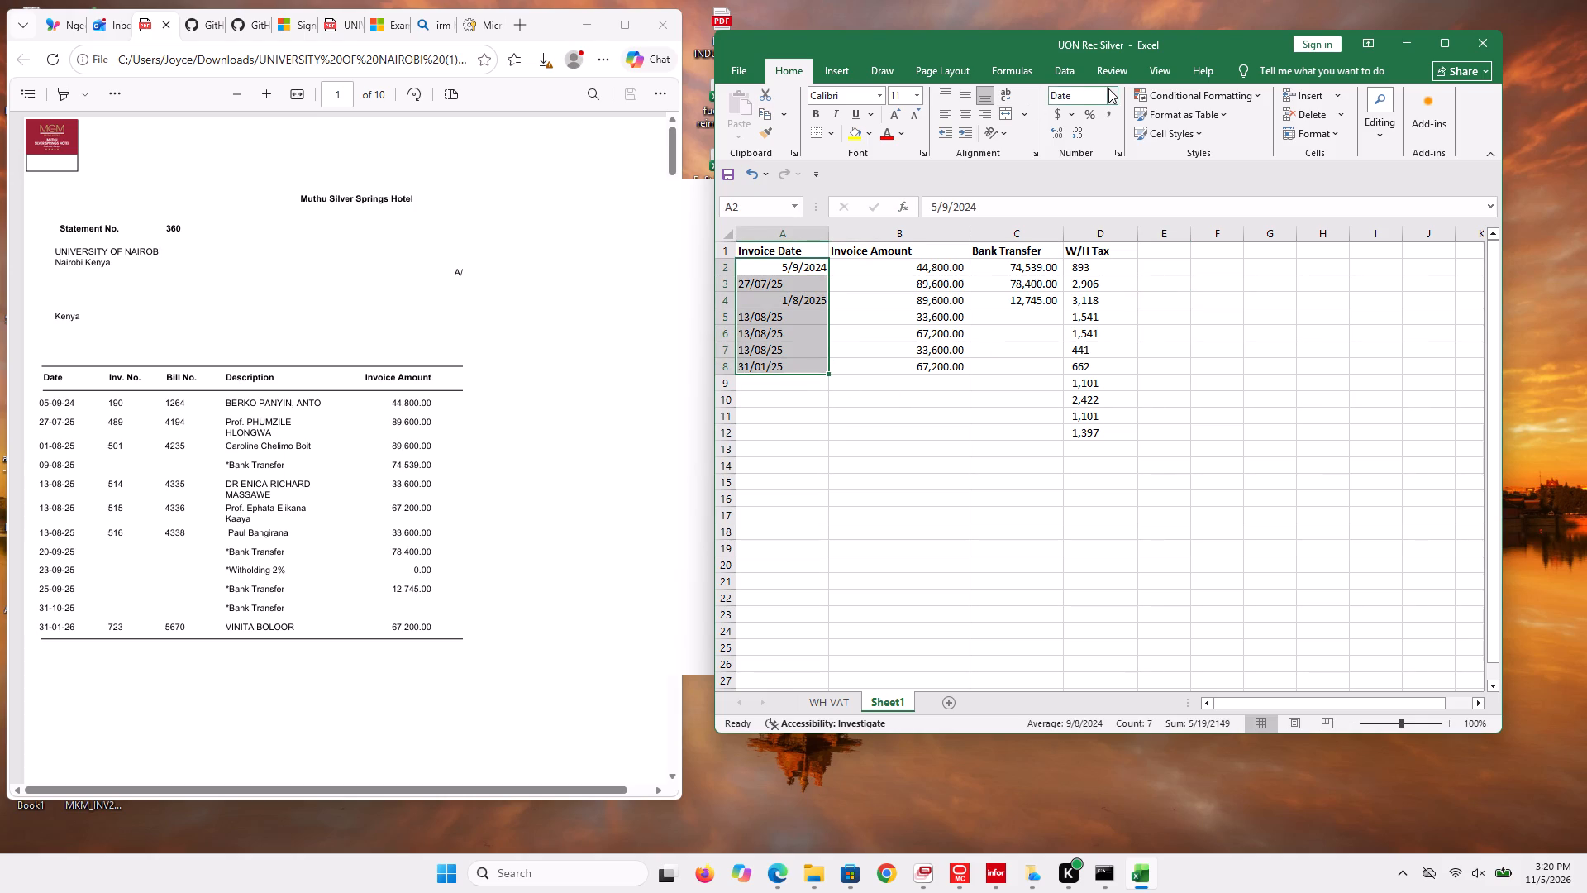
pyautogui.click(1108, 88)
pyautogui.click(1095, 127)
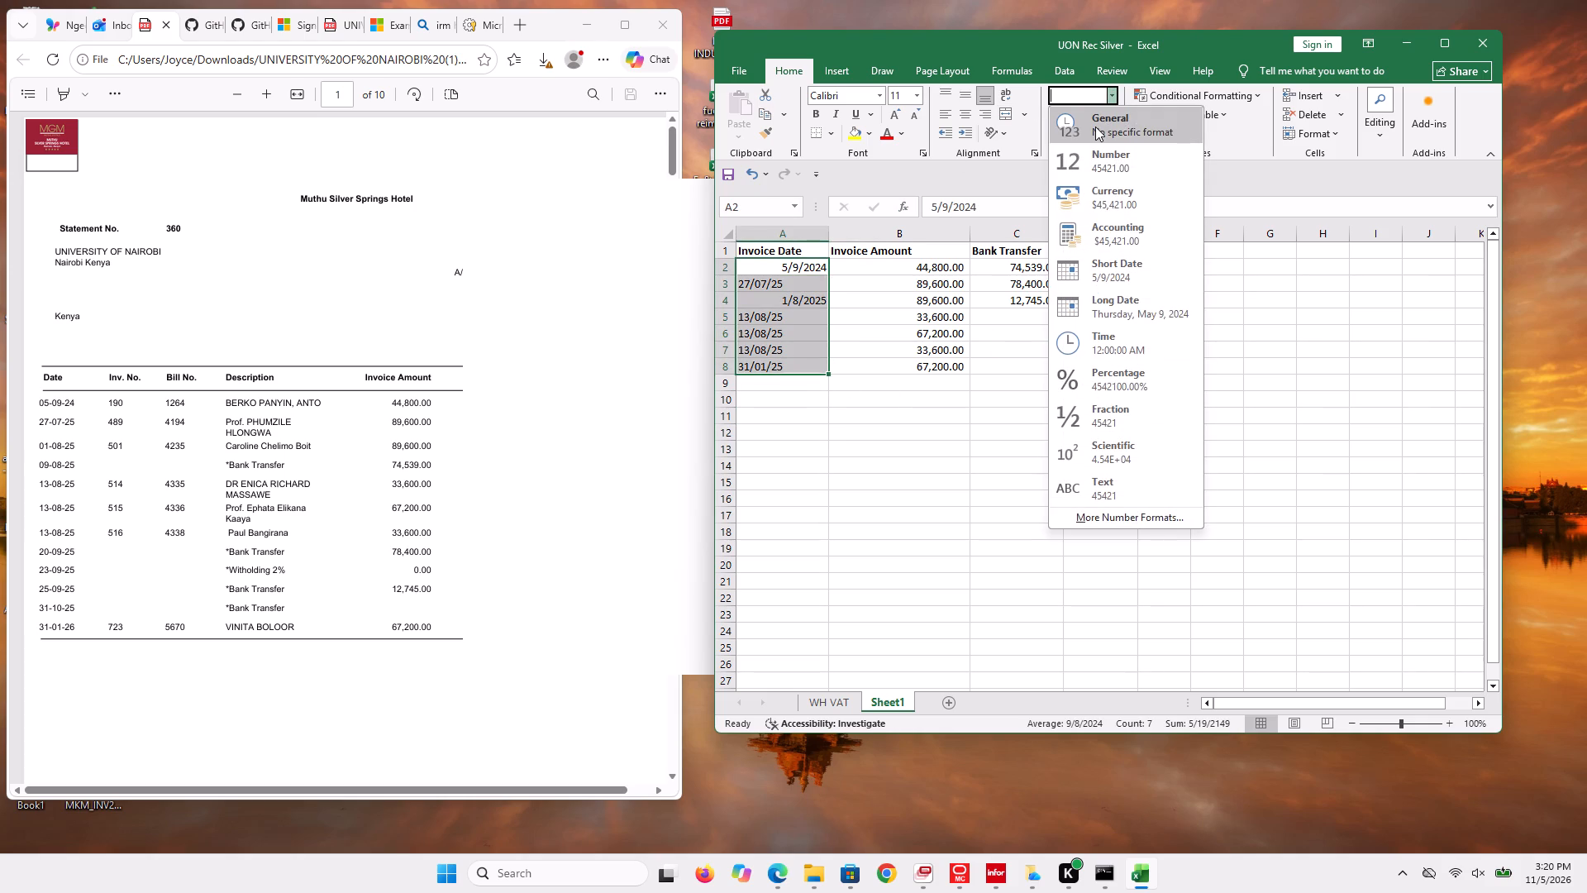
pyautogui.click(1112, 96)
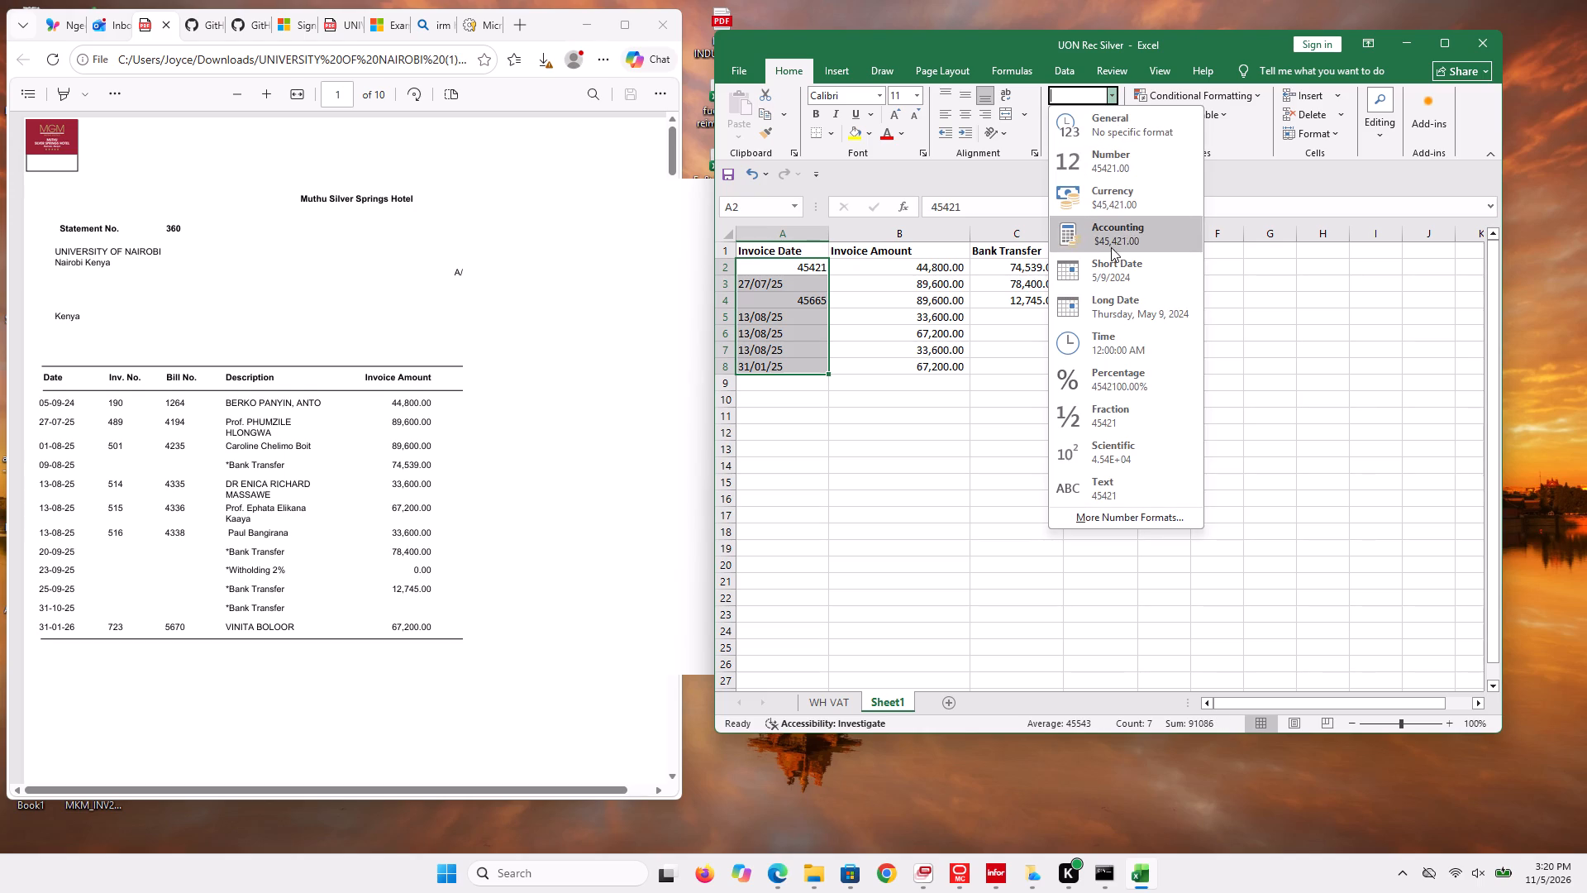
pyautogui.click(1119, 296)
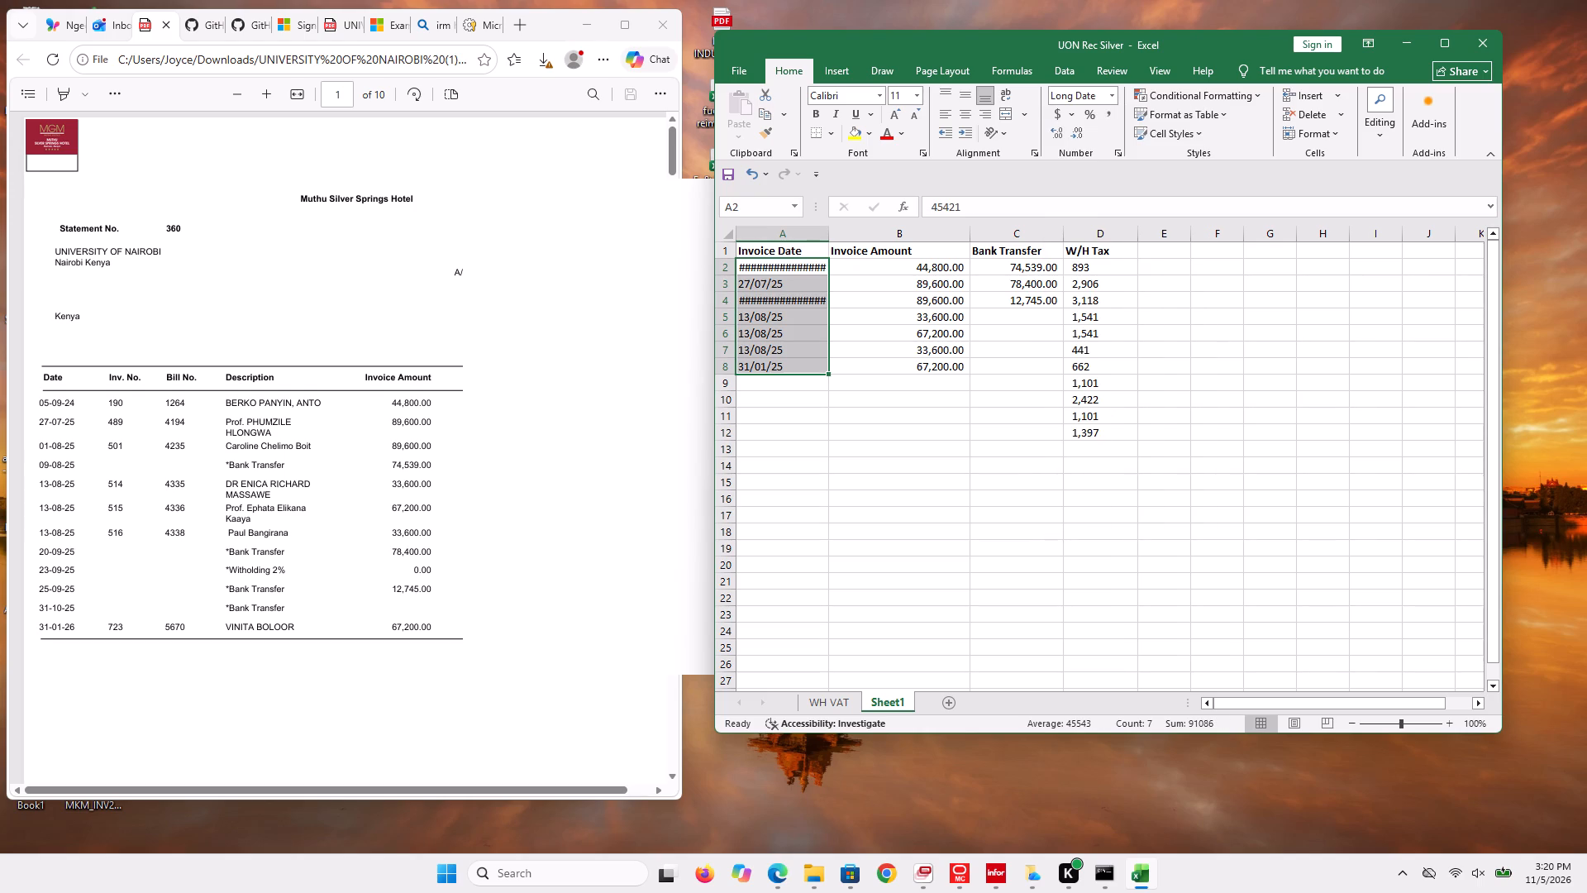
pyautogui.click(1110, 93)
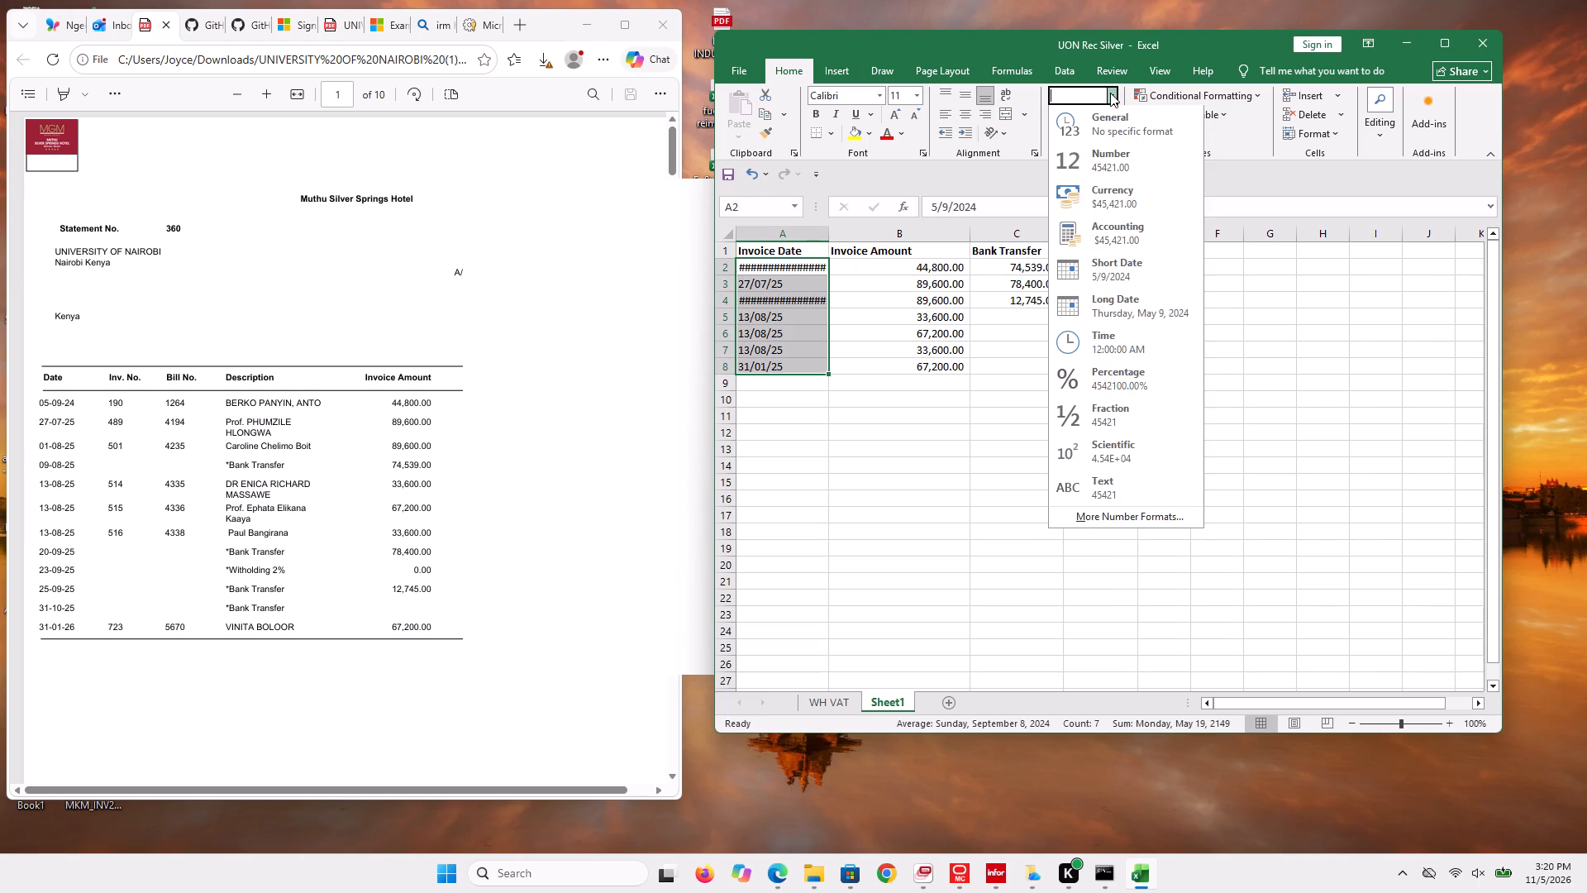
pyautogui.click(1122, 268)
pyautogui.click(862, 434)
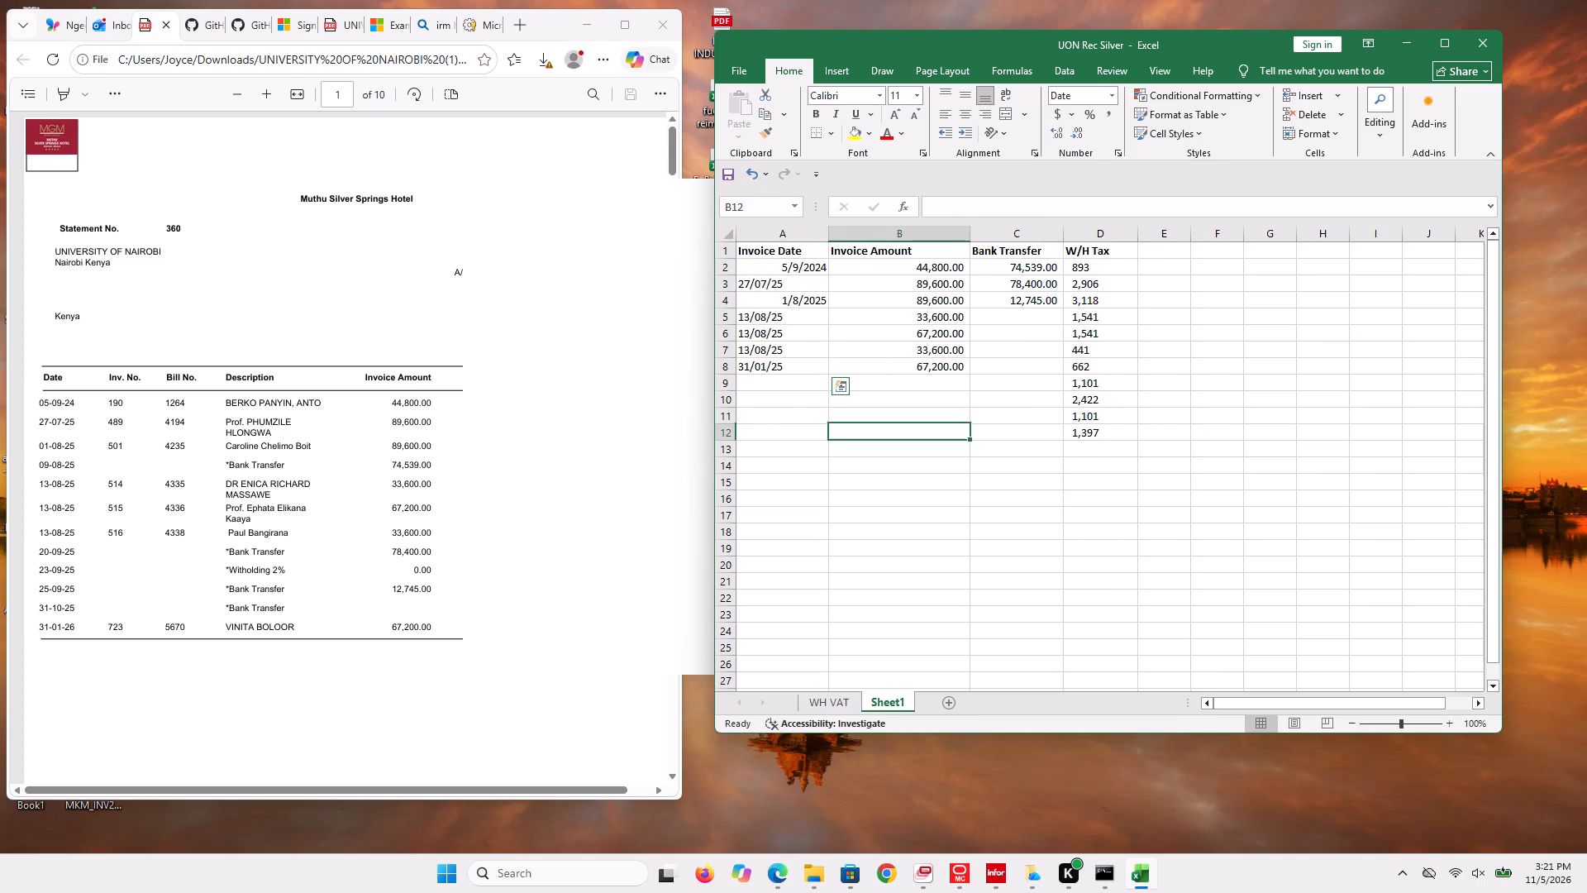
# Re-enter the year's last digit in cell A3 so that the date reads 27/07/25.
pyautogui.click(791, 284)
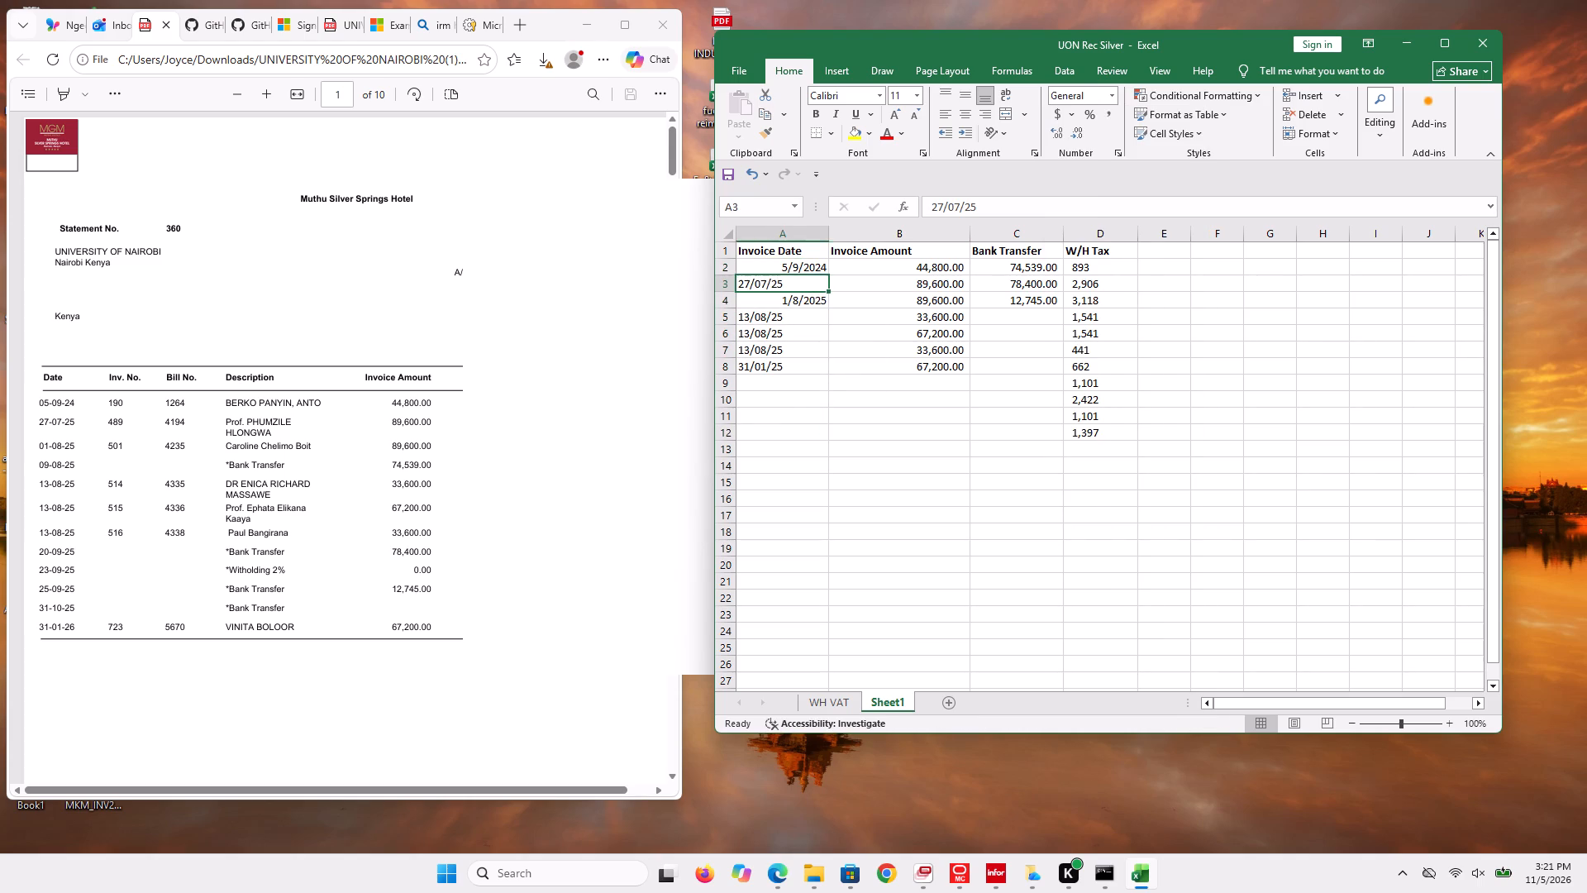
pyautogui.doubleClick(791, 284)
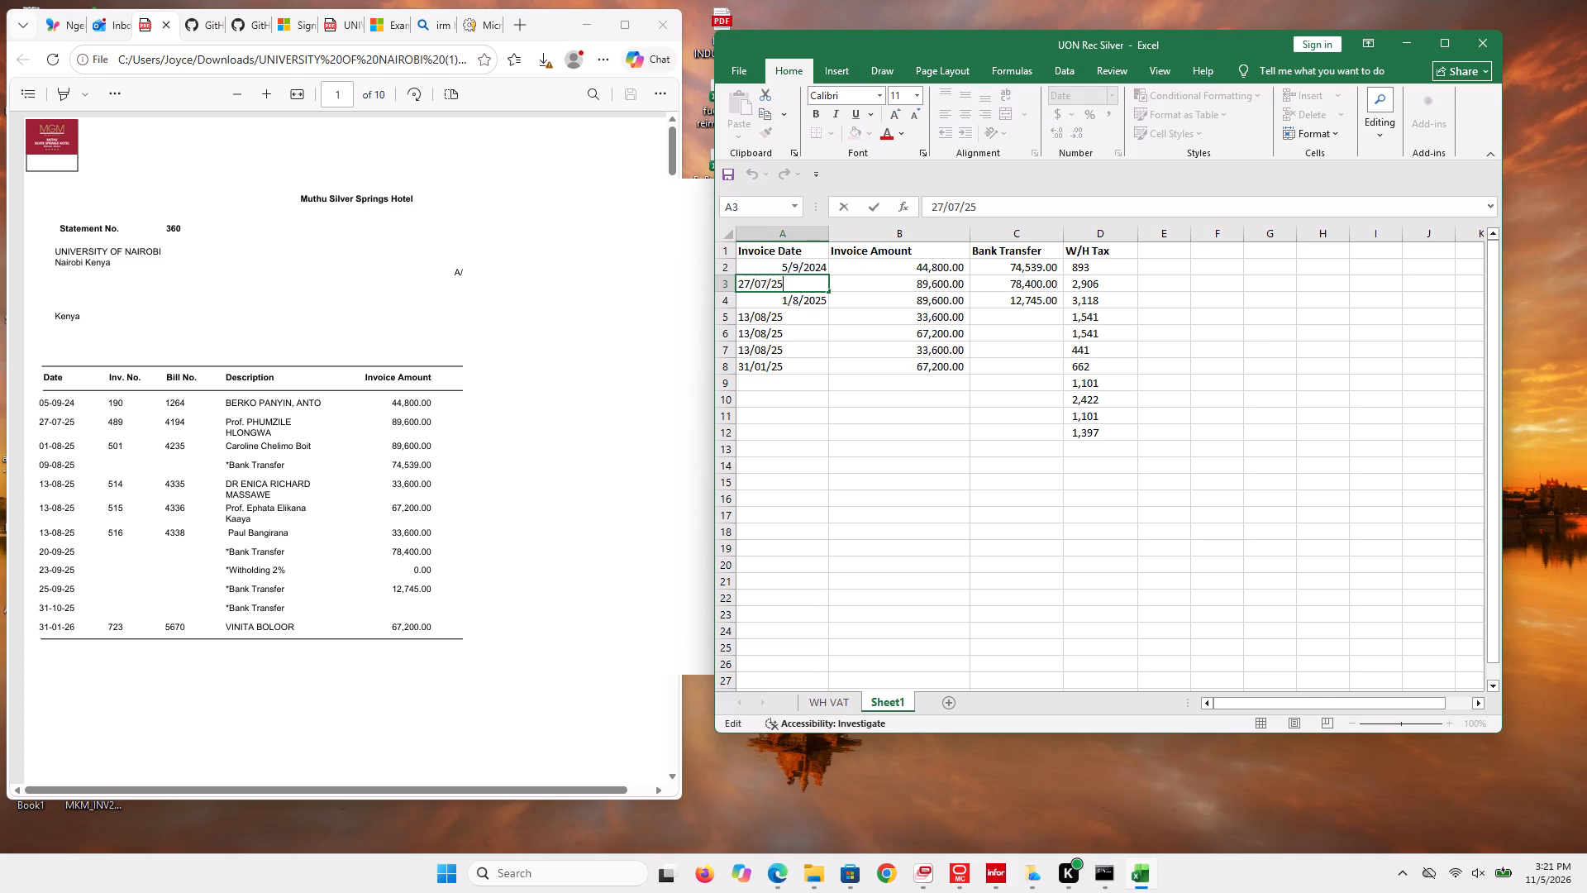
pyautogui.press('BackSpace')
pyautogui.press('5')
pyautogui.click(770, 301)
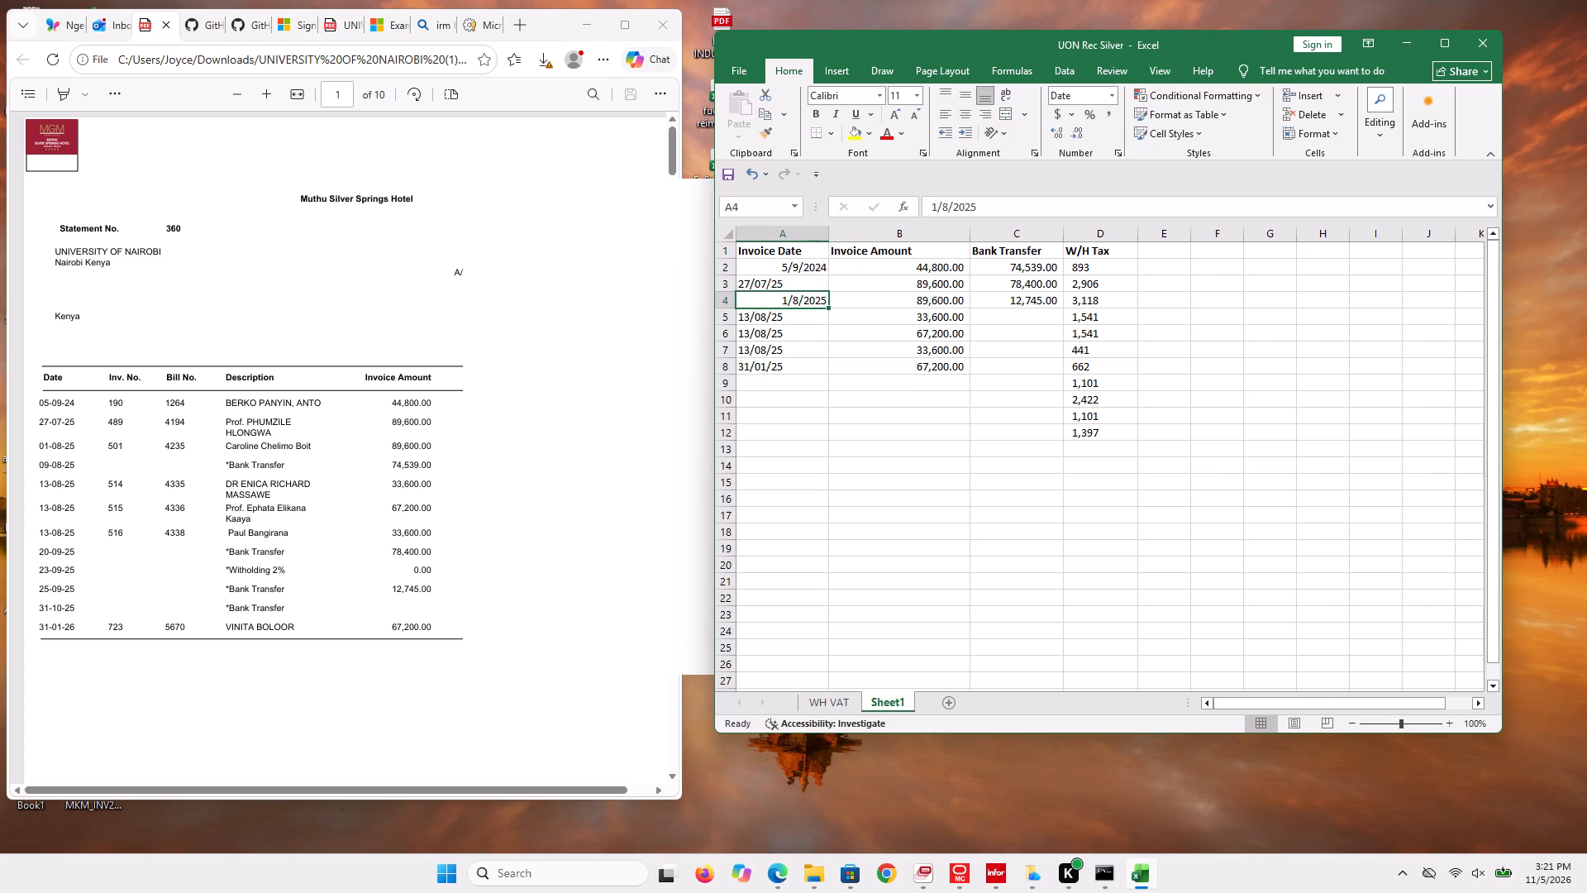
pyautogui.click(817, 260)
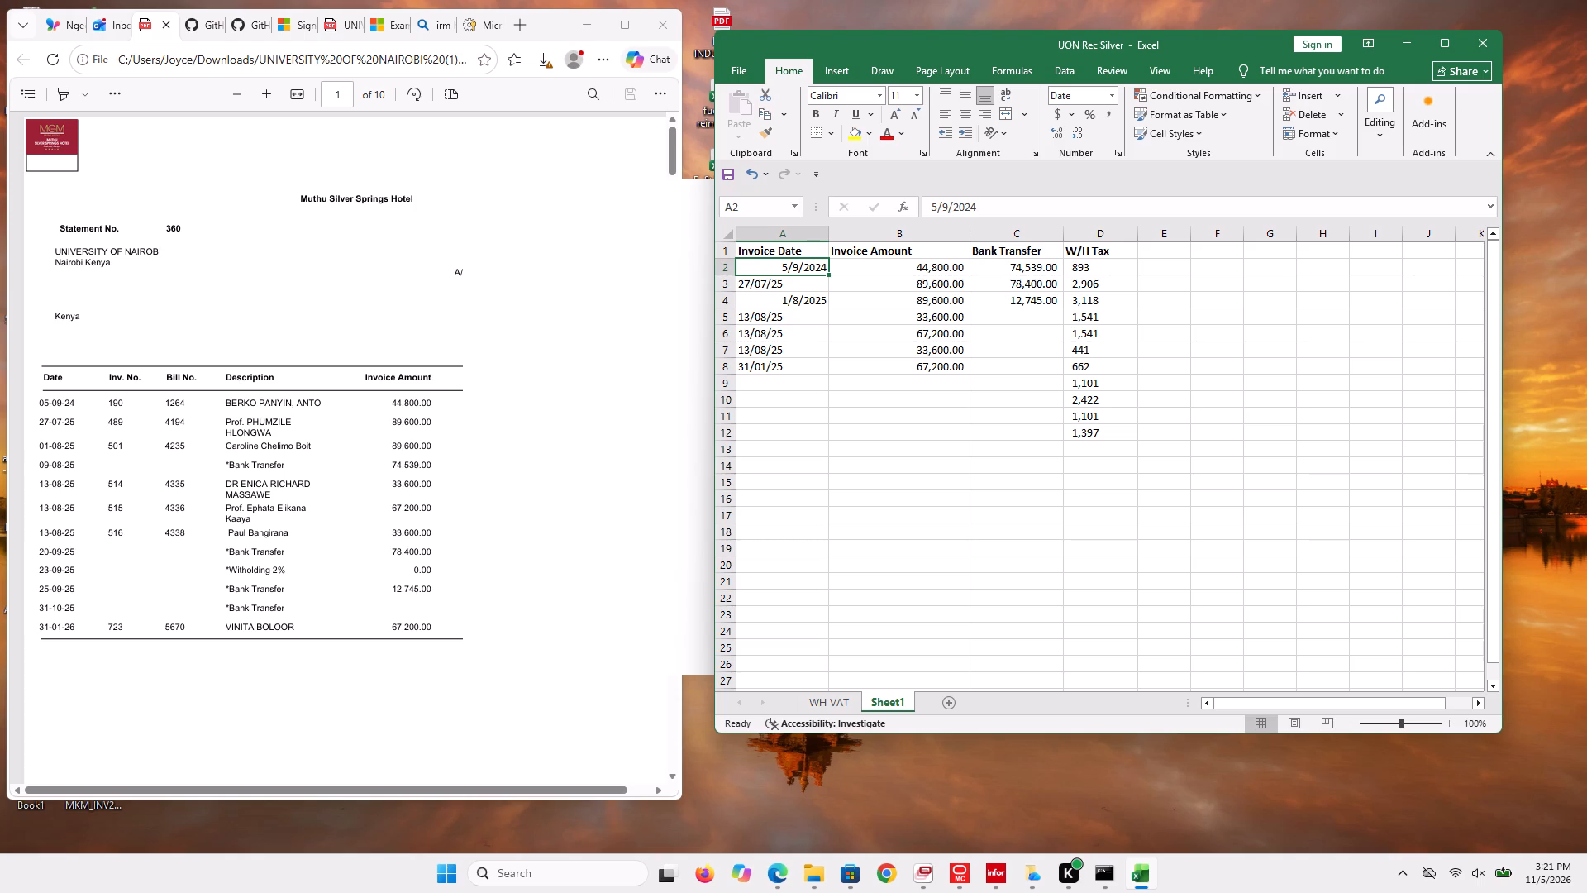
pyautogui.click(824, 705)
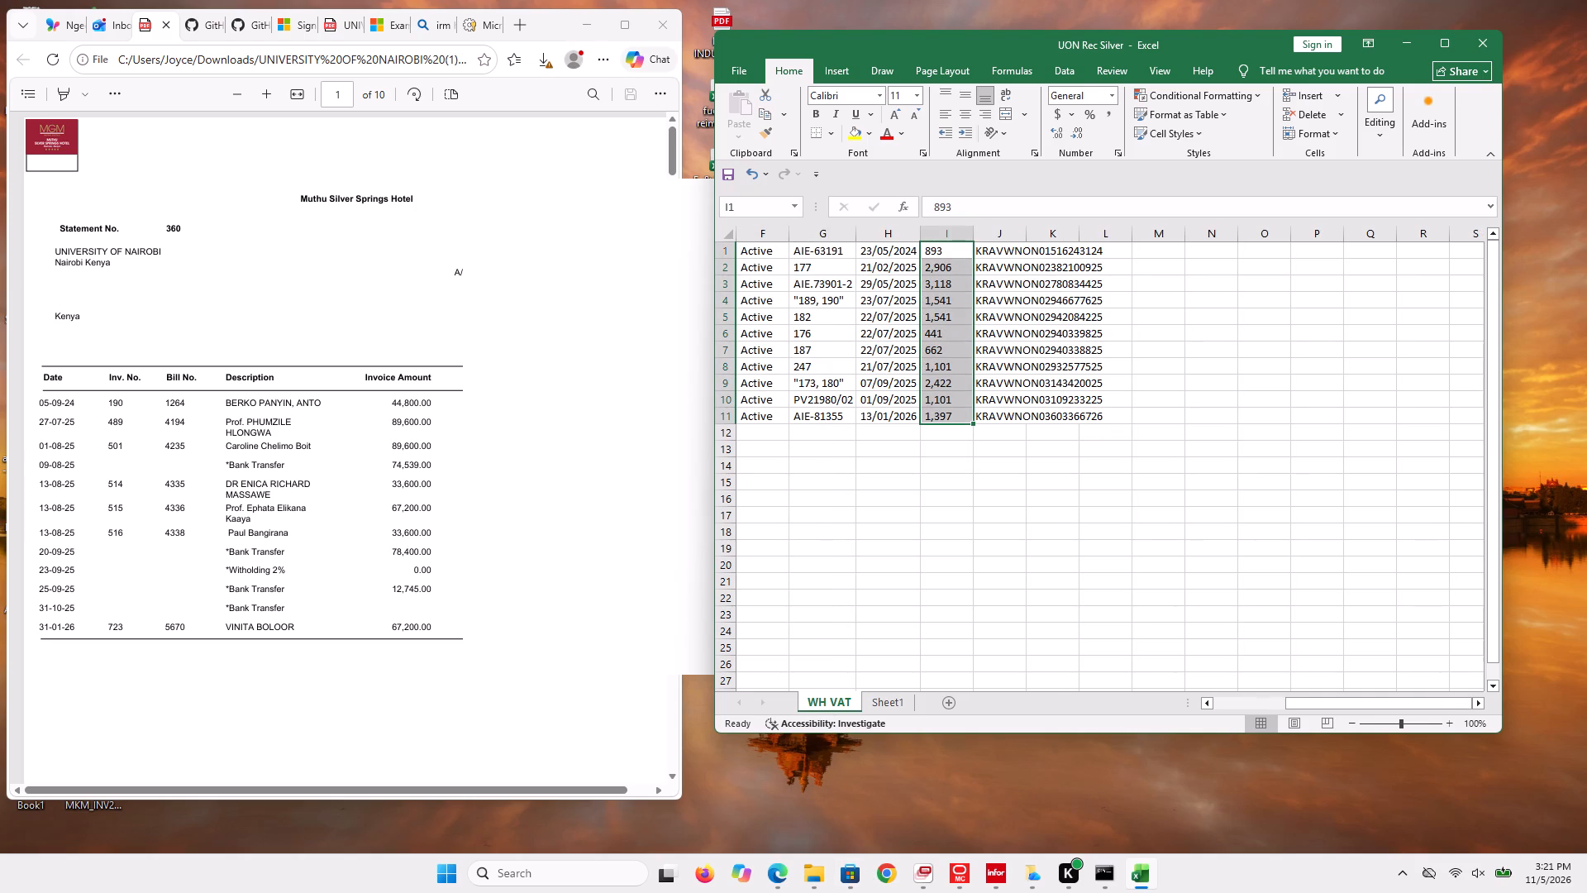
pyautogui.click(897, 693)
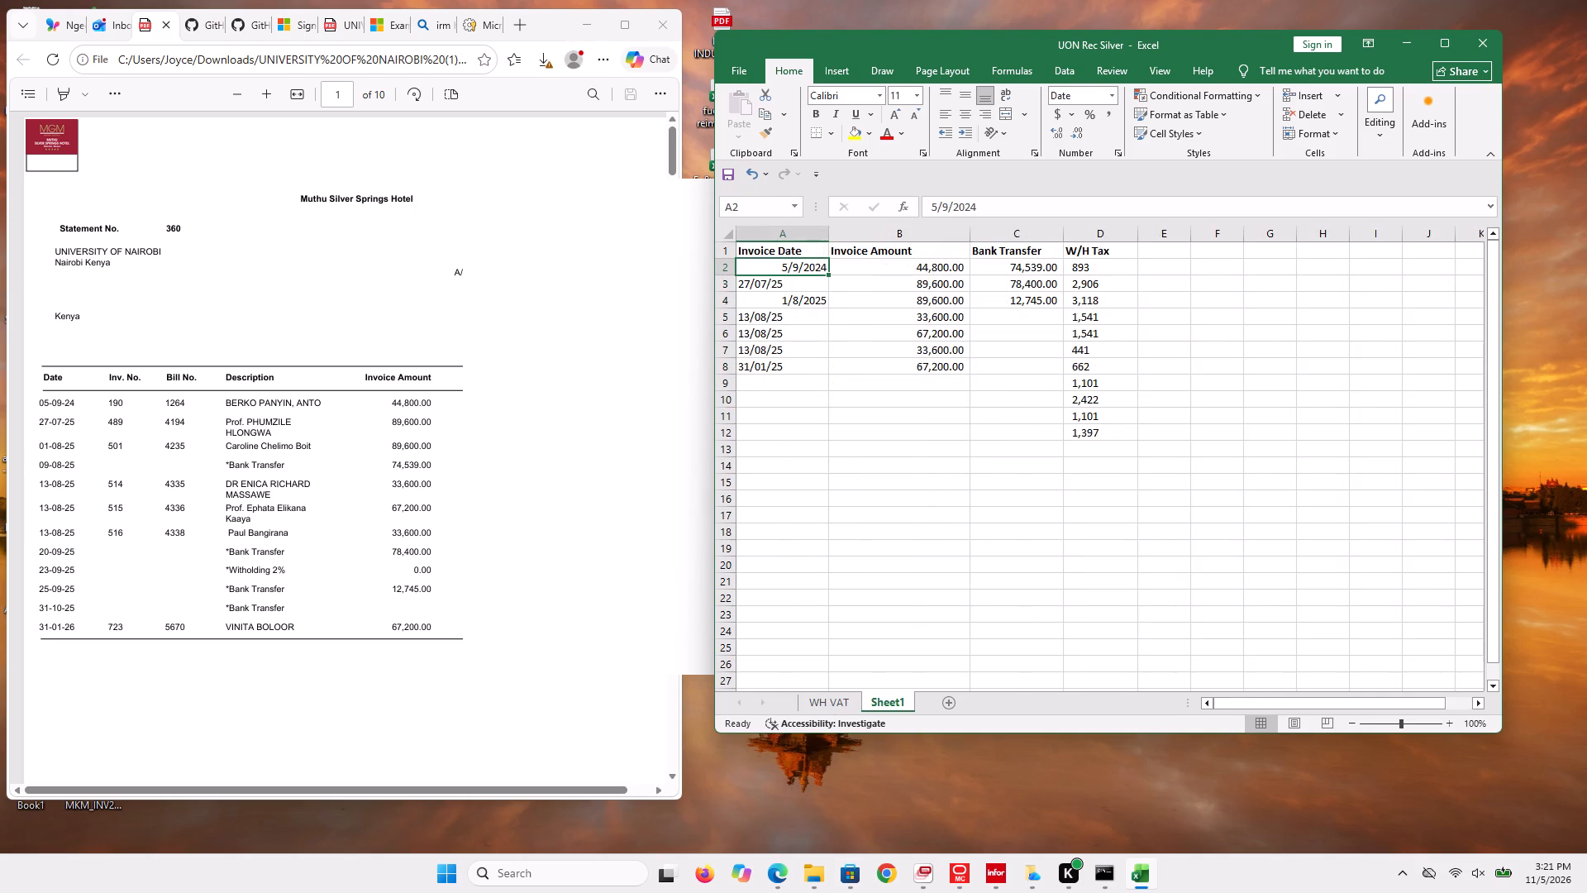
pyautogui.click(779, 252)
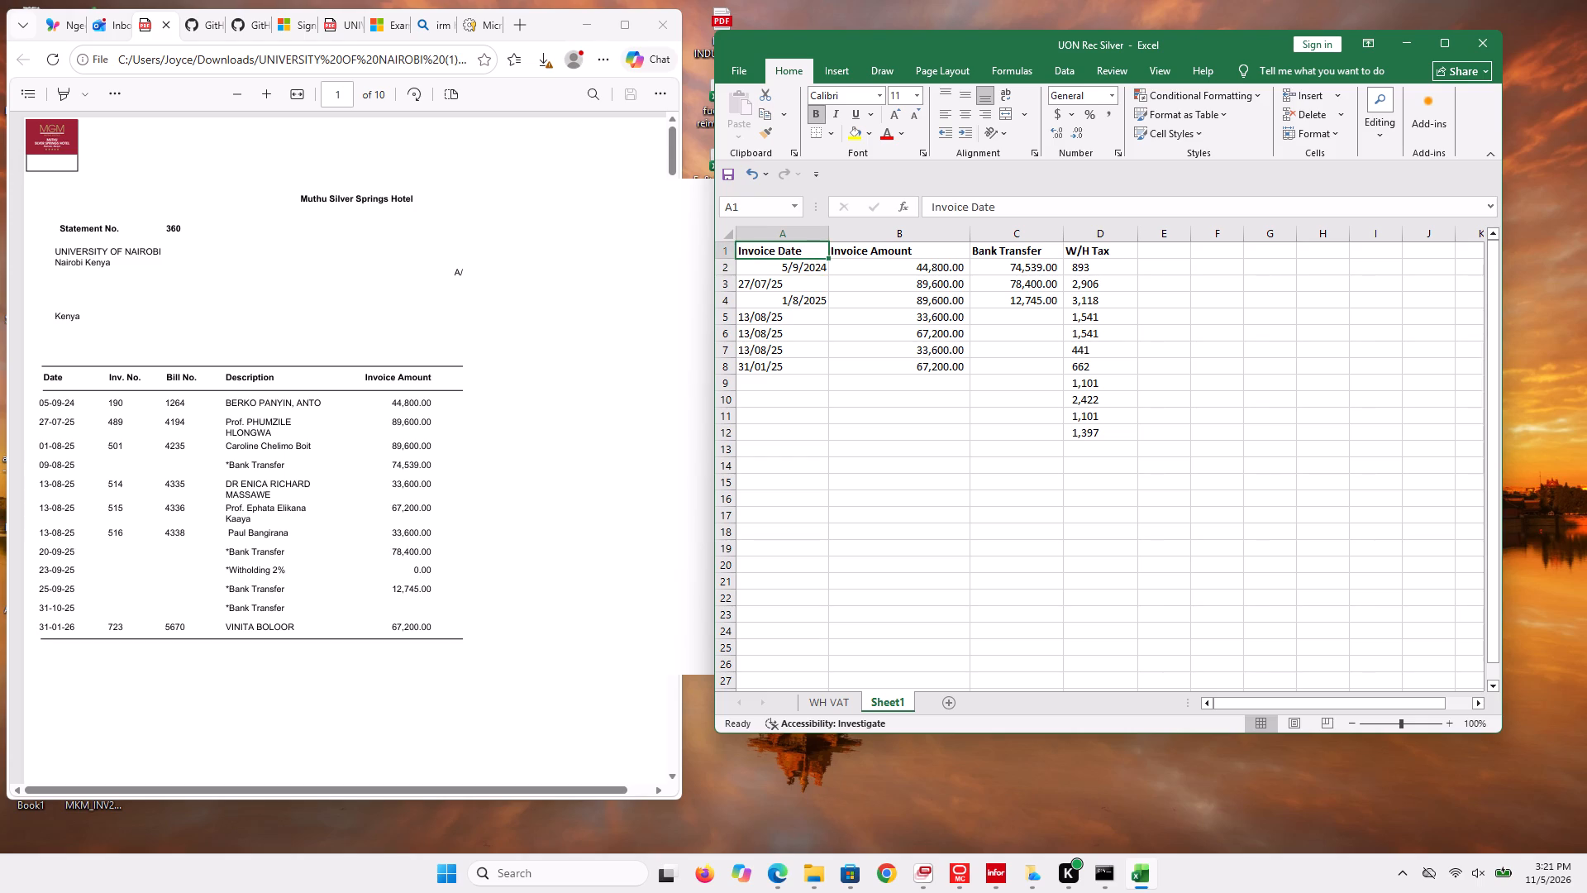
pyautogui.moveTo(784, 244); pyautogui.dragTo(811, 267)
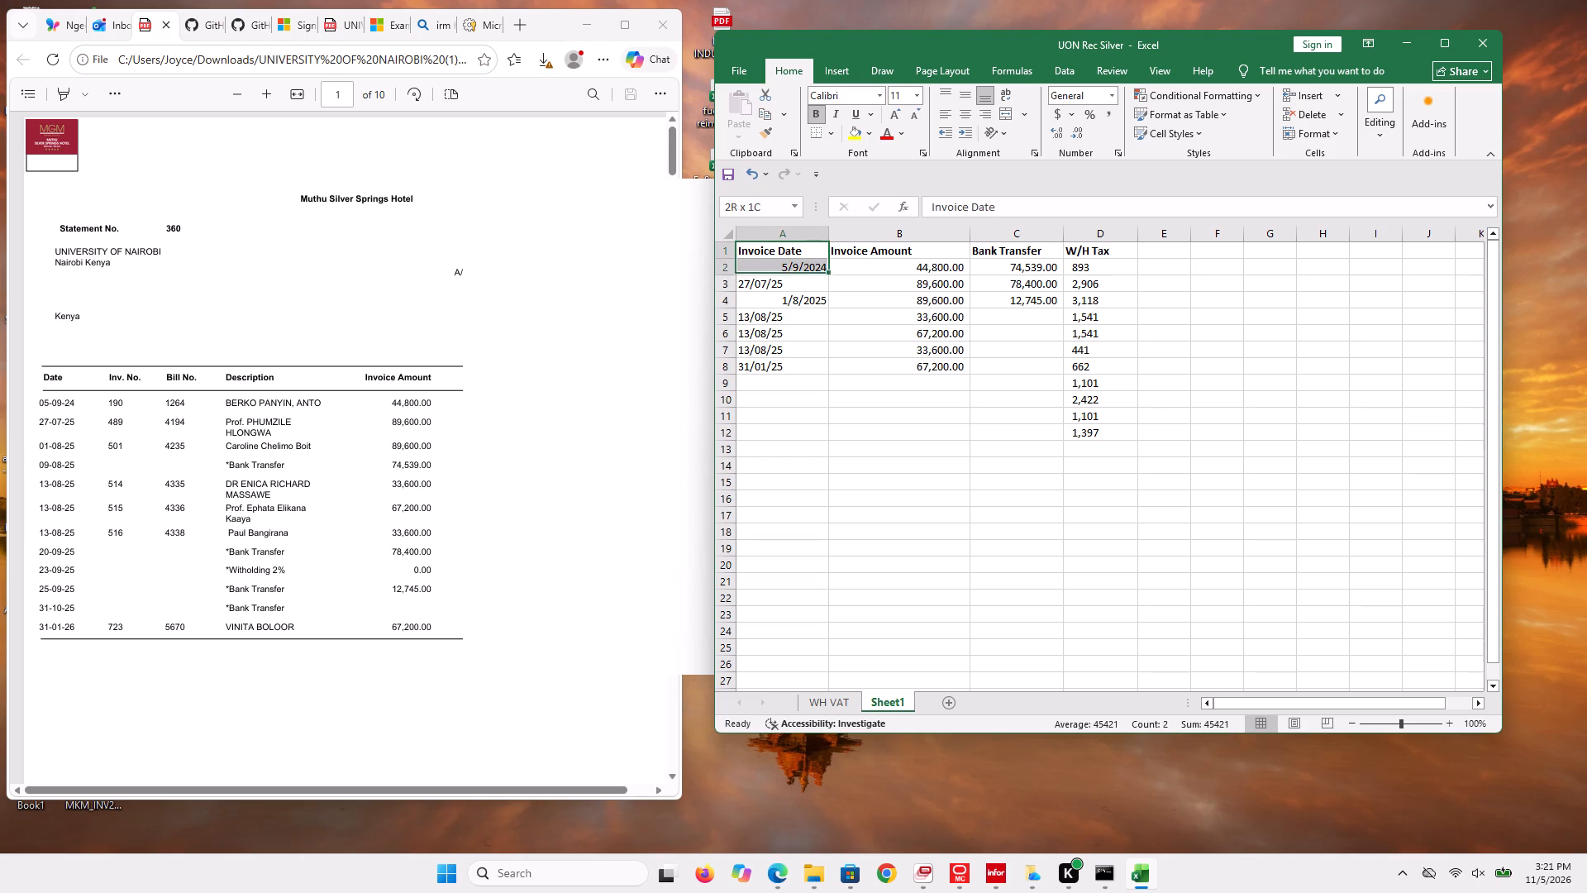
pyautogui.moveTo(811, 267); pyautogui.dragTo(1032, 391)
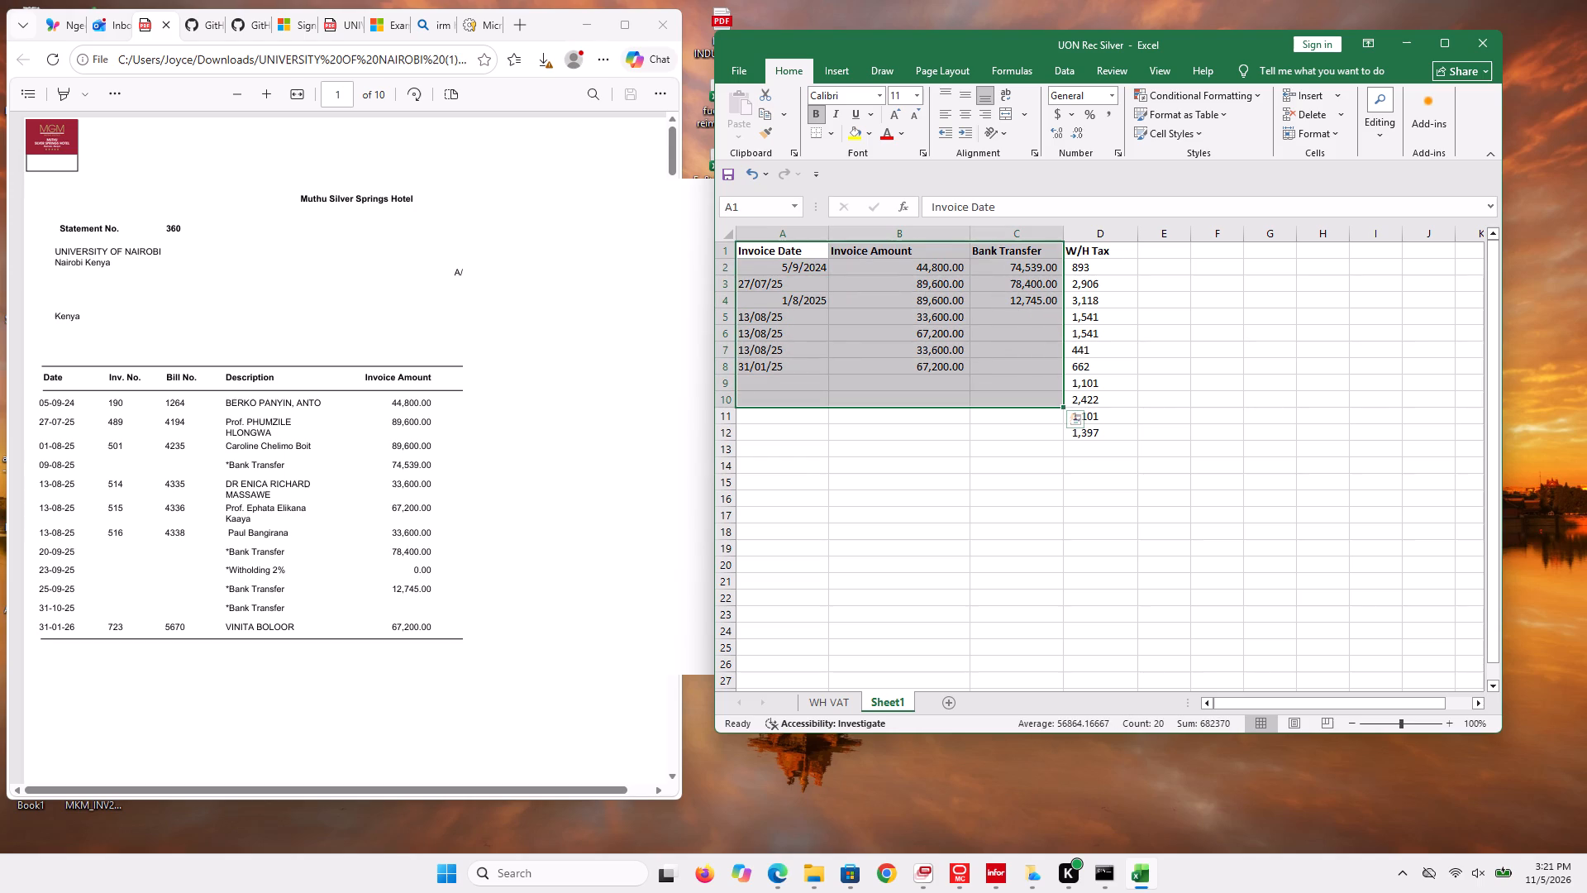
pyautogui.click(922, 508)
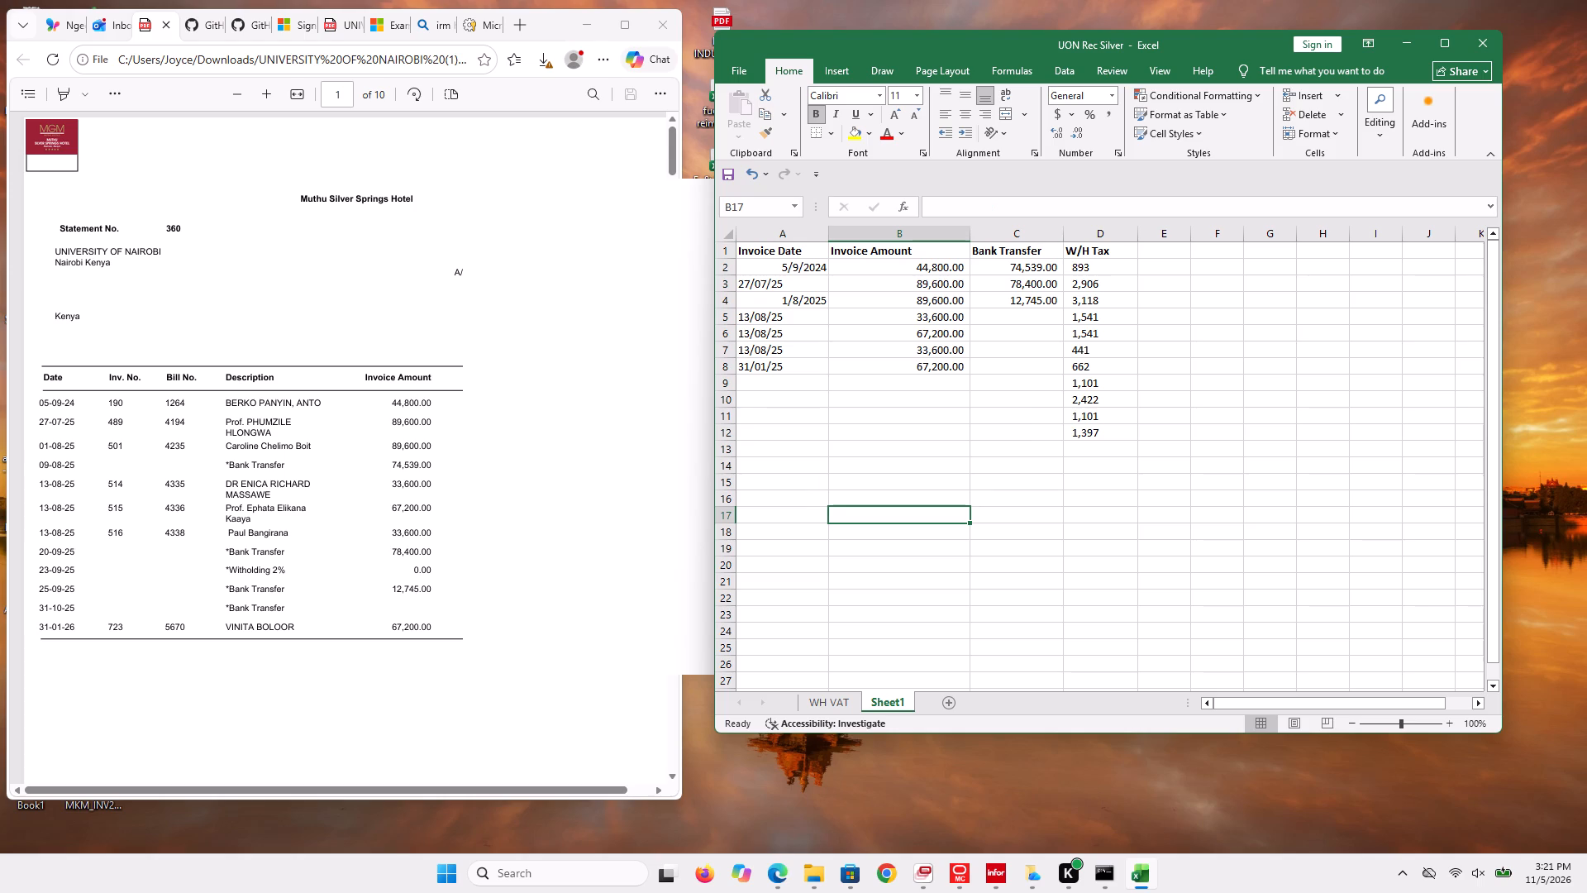
# Maximise the workbook window and bring up the formula tools for the selected invoice amounts in column B.
pyautogui.click(925, 270)
pyautogui.moveTo(925, 270); pyautogui.dragTo(929, 404)
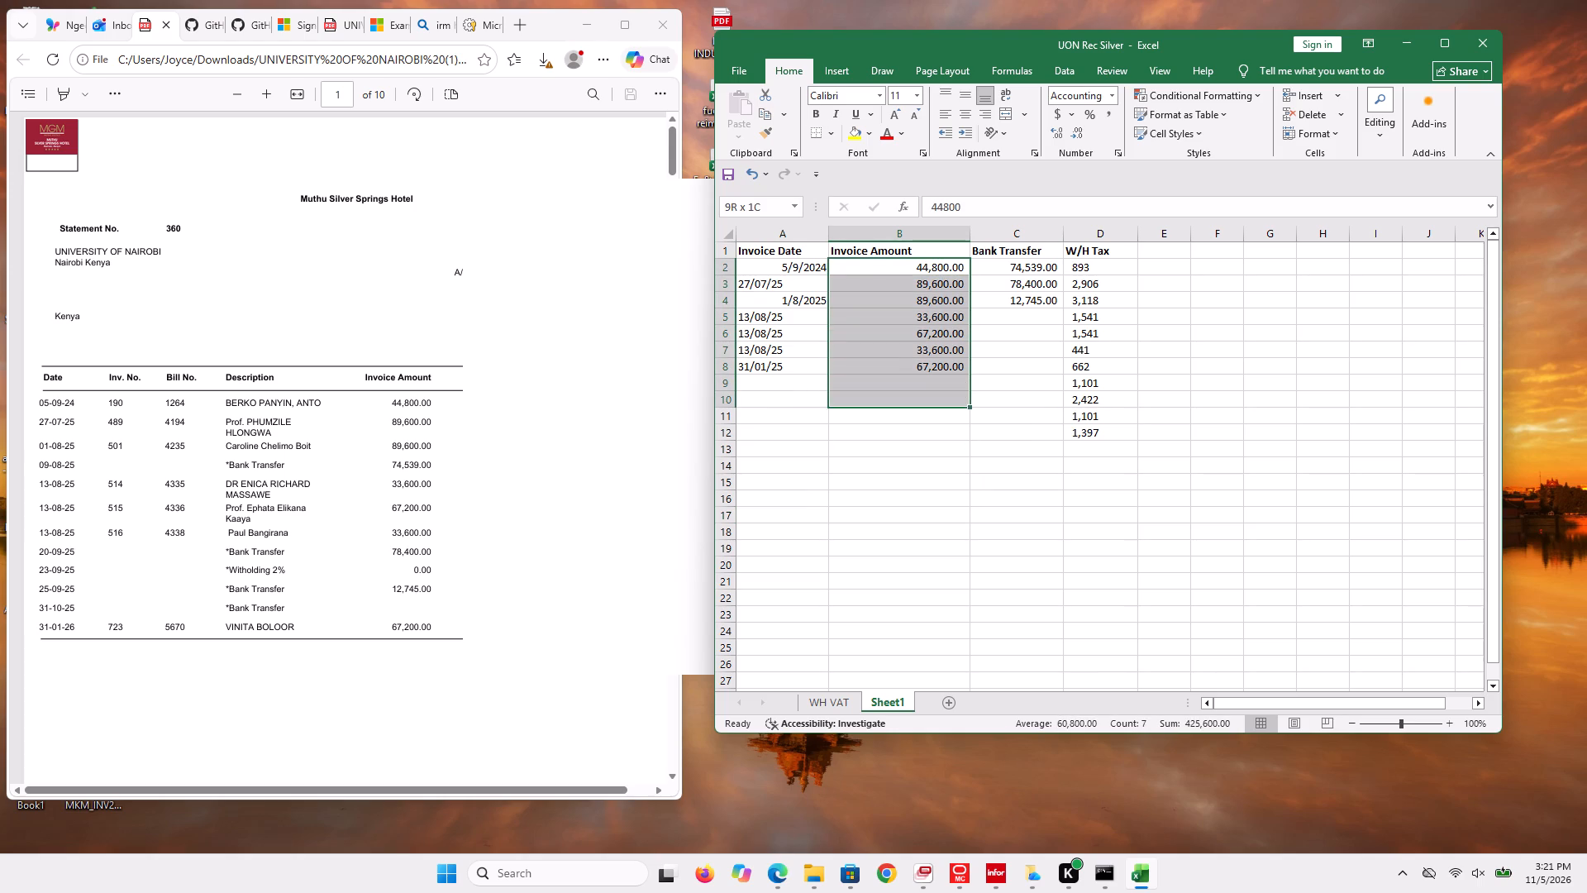
pyautogui.moveTo(929, 404); pyautogui.dragTo(929, 419)
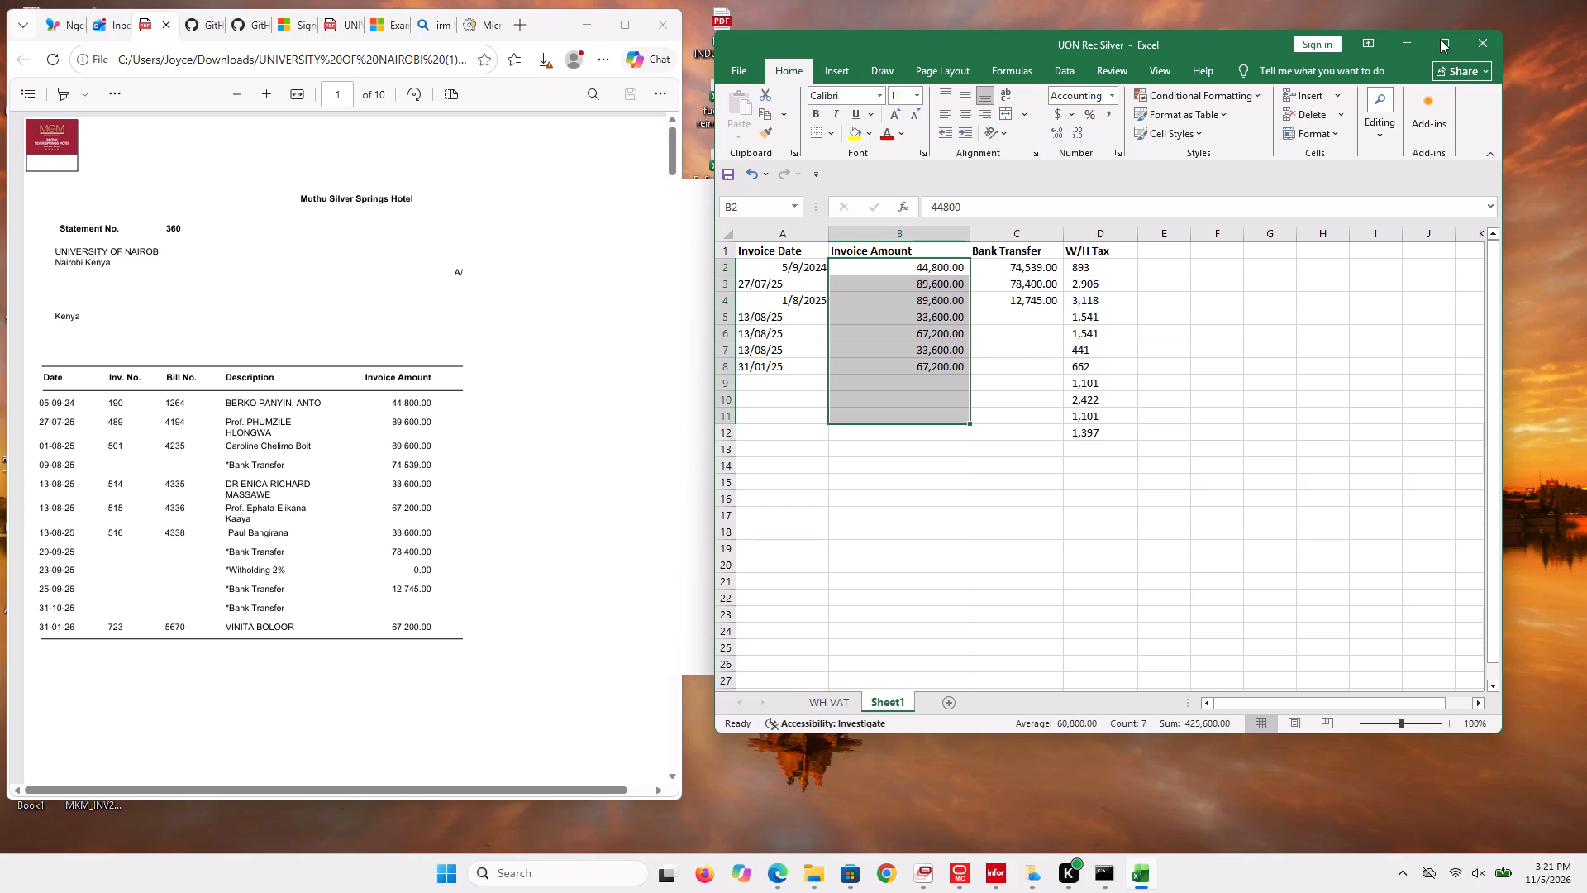
pyautogui.click(1441, 39)
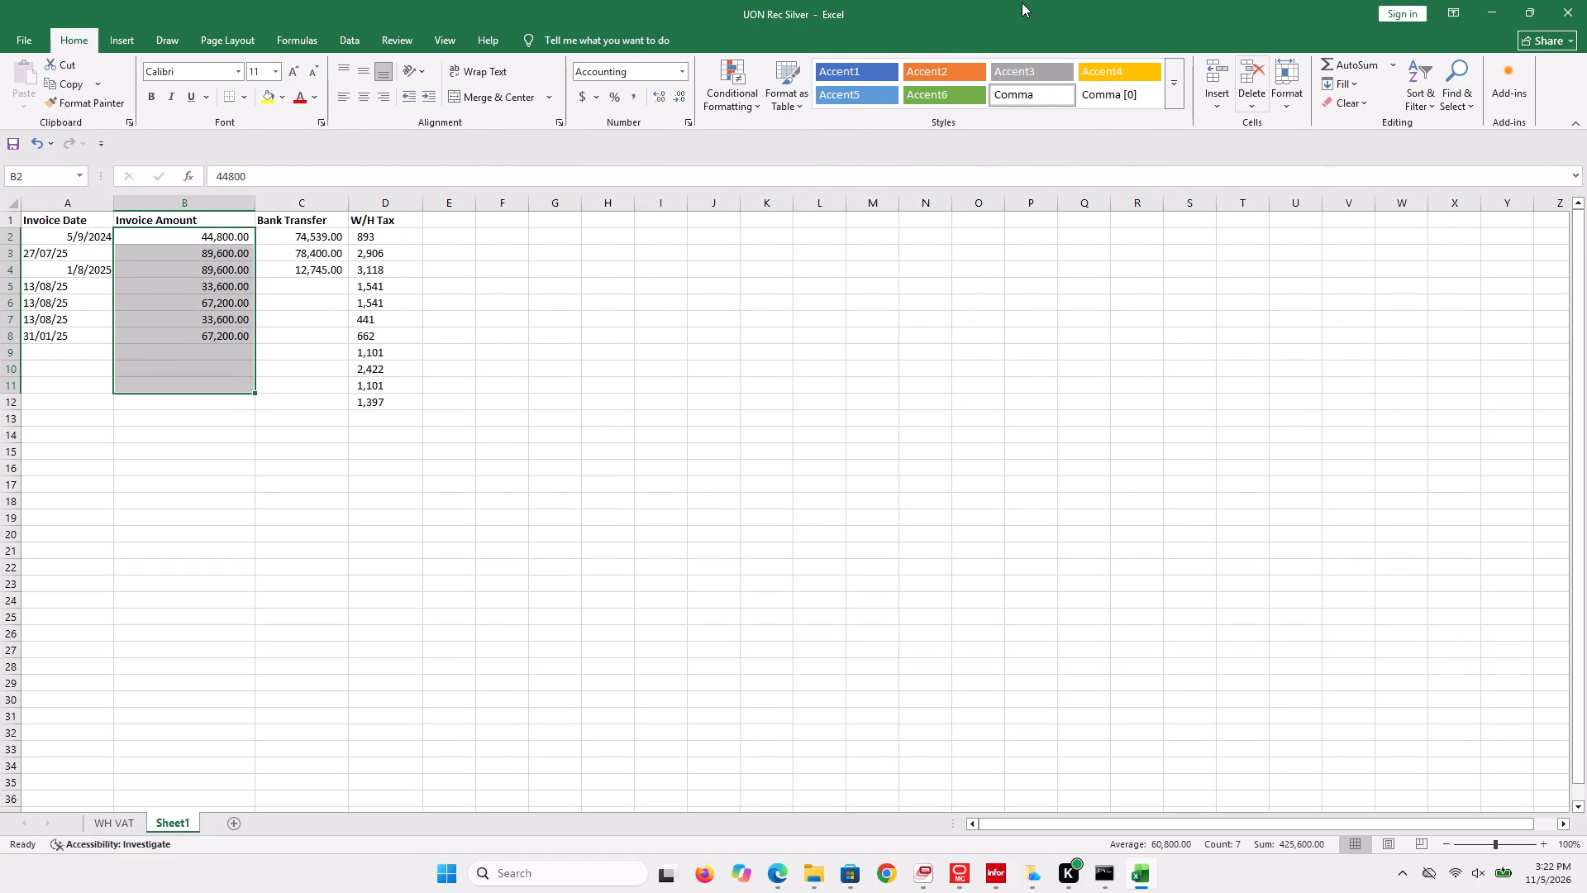
pyautogui.click(292, 45)
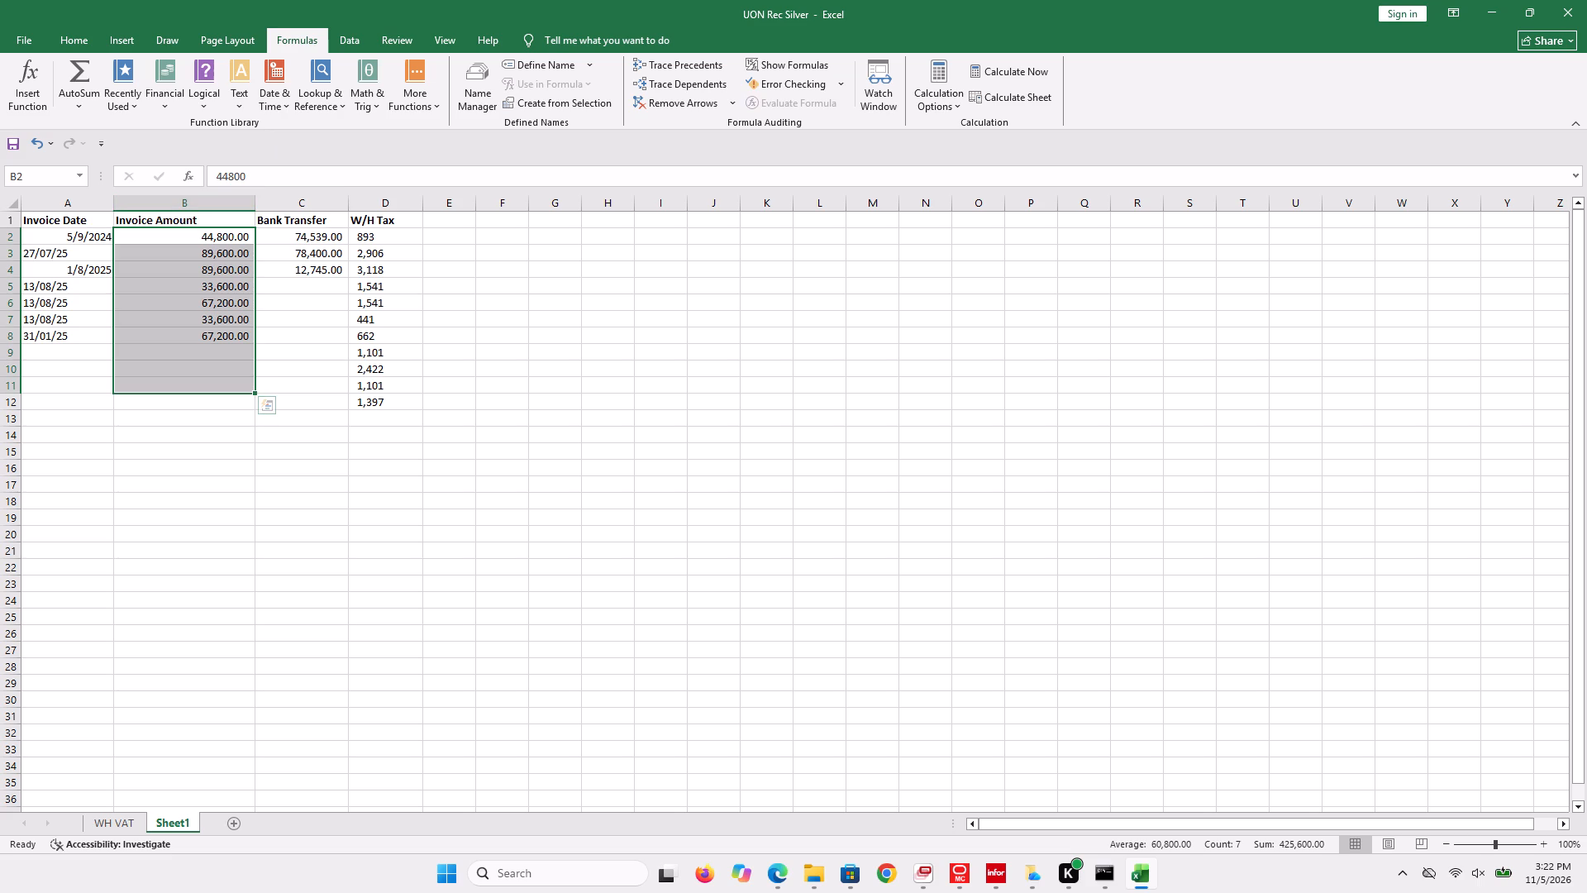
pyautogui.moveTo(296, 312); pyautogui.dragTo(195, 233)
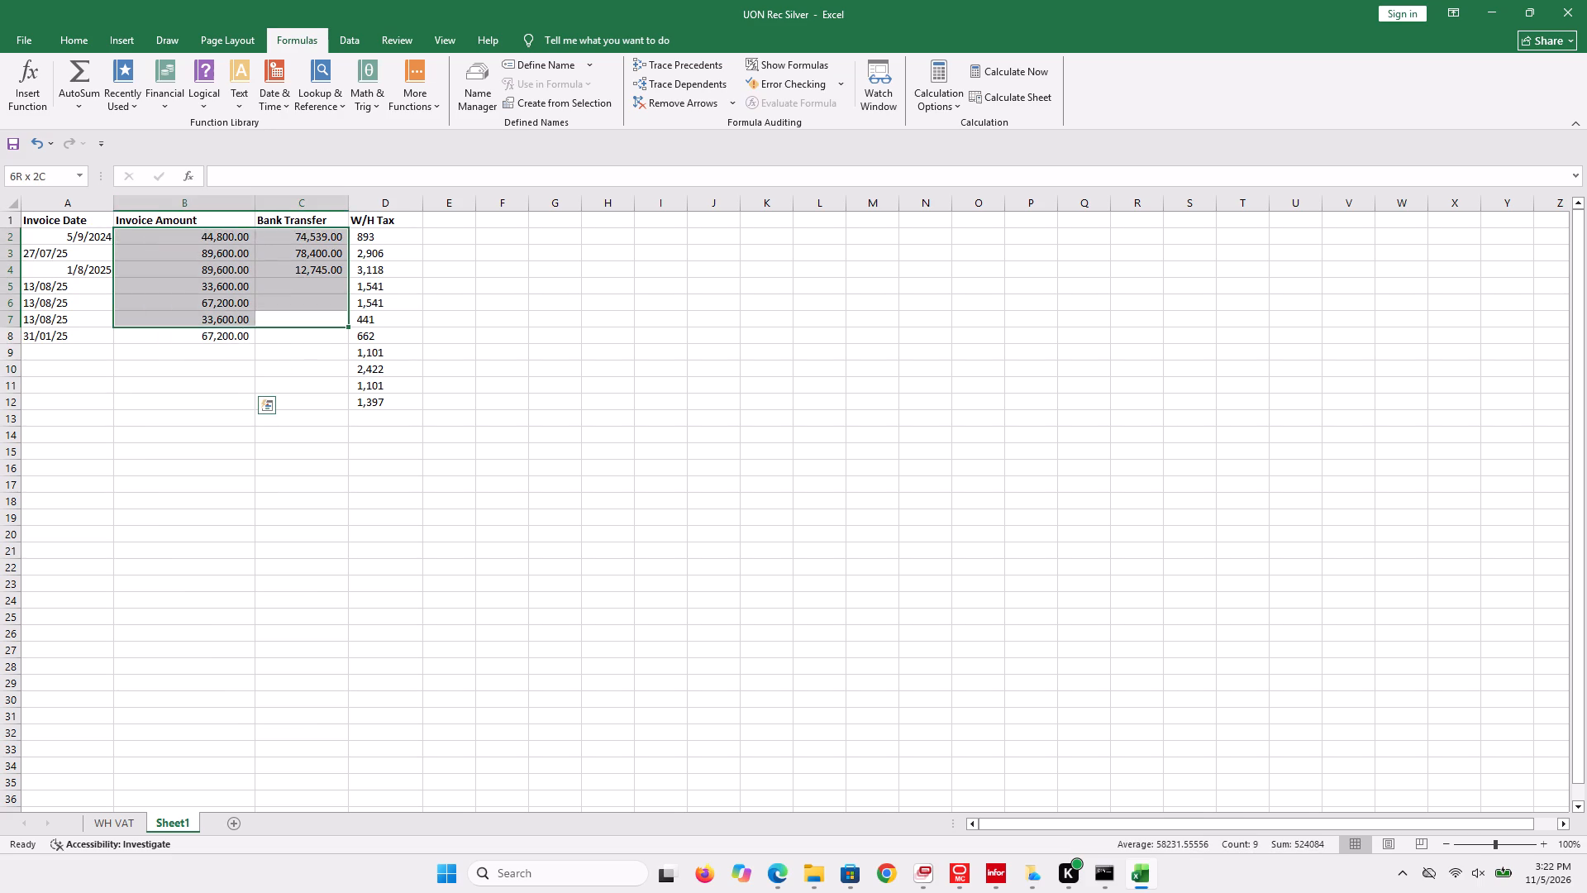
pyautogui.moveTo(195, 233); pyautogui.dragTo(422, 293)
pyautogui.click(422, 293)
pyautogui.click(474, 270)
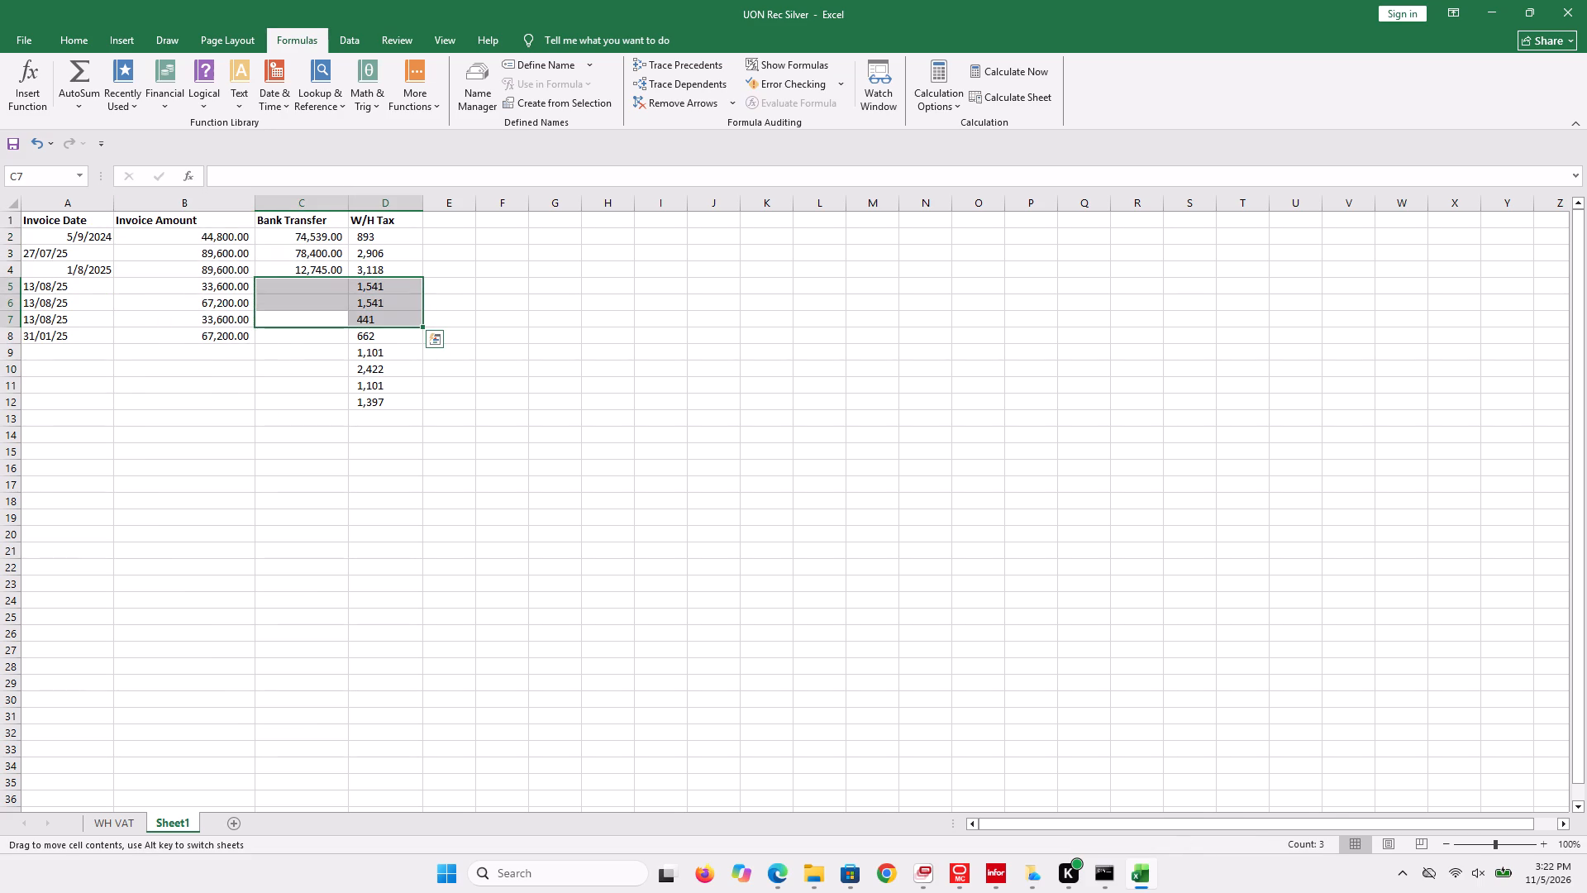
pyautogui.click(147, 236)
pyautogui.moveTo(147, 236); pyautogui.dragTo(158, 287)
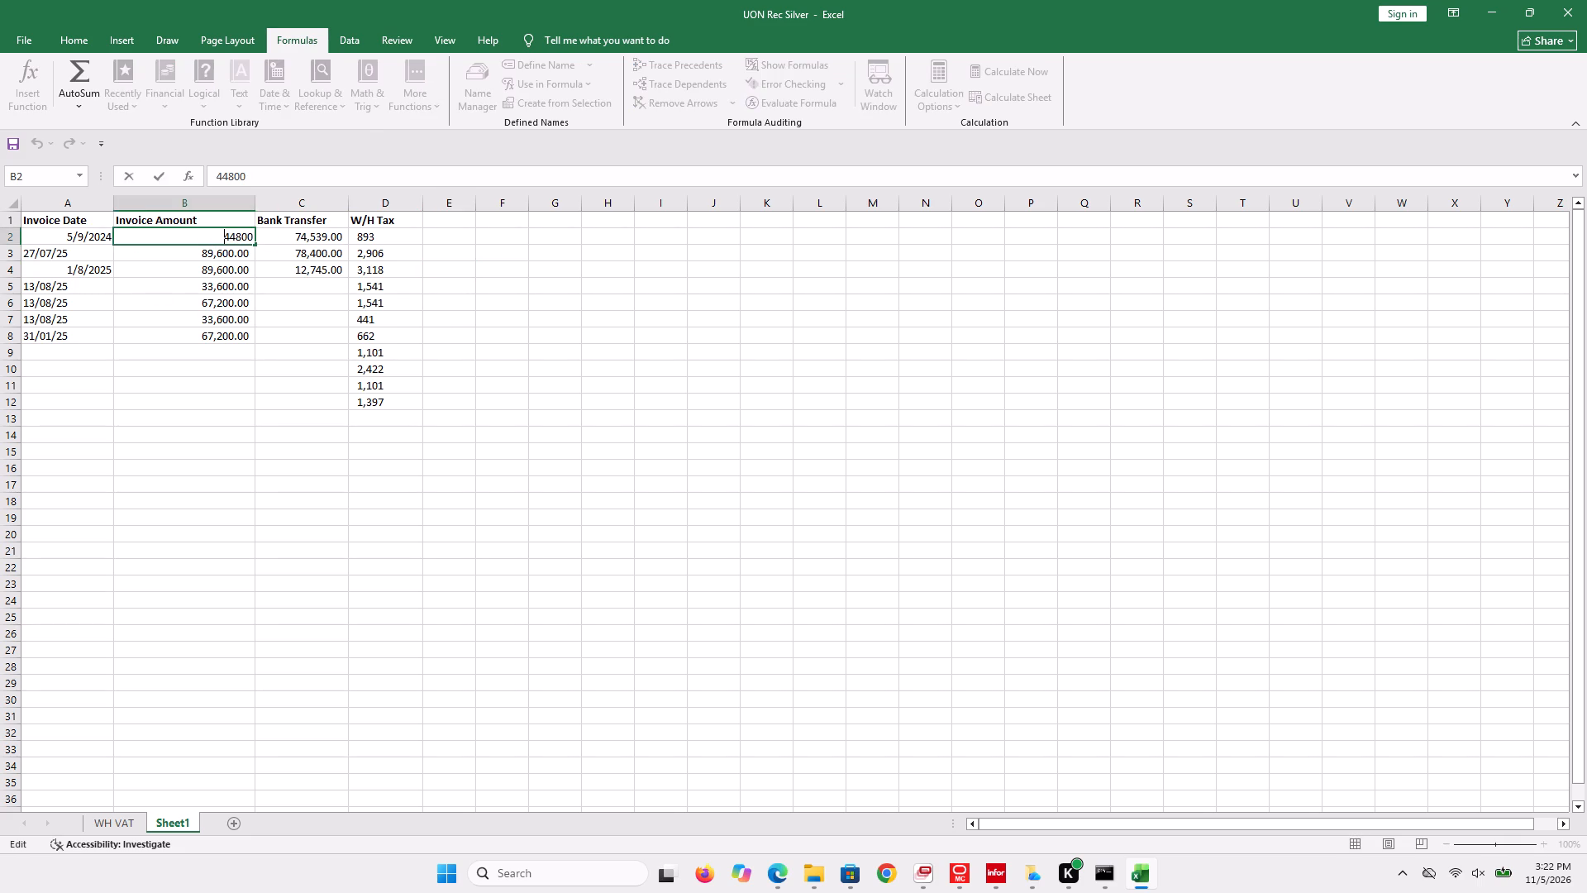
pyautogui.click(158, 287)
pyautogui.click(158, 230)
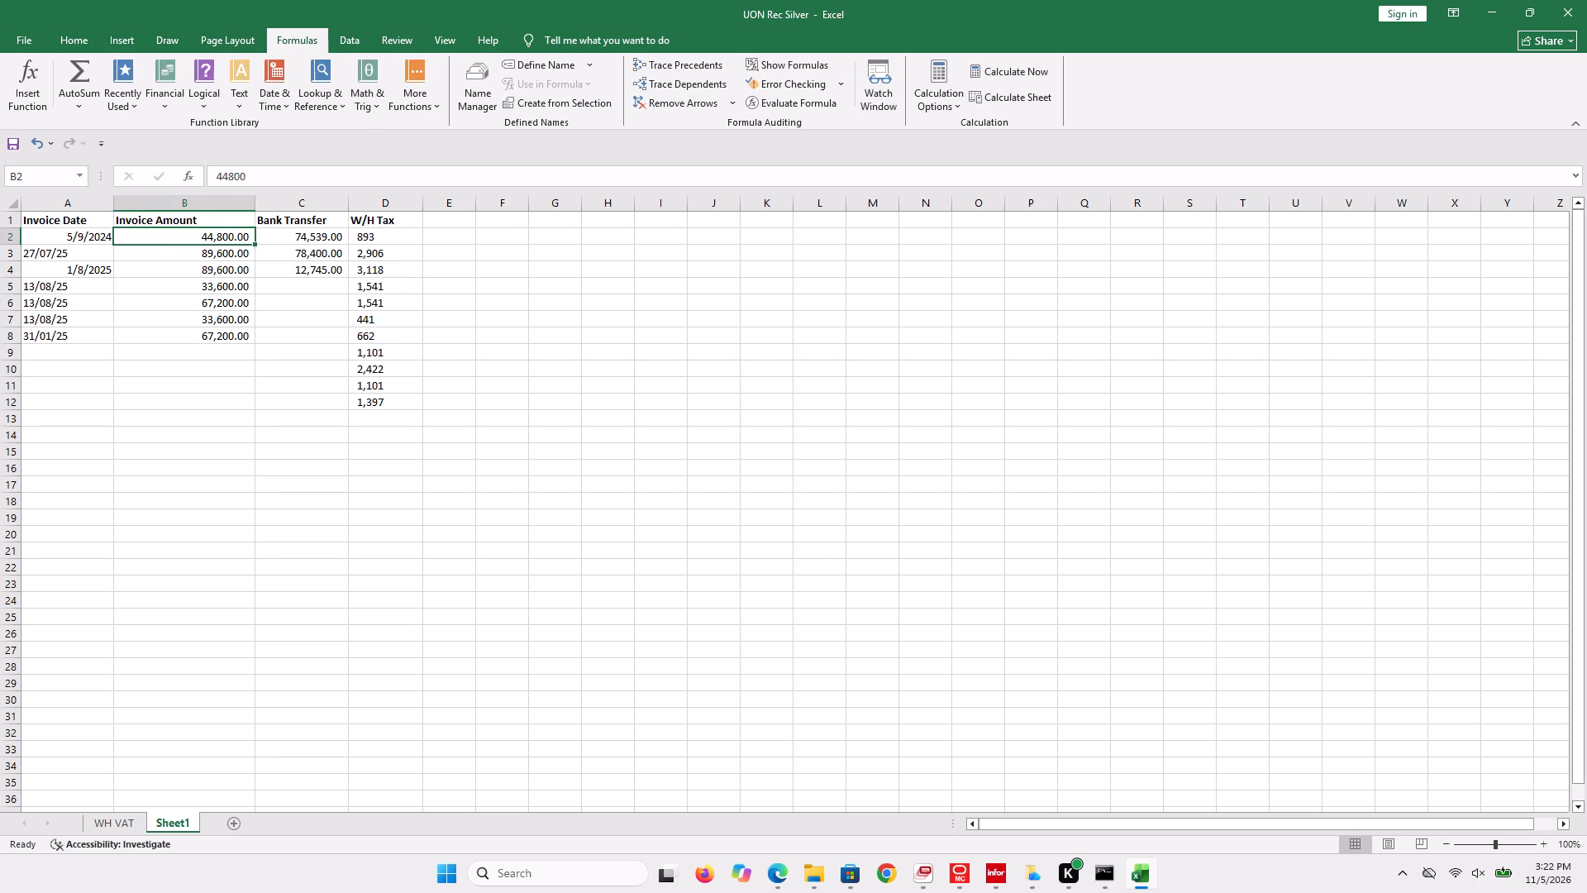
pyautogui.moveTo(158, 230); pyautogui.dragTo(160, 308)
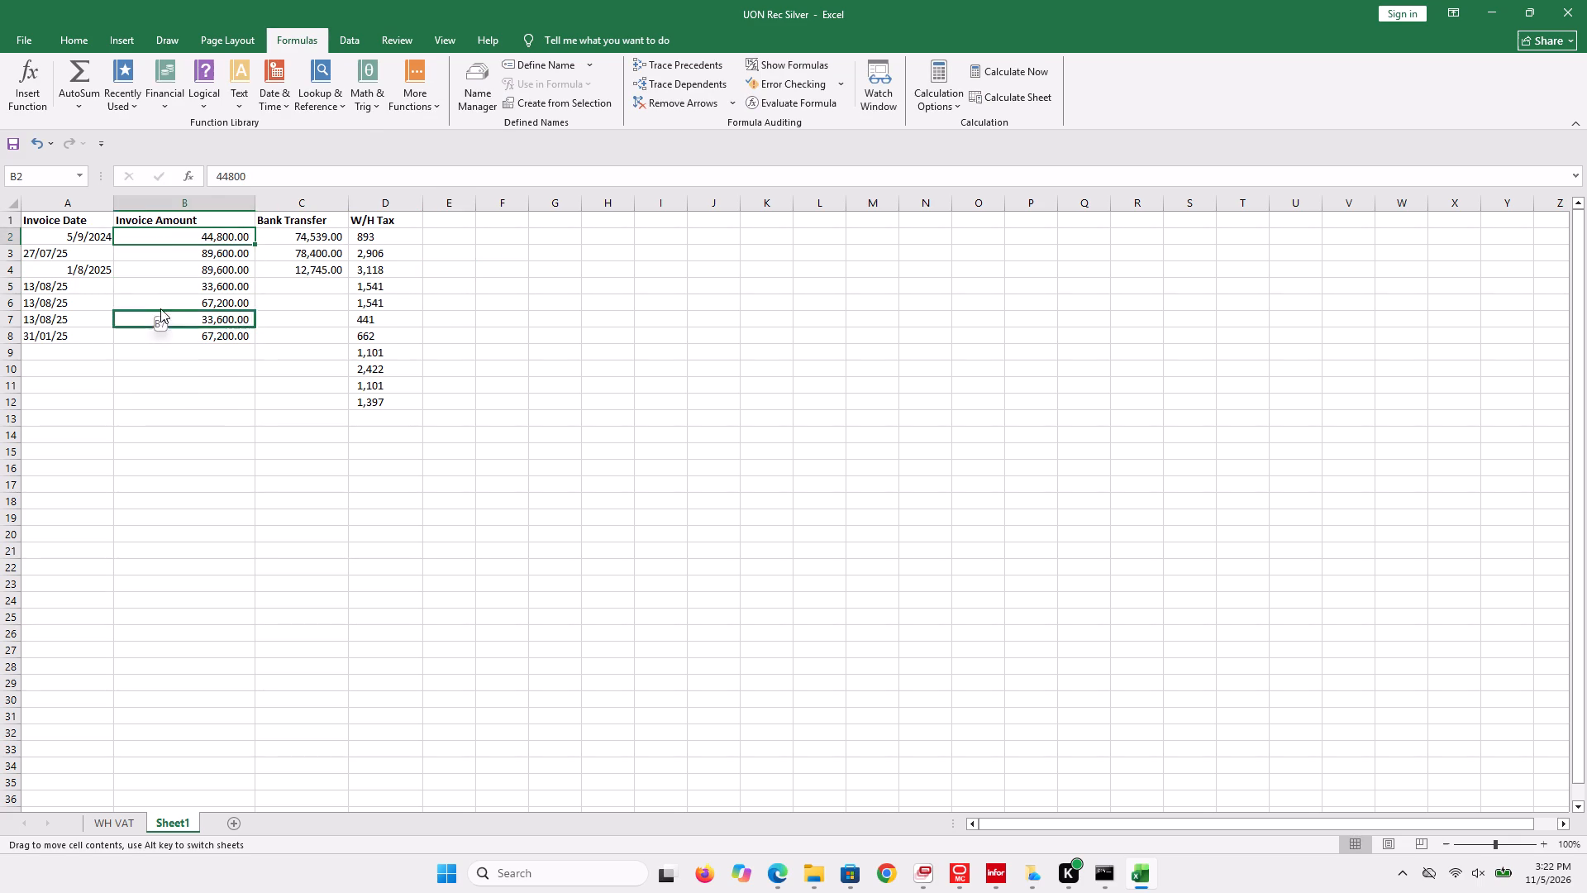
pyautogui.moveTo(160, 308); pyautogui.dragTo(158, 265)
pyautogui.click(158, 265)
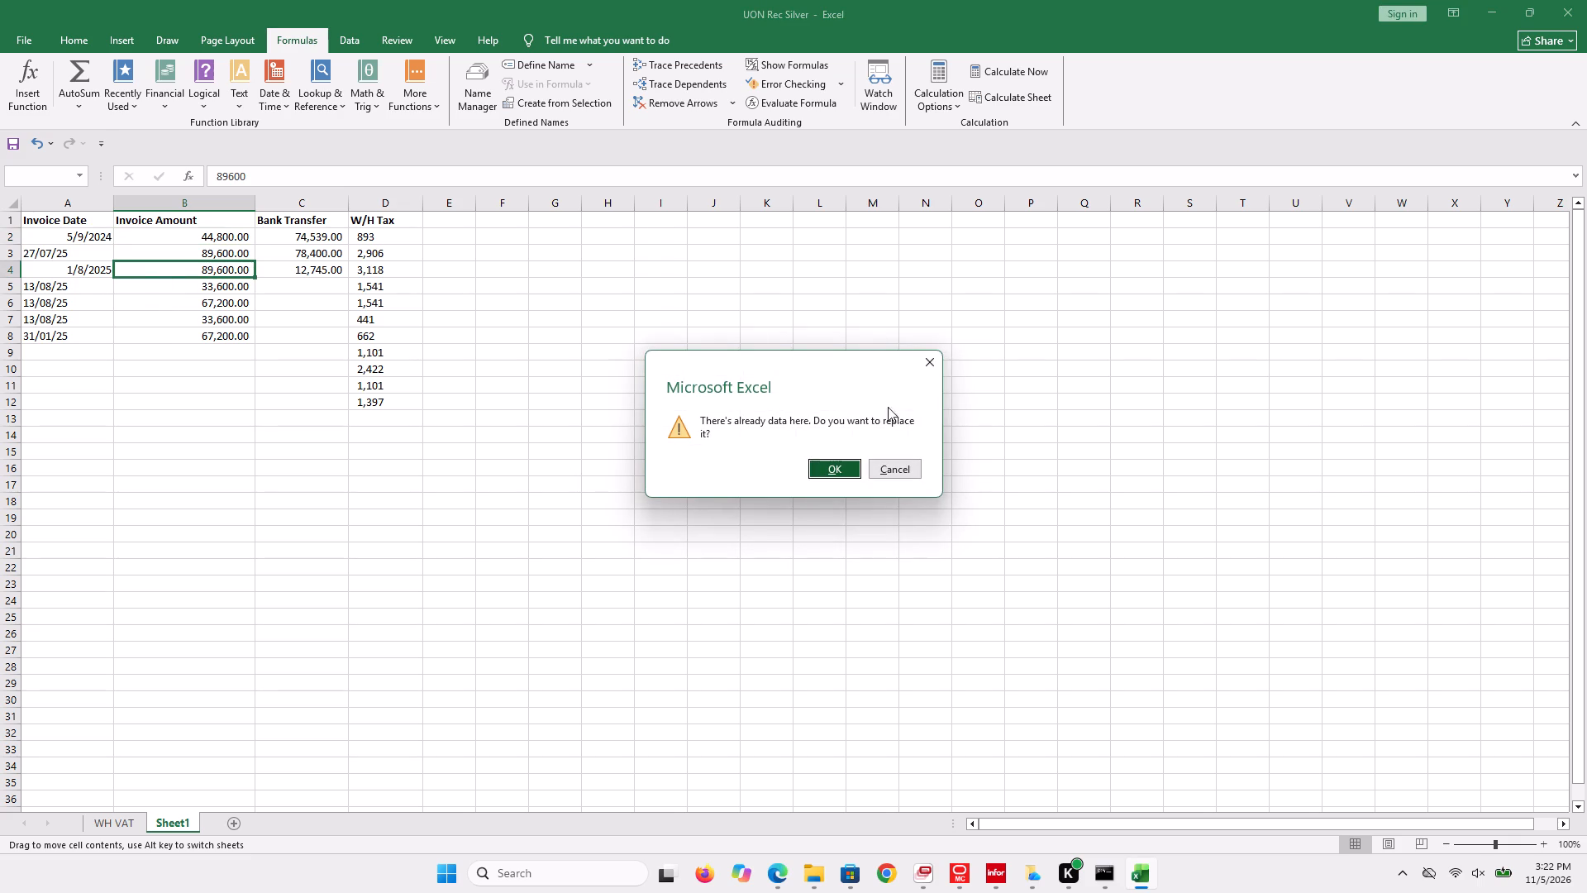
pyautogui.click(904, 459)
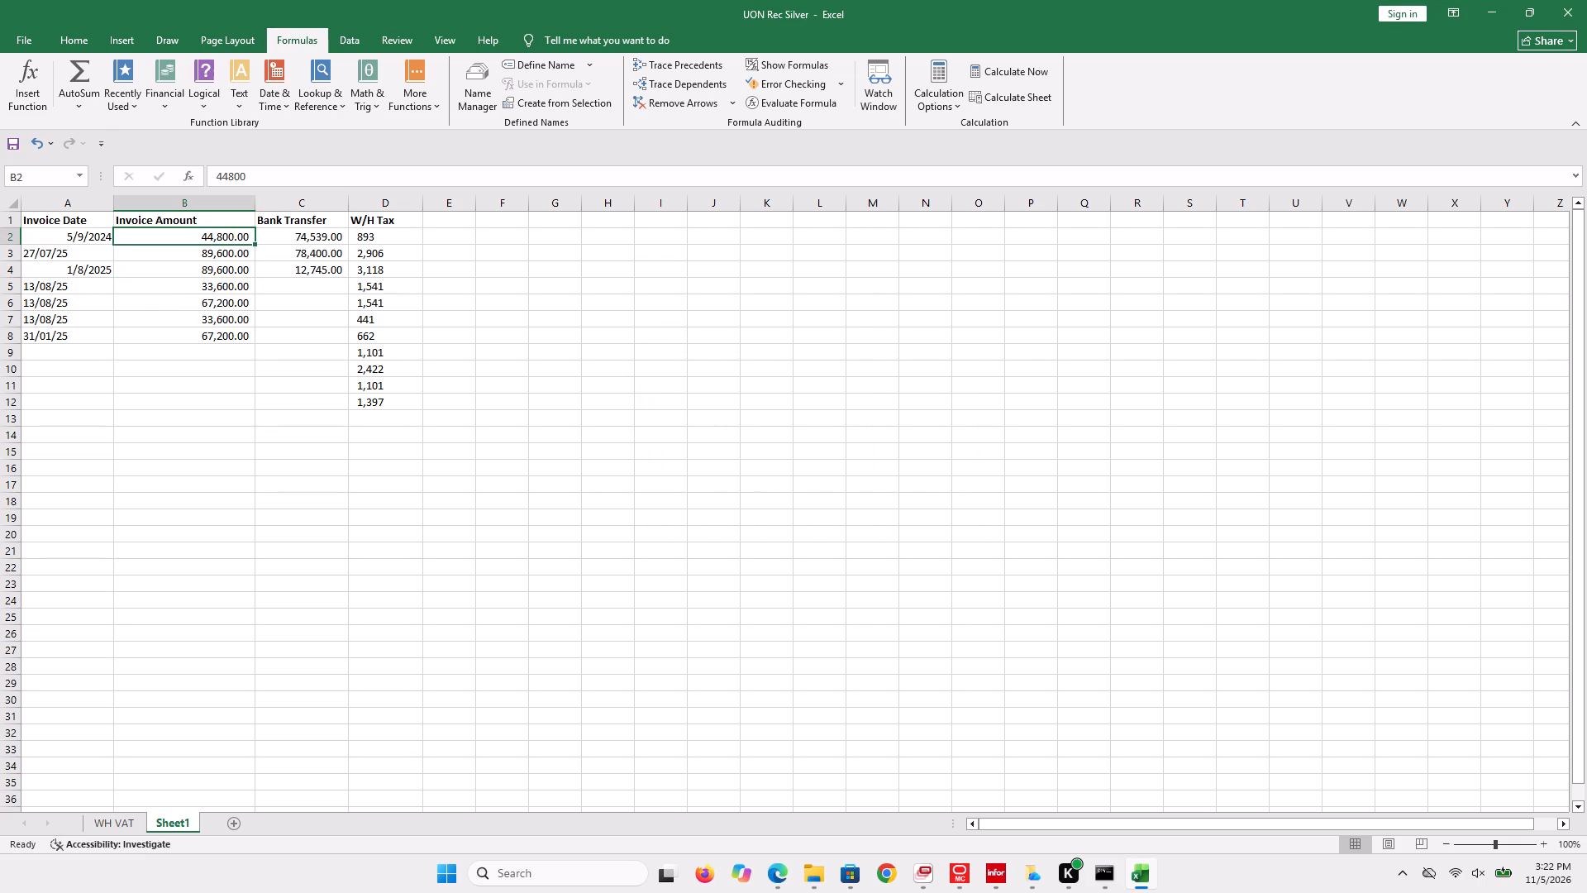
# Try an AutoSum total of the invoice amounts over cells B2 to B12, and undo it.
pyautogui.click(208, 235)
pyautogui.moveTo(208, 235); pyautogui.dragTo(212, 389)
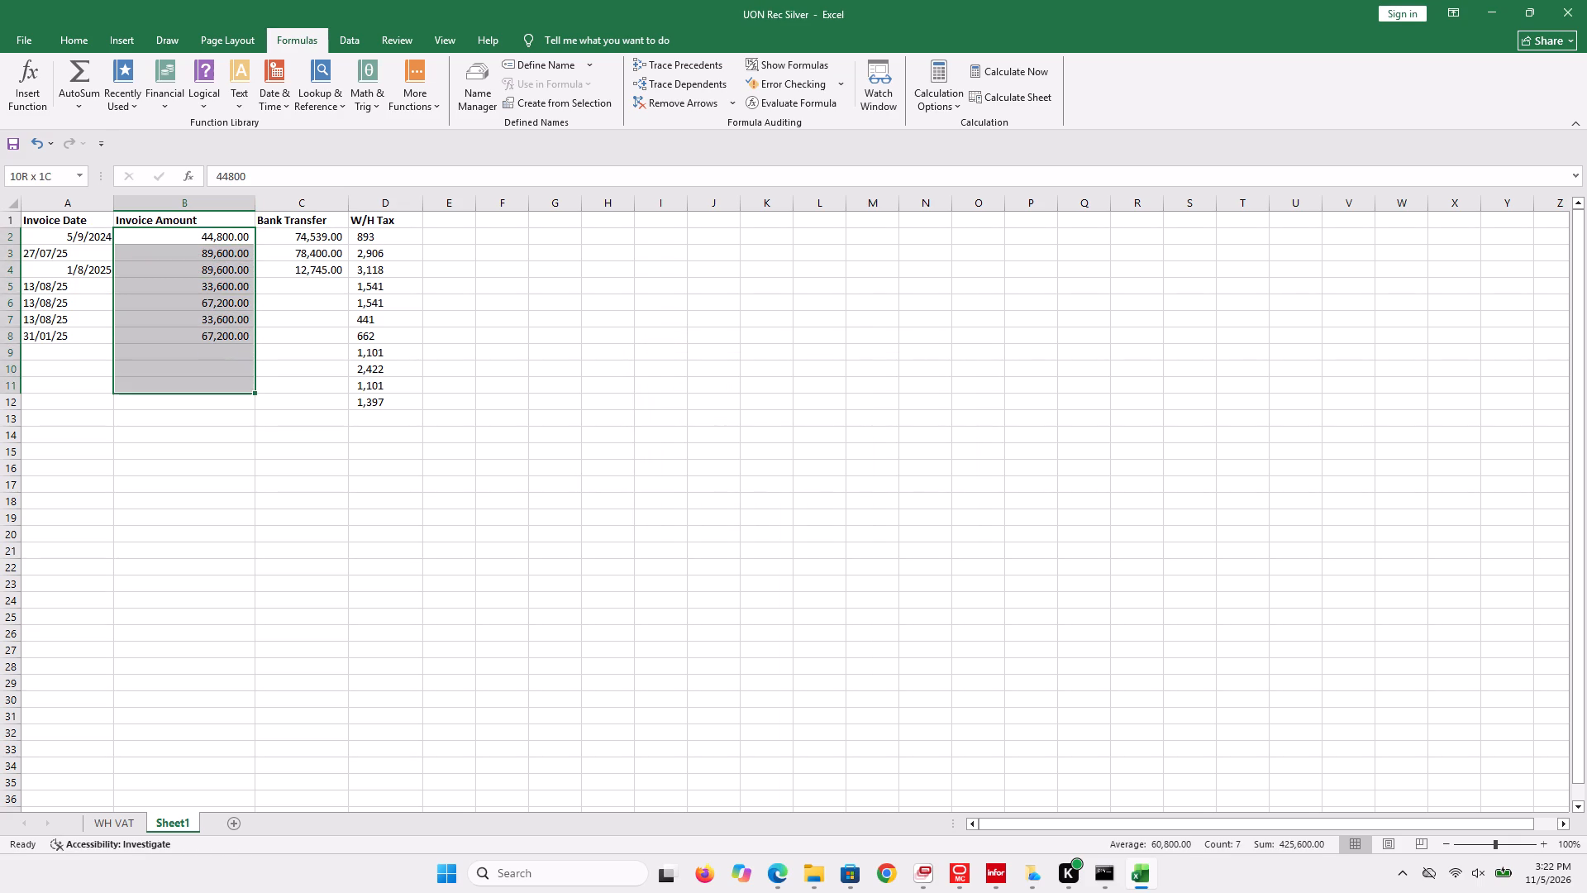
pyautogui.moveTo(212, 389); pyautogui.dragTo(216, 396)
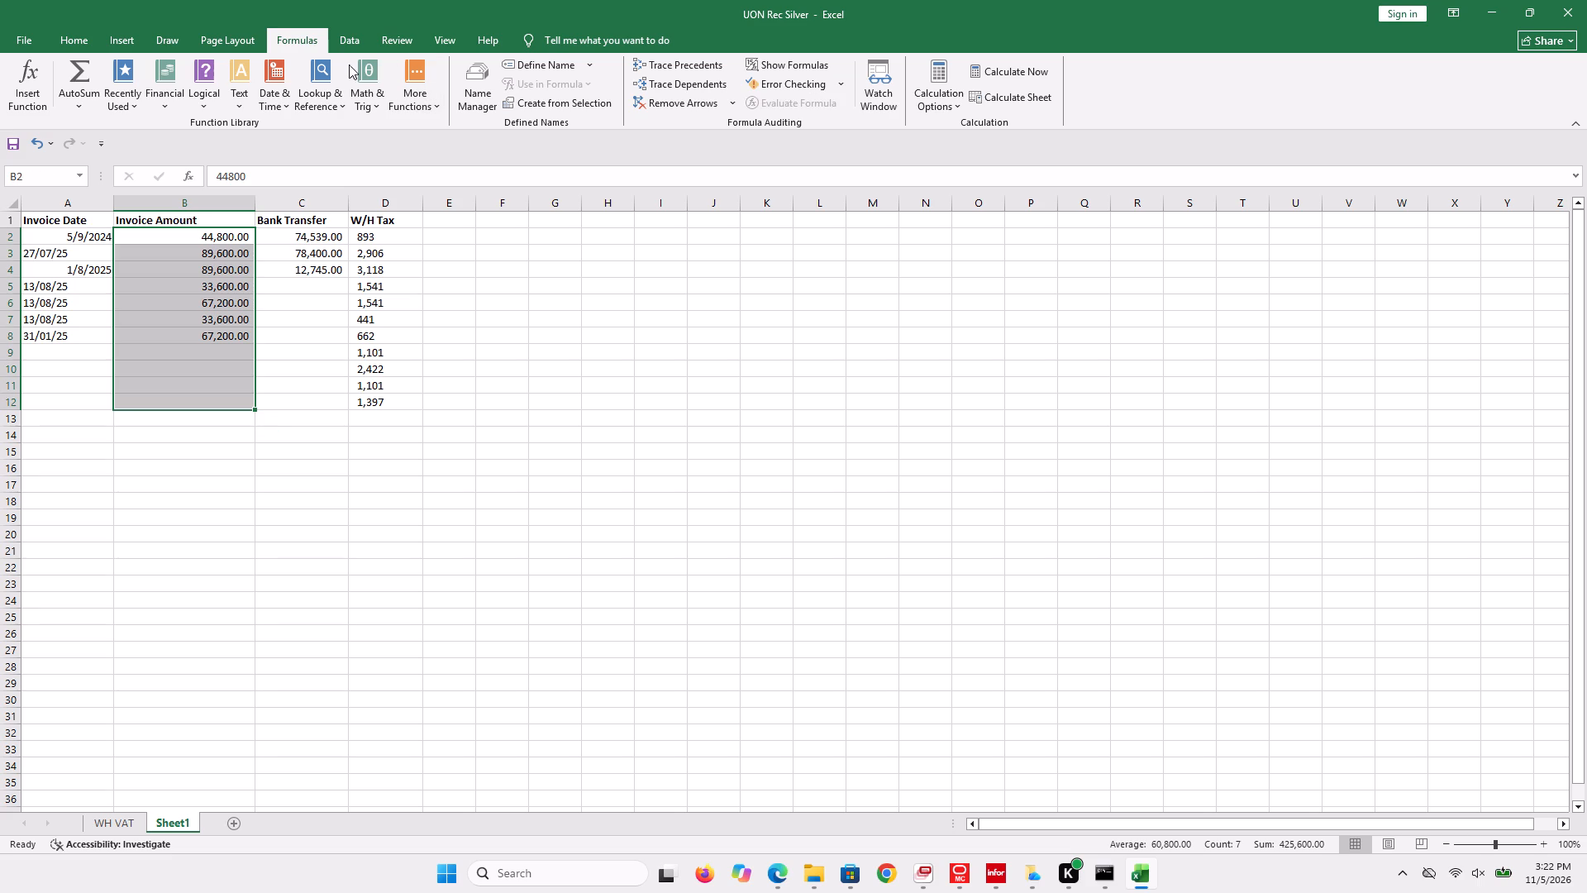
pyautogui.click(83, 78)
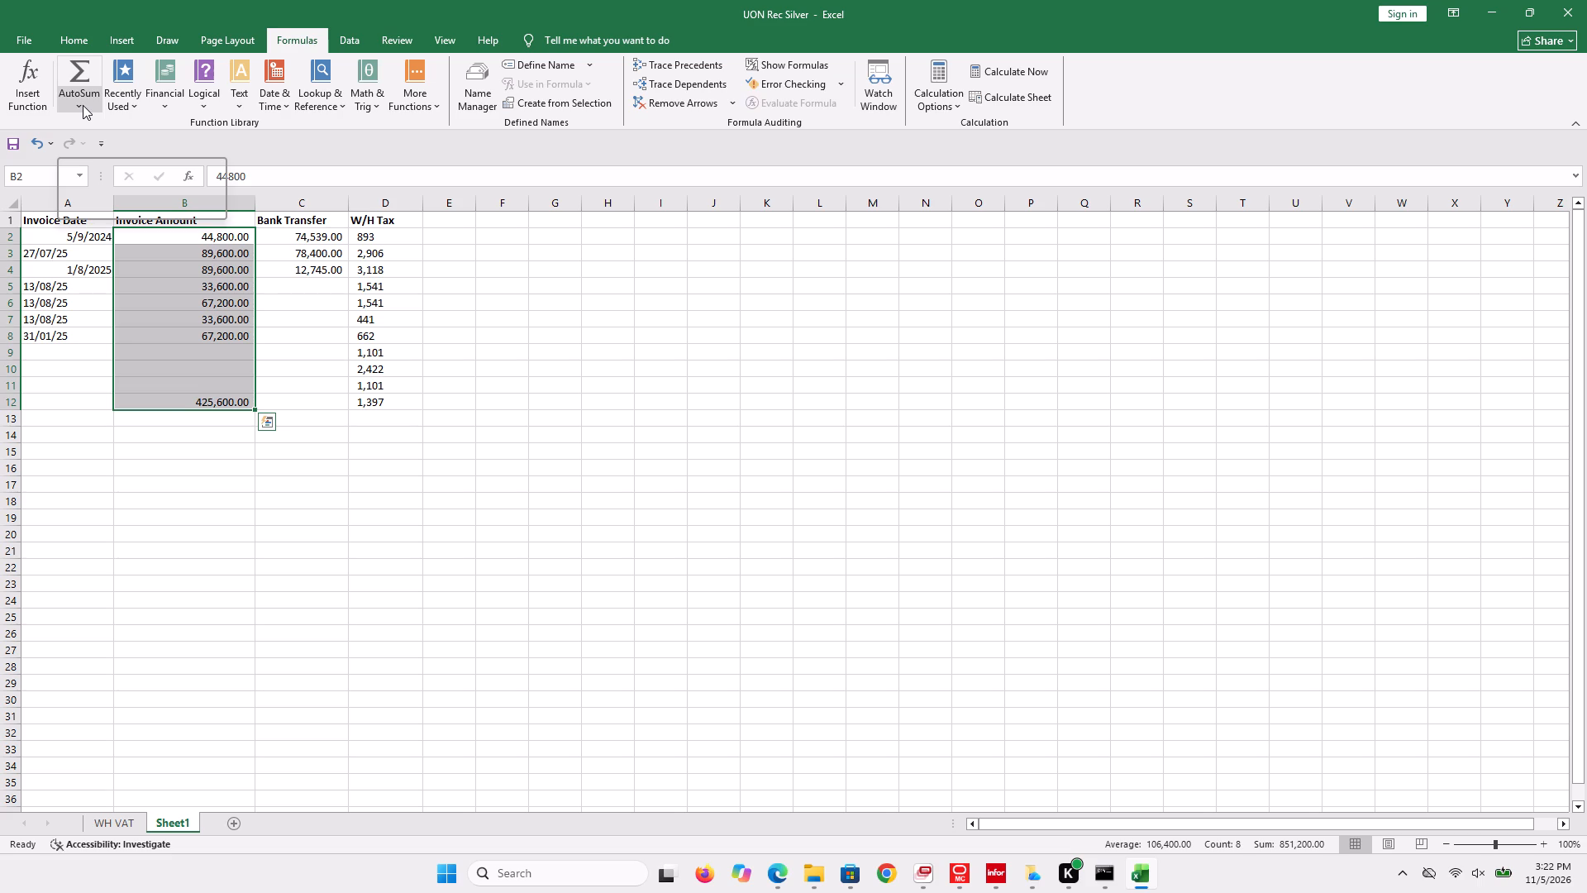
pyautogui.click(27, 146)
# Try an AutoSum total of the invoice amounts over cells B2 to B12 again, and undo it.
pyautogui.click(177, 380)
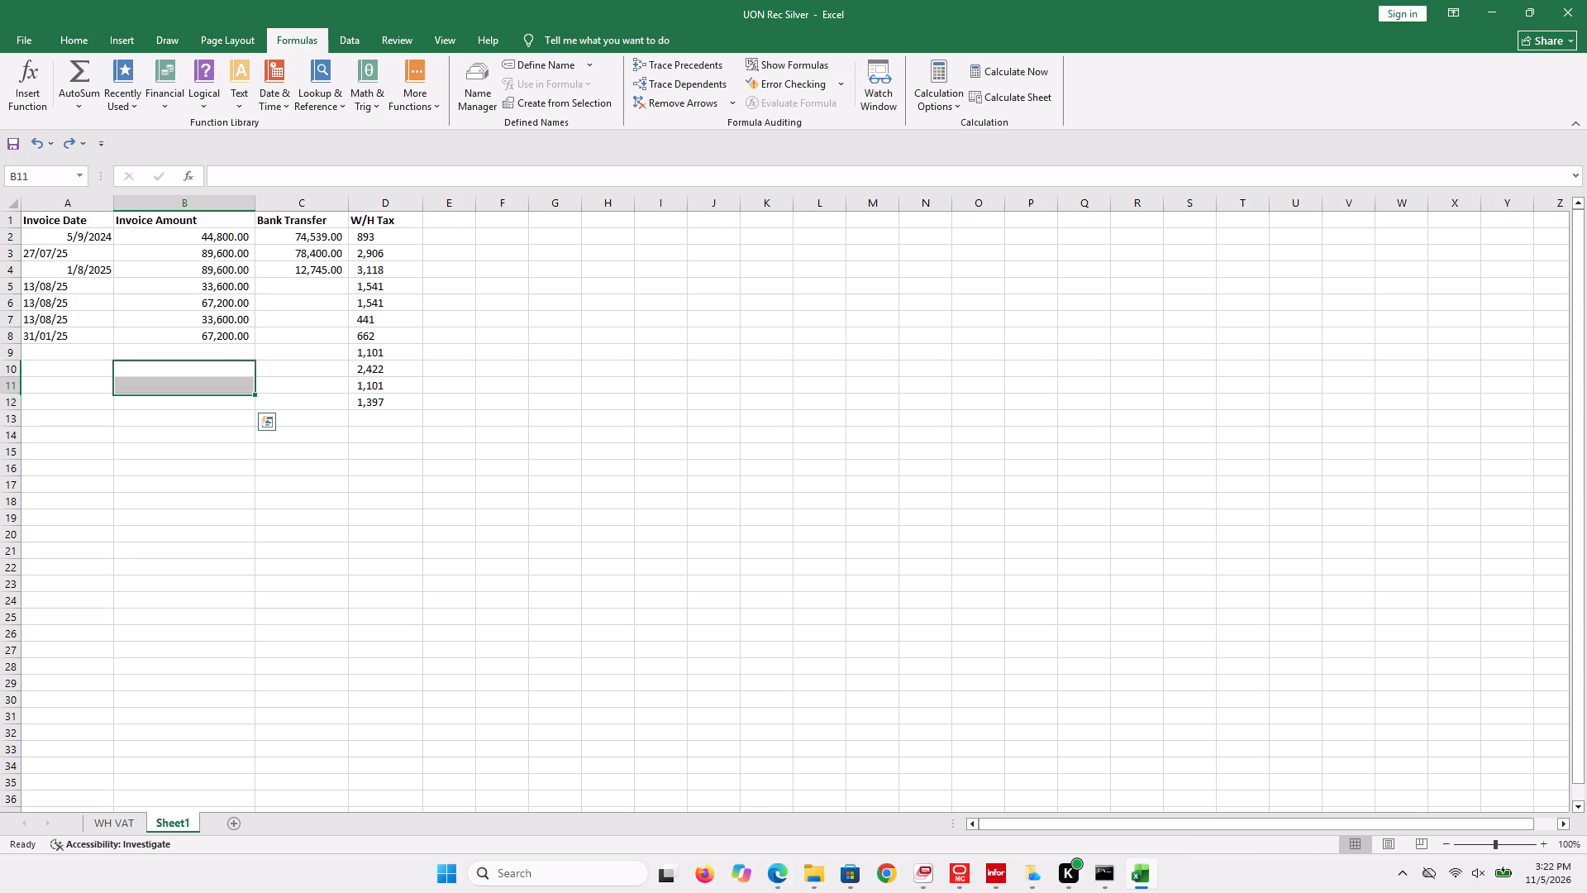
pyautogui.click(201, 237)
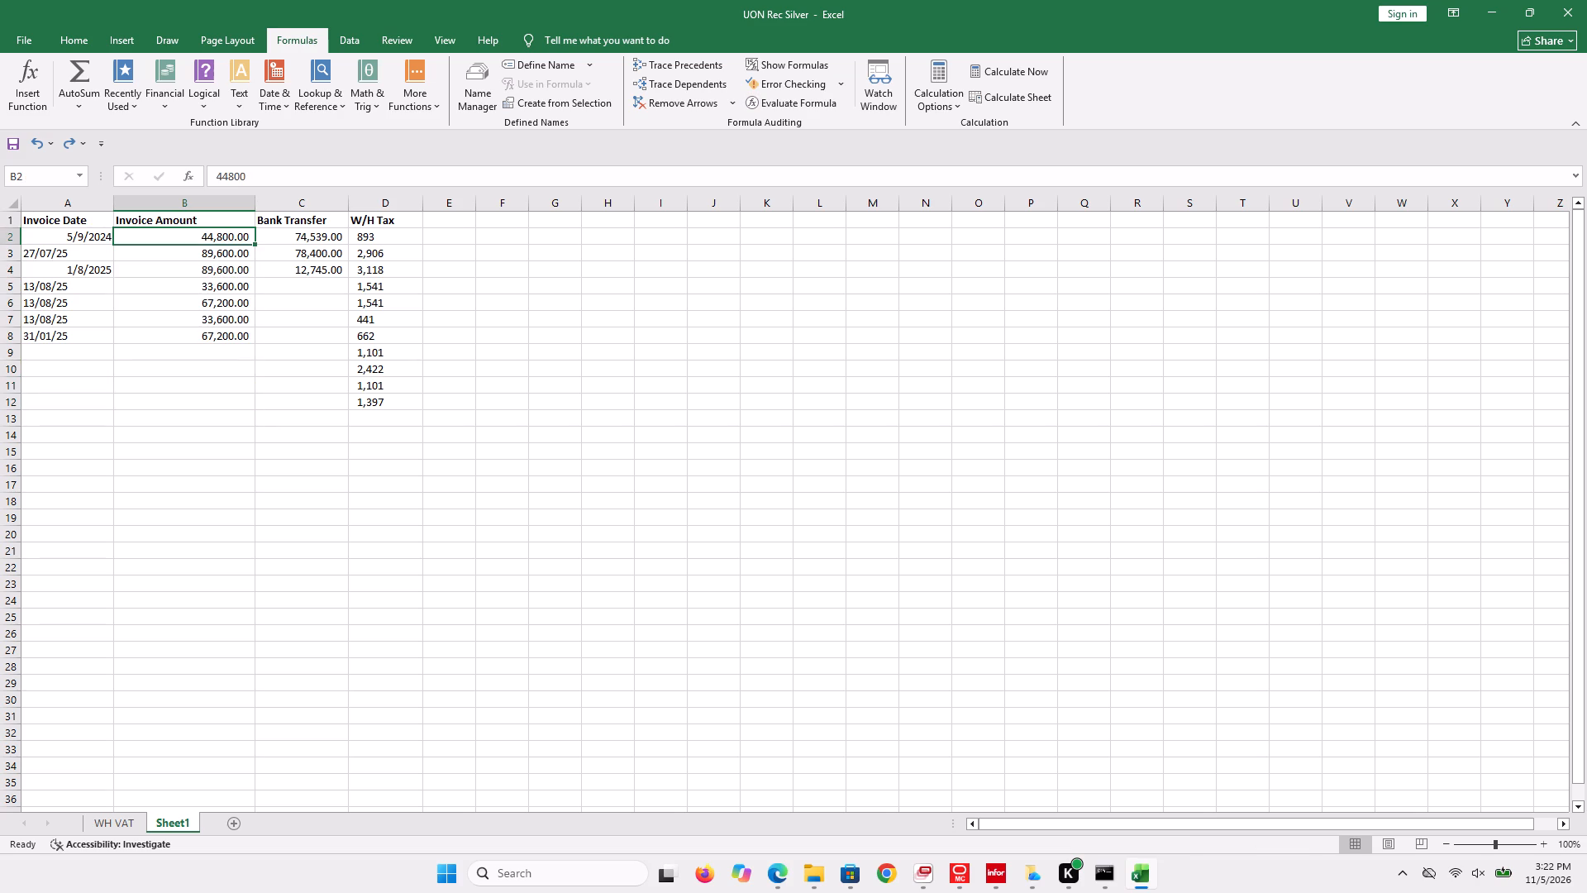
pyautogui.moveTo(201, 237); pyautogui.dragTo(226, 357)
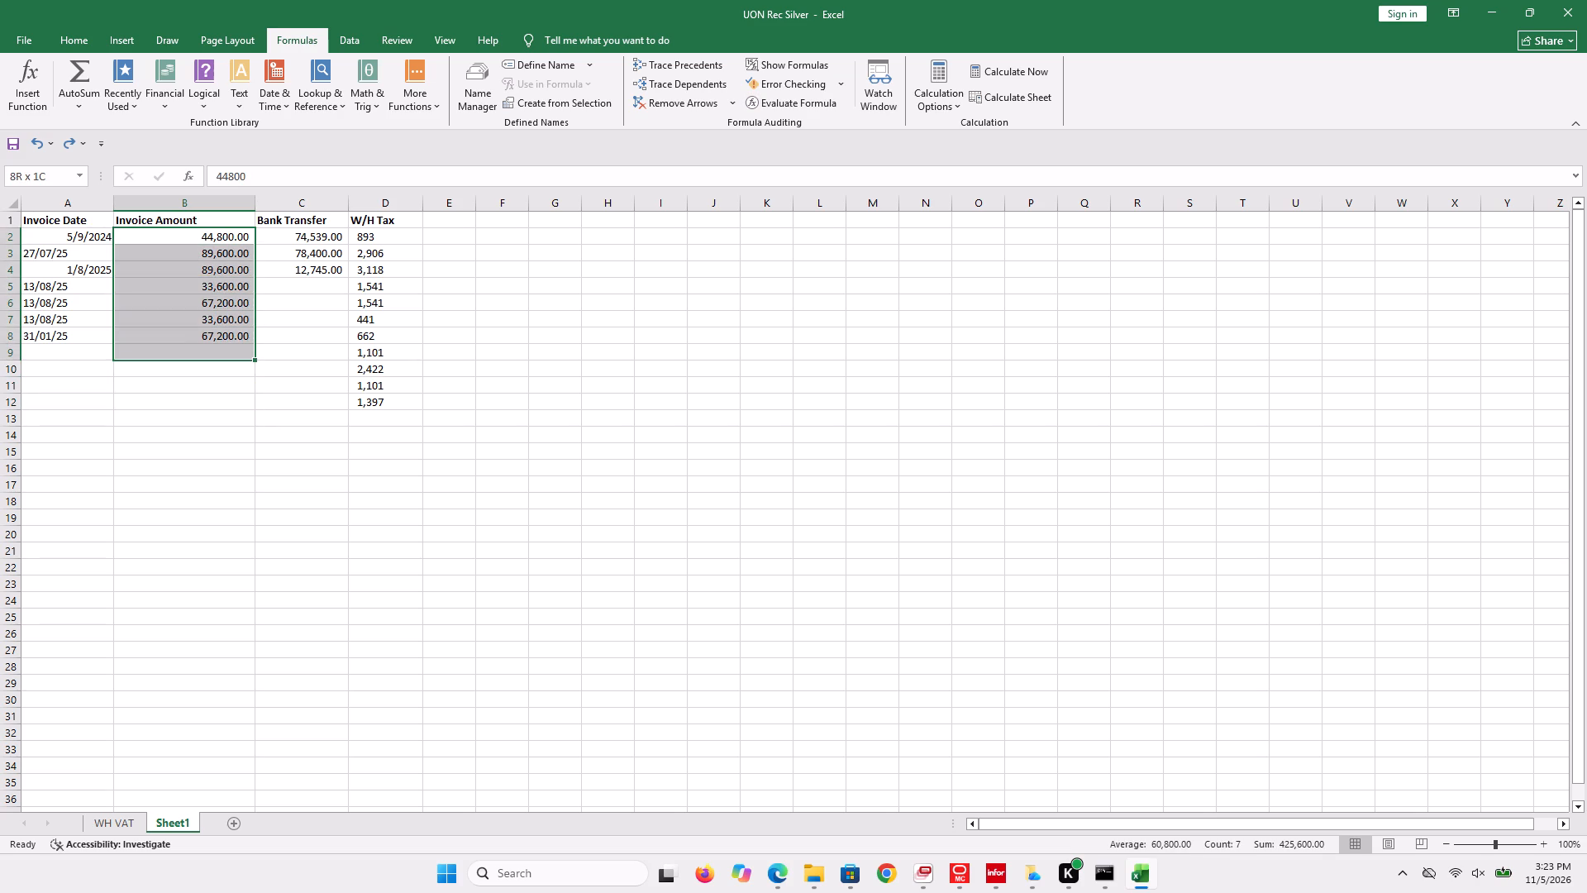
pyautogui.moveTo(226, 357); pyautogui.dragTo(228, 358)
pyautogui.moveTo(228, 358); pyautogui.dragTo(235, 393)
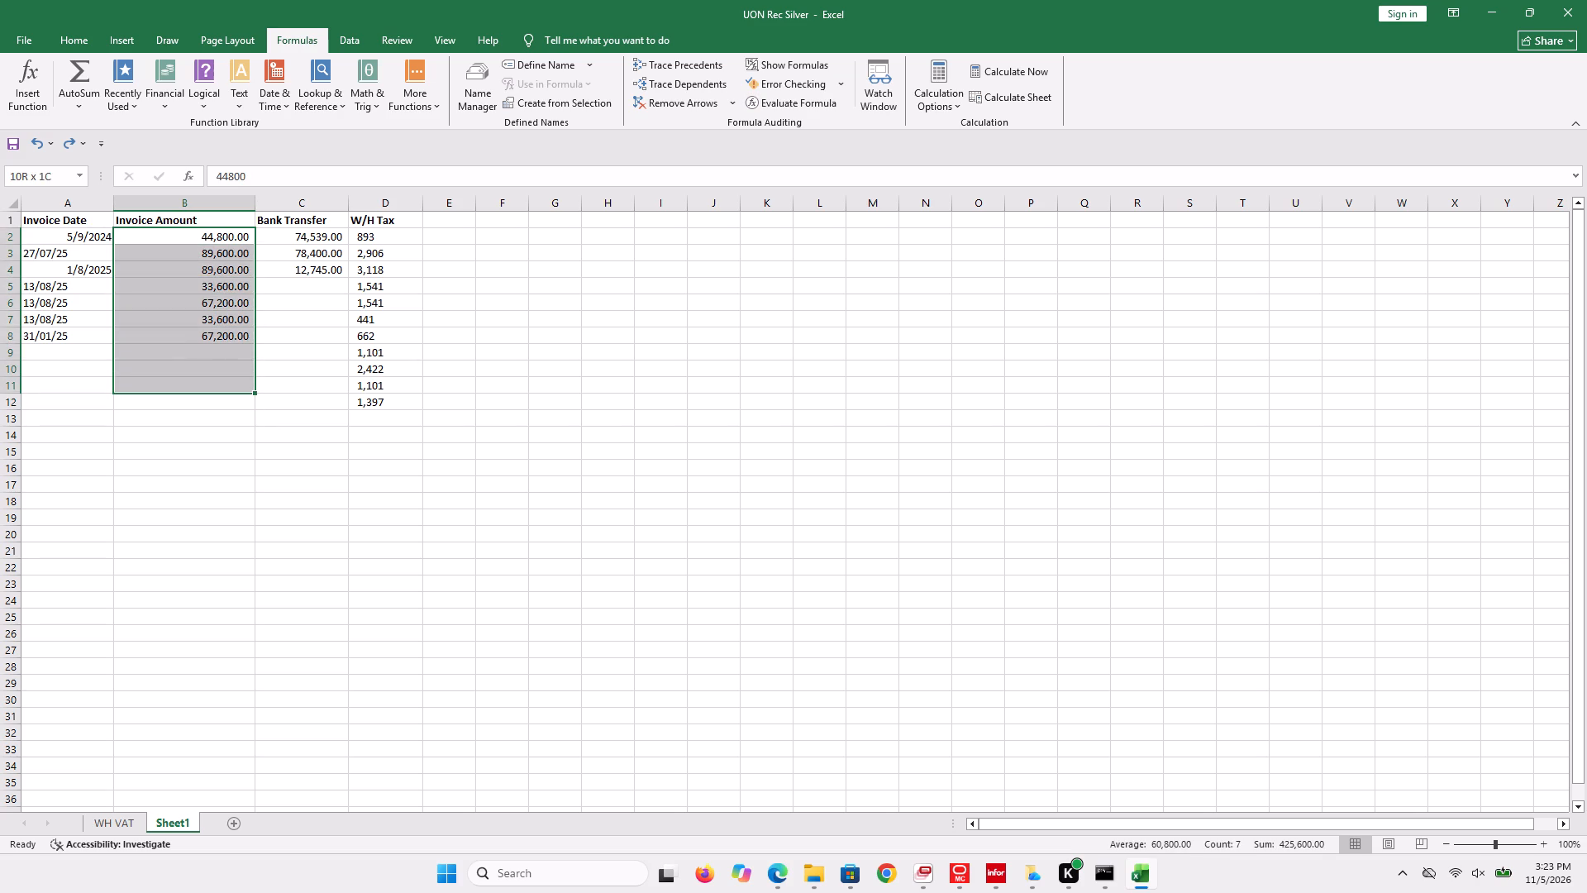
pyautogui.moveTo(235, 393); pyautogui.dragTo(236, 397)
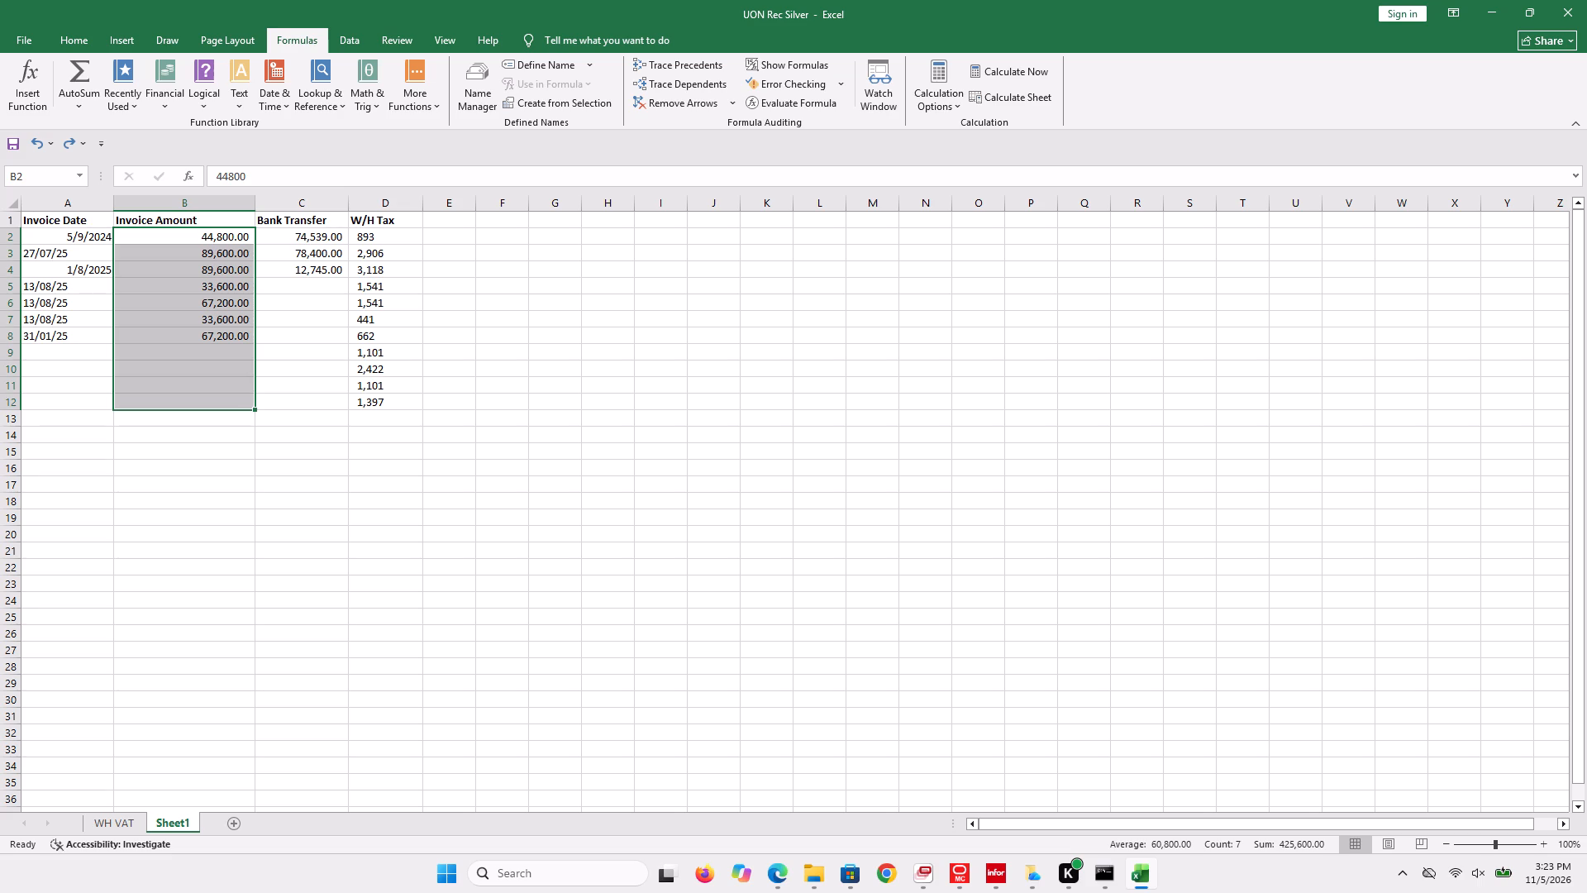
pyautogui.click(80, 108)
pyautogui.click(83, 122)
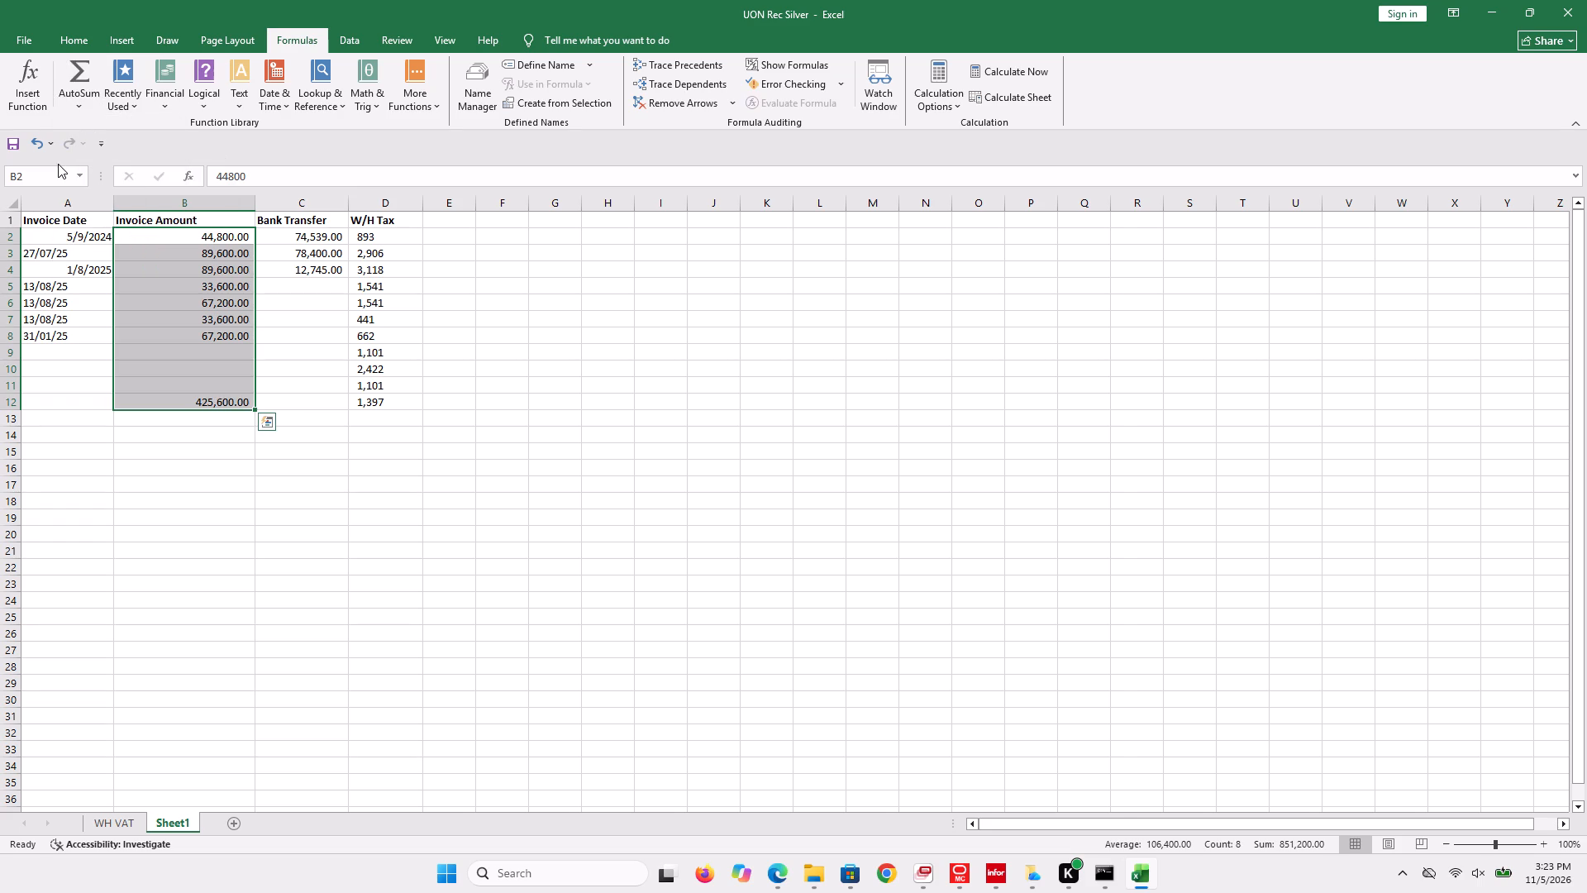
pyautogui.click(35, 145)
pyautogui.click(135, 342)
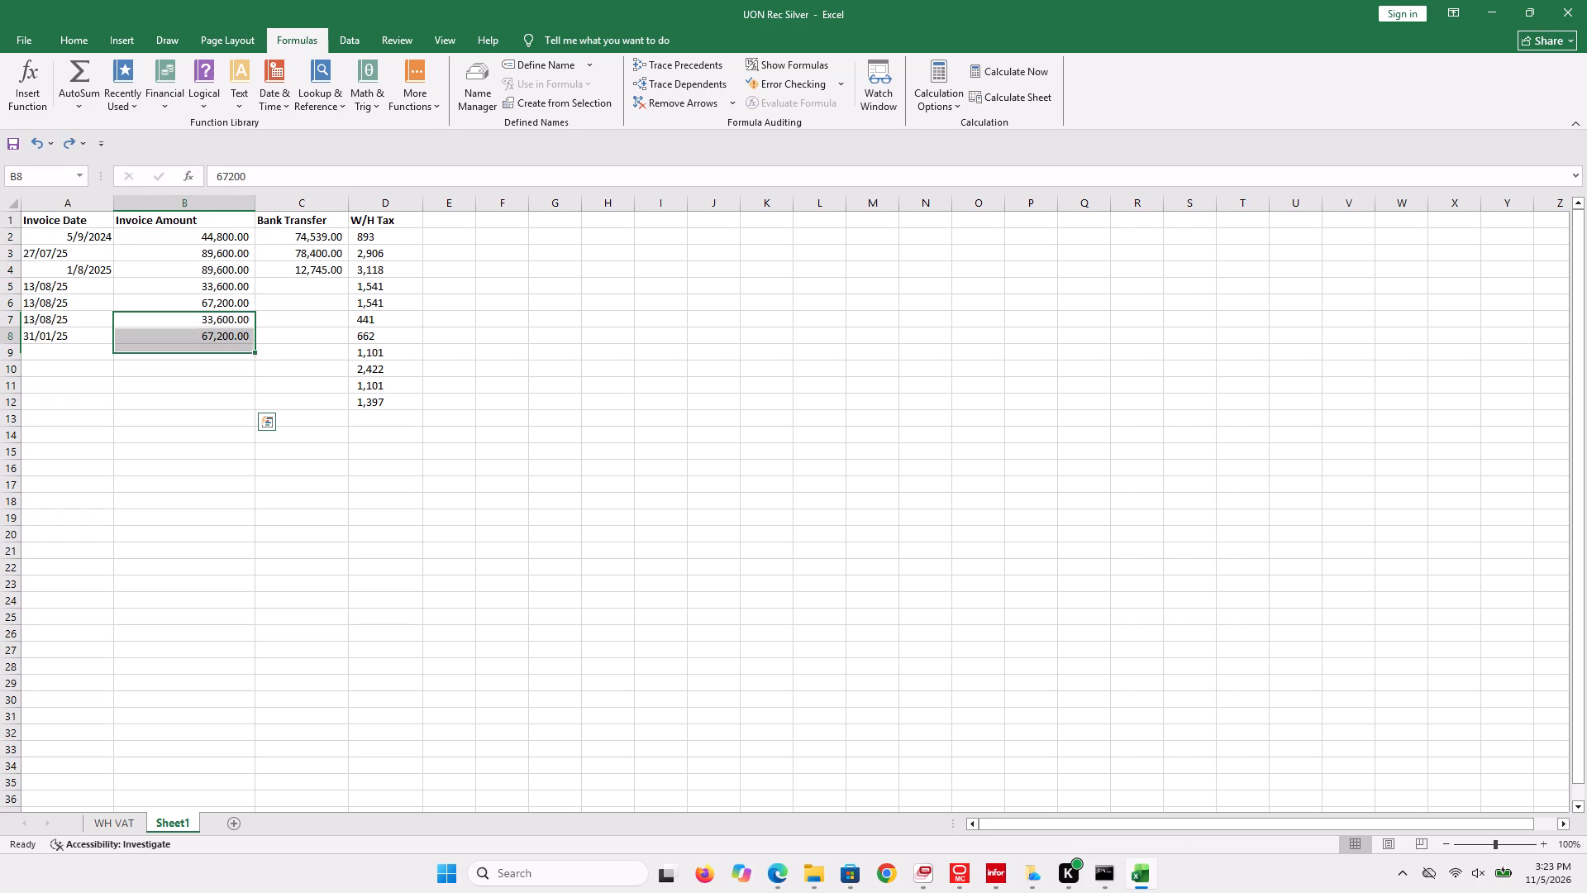
# Total the invoice amounts with AutoSum over cells B2 to B13, placing the sum in cell B13.
pyautogui.click(209, 239)
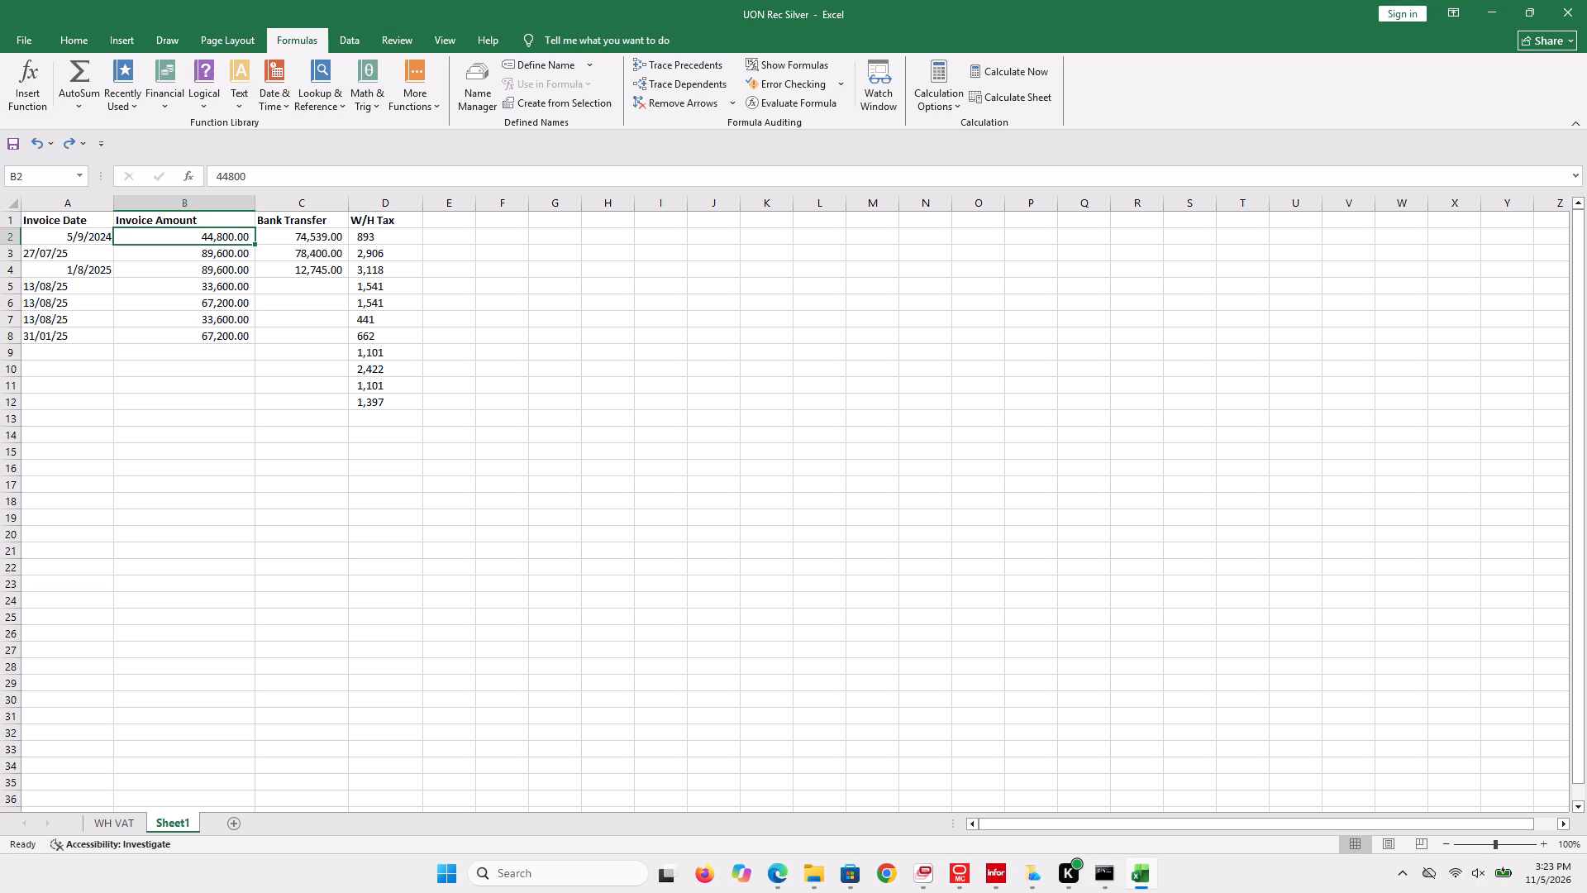
pyautogui.moveTo(209, 239); pyautogui.dragTo(234, 319)
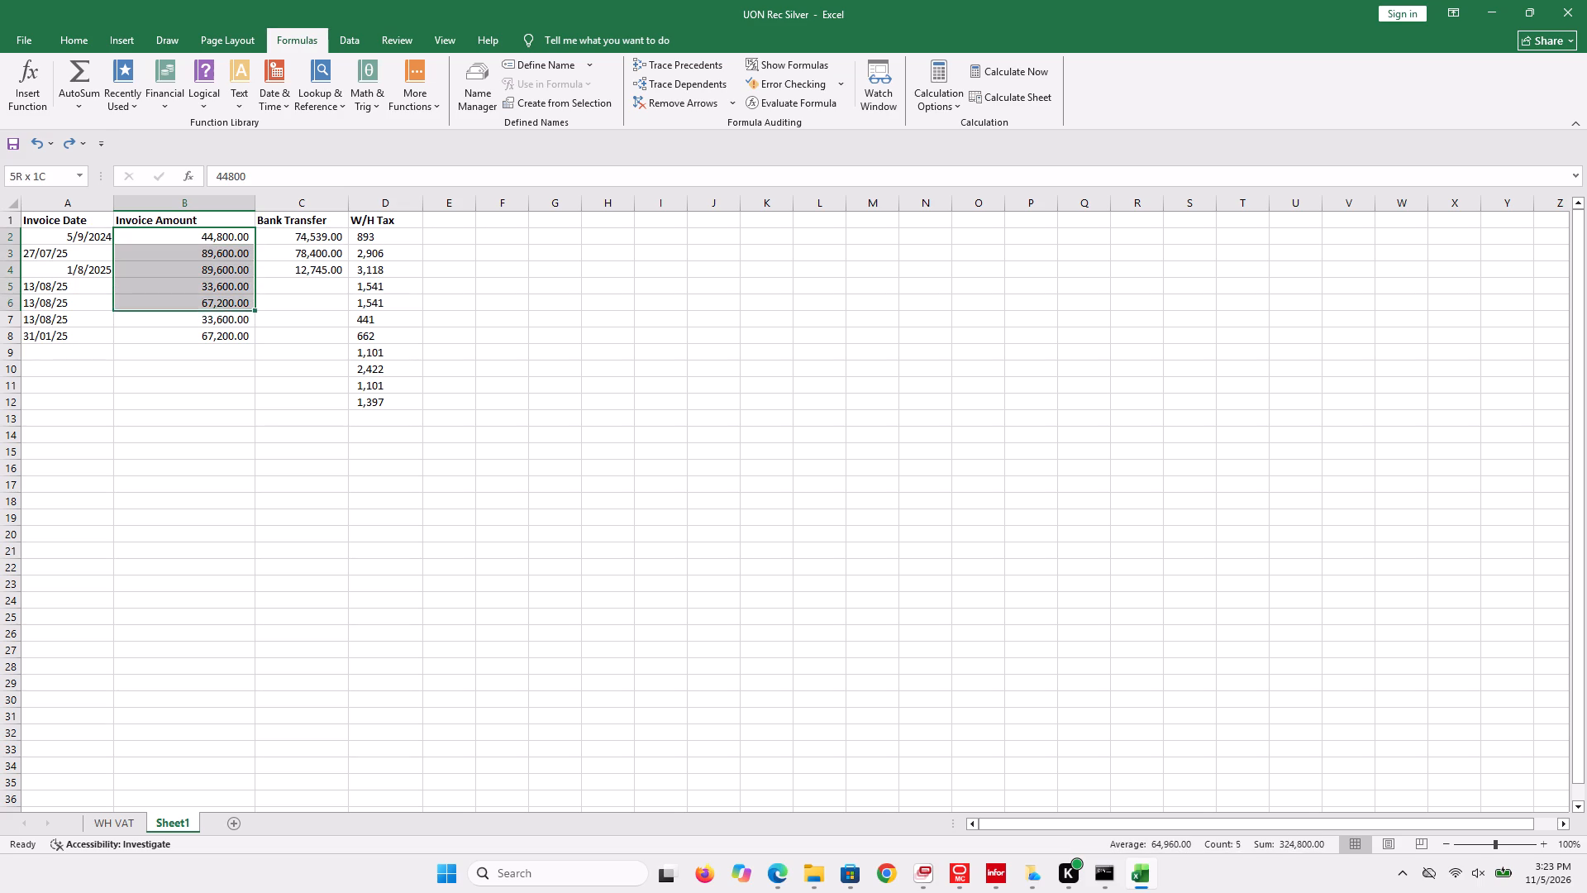
pyautogui.moveTo(234, 319); pyautogui.dragTo(236, 408)
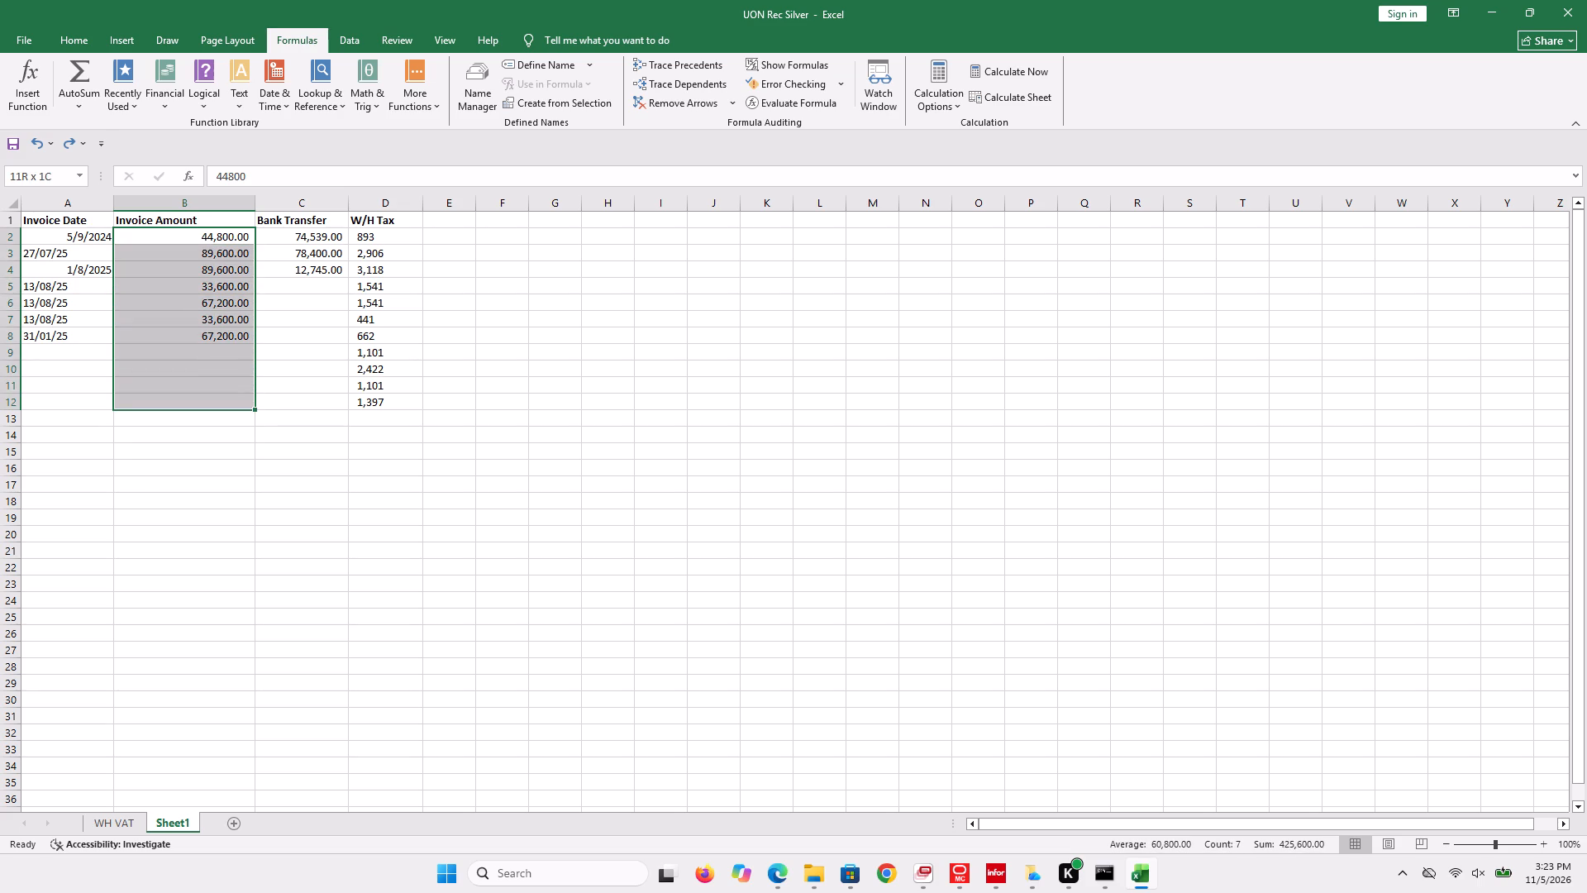
pyautogui.moveTo(236, 408); pyautogui.dragTo(237, 413)
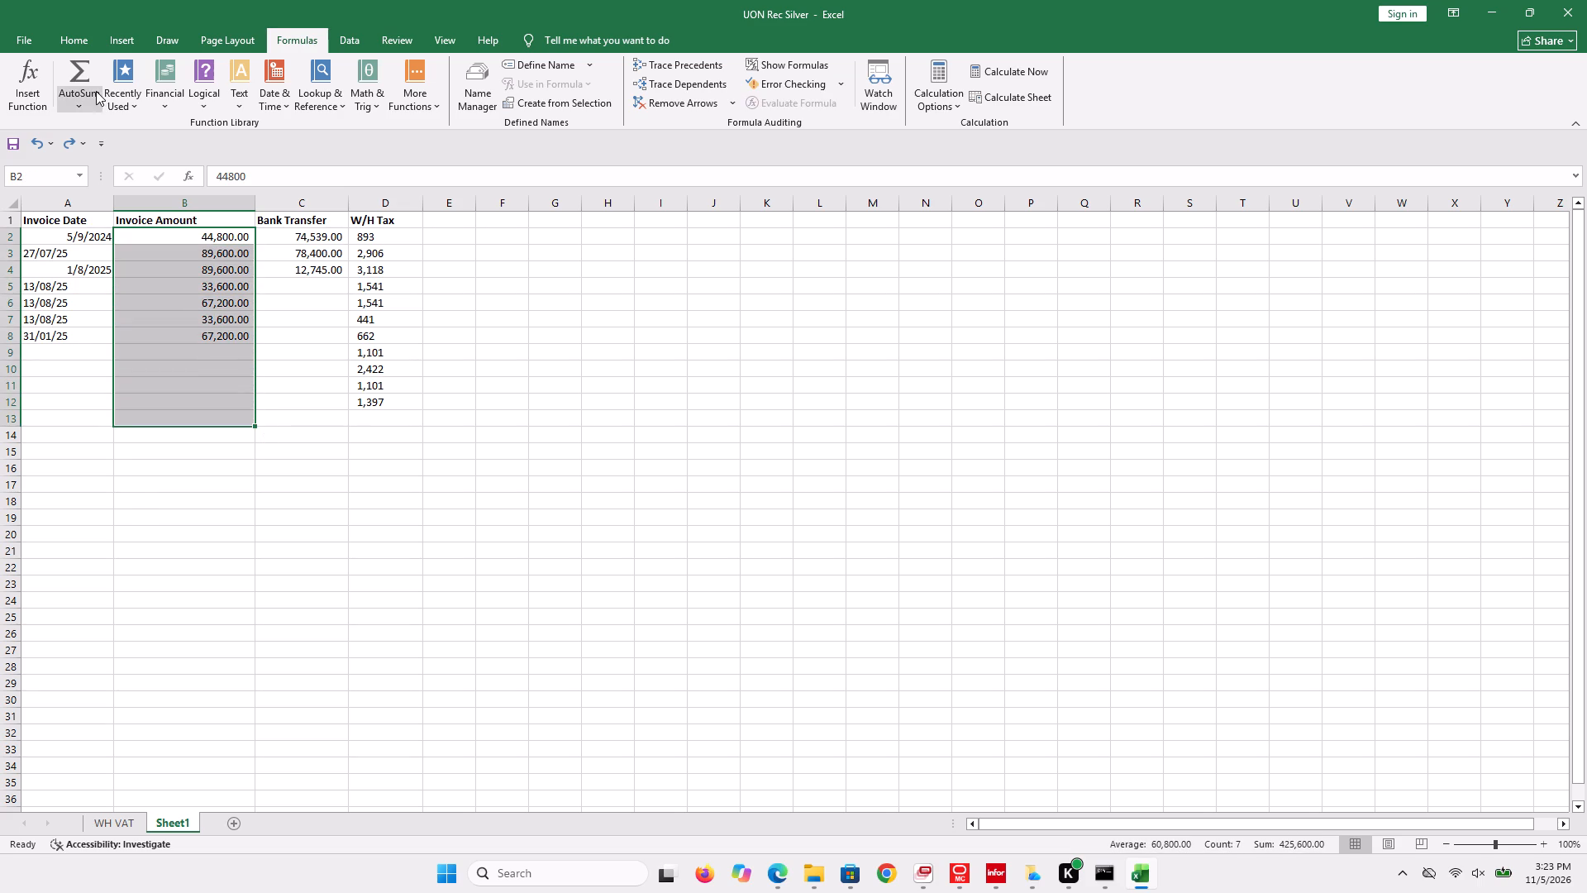
pyautogui.click(95, 93)
pyautogui.click(95, 120)
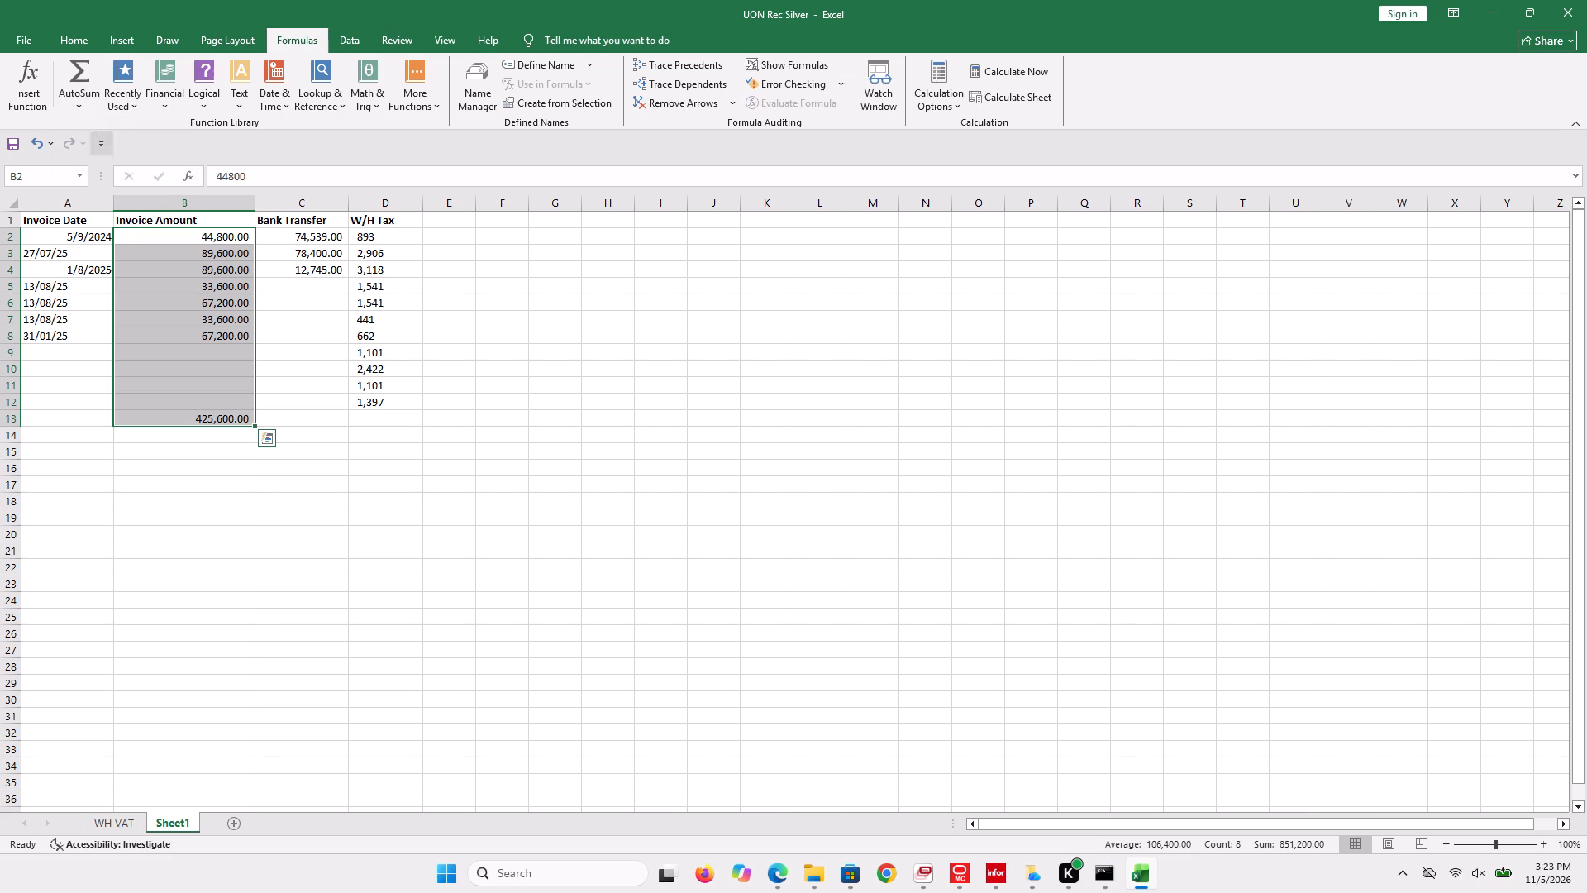
pyautogui.click(284, 362)
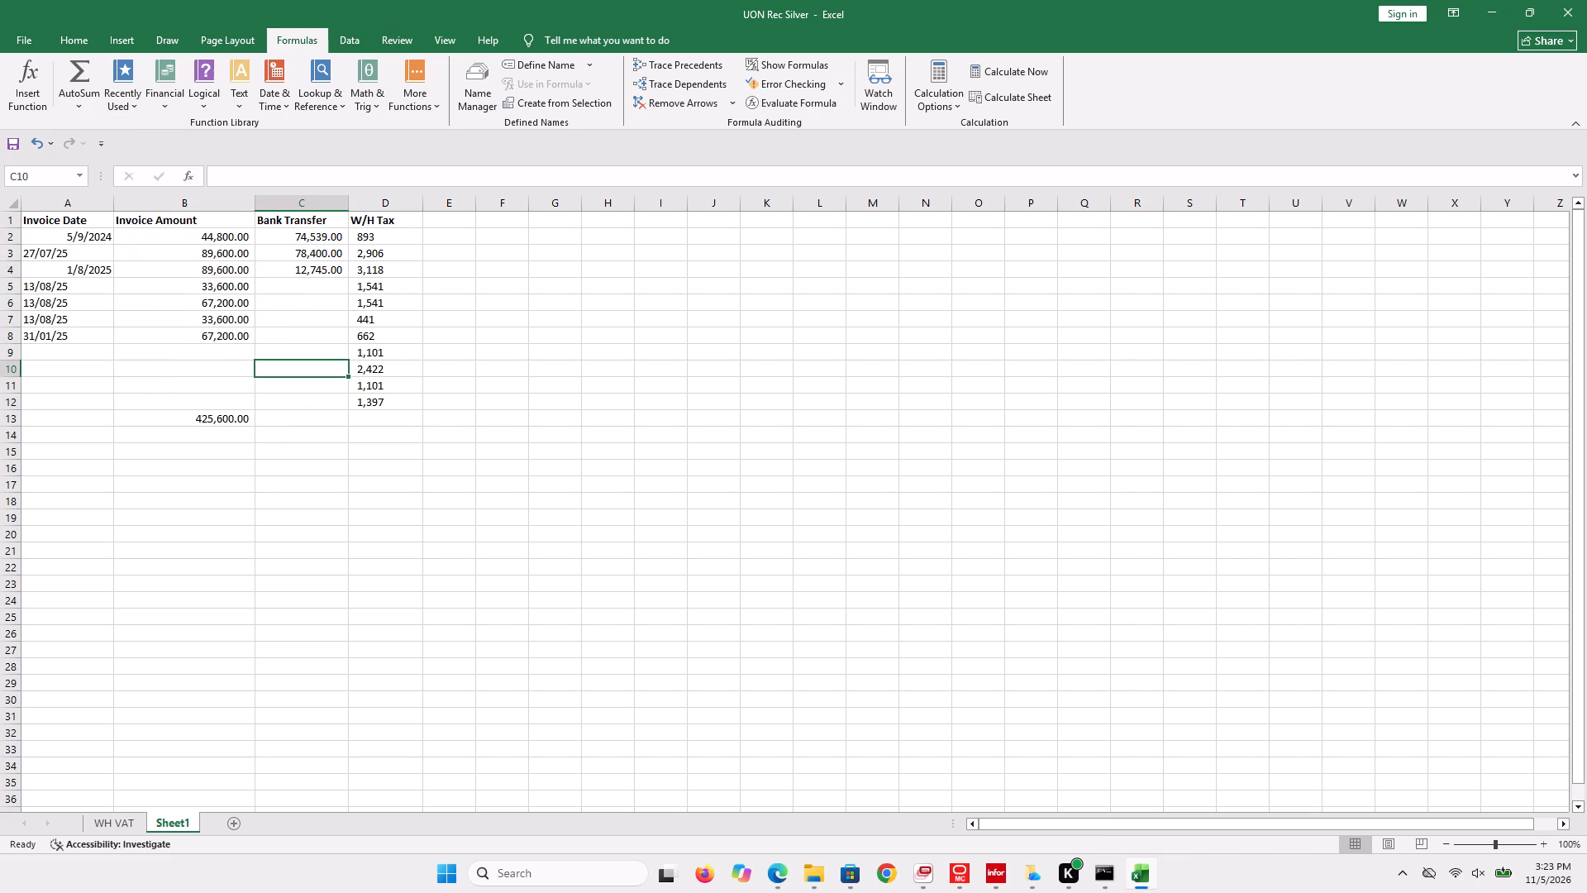
# Total the bank transfers with AutoSum over cells C2 to C13, placing the sum in cell C13.
pyautogui.click(320, 236)
pyautogui.moveTo(320, 236); pyautogui.dragTo(327, 322)
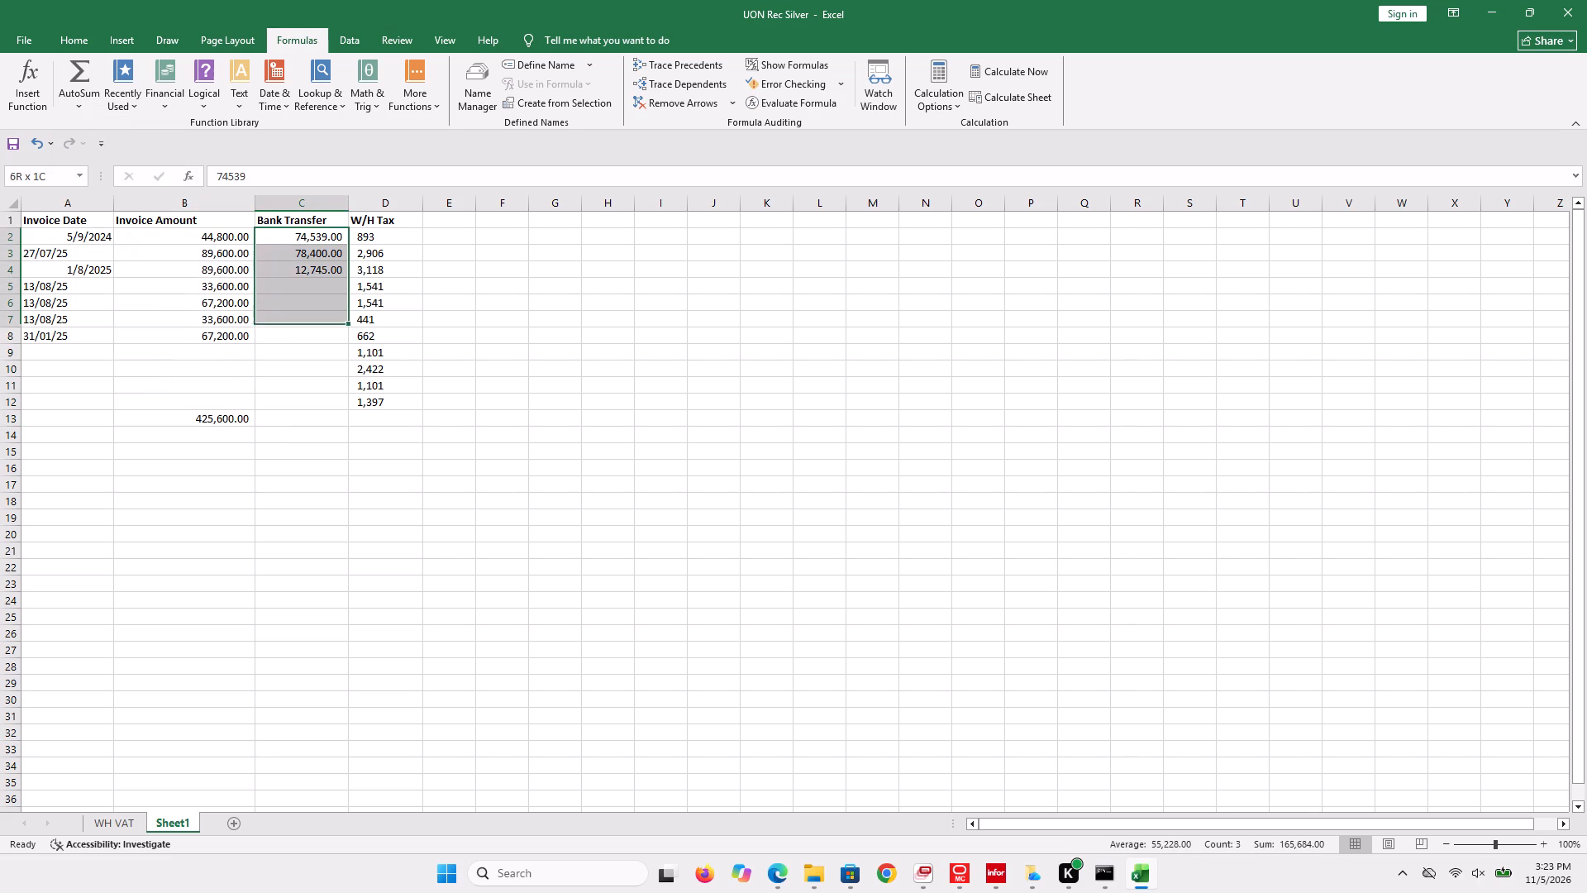
pyautogui.moveTo(327, 322); pyautogui.dragTo(322, 405)
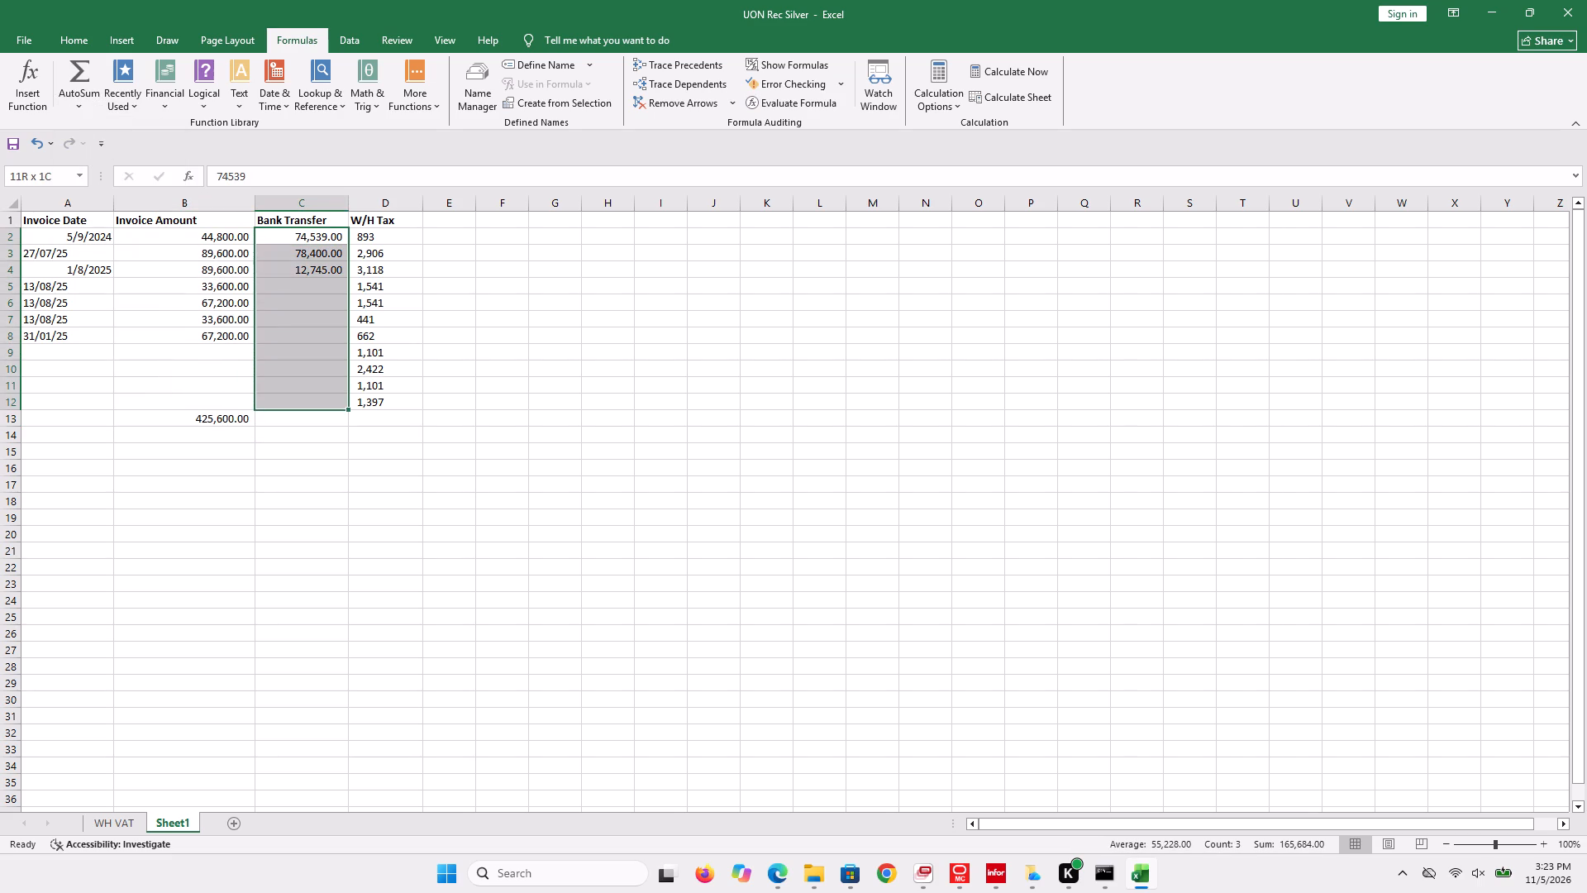
pyautogui.moveTo(322, 405); pyautogui.dragTo(322, 411)
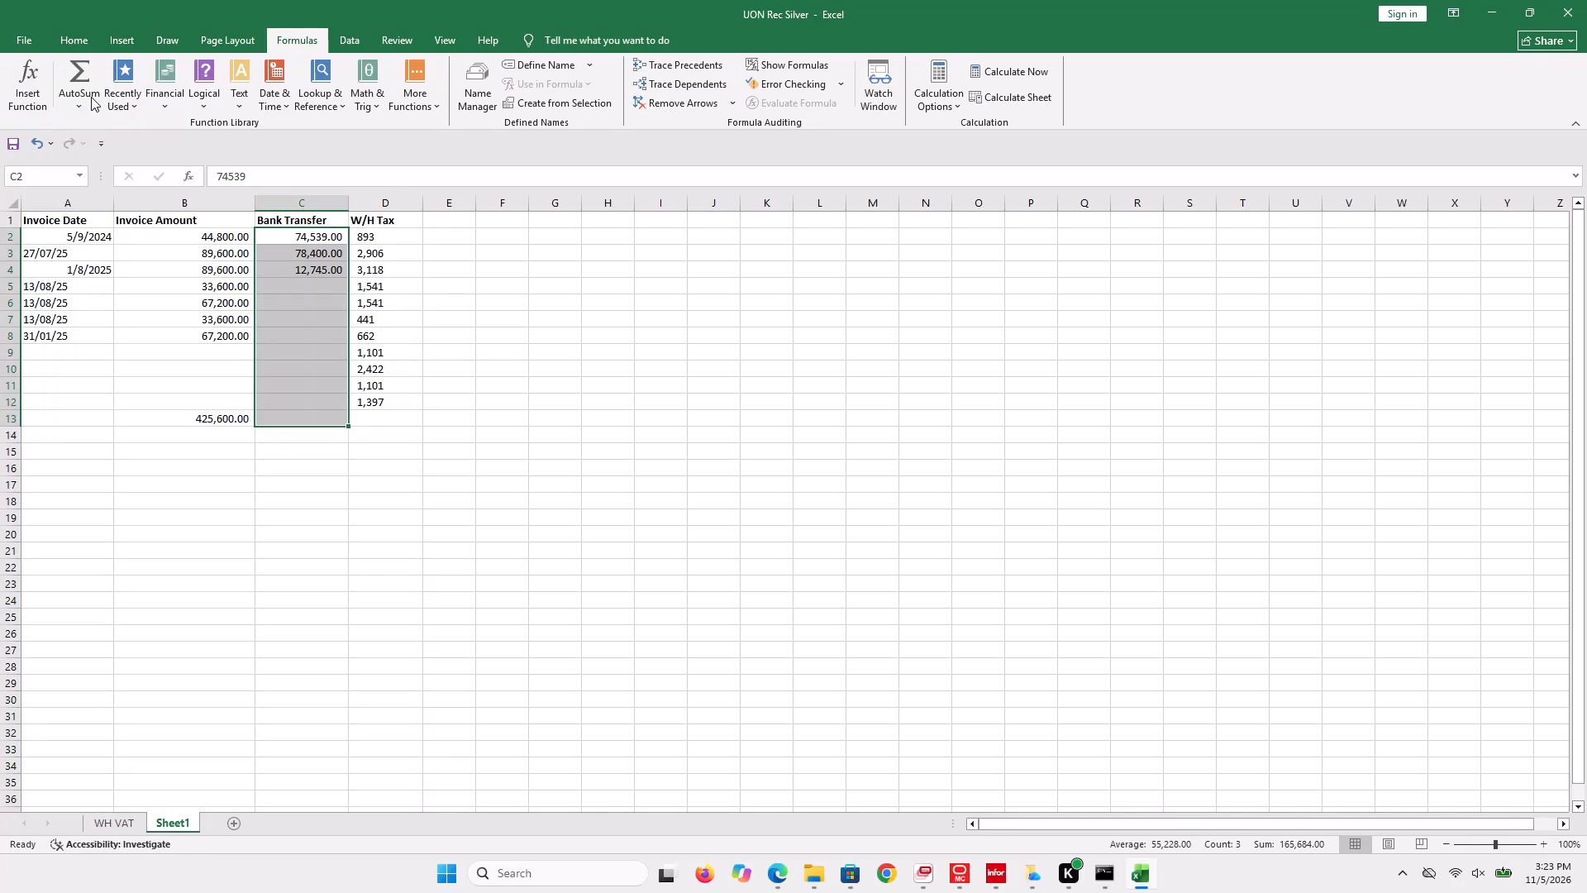
pyautogui.click(91, 97)
pyautogui.click(94, 122)
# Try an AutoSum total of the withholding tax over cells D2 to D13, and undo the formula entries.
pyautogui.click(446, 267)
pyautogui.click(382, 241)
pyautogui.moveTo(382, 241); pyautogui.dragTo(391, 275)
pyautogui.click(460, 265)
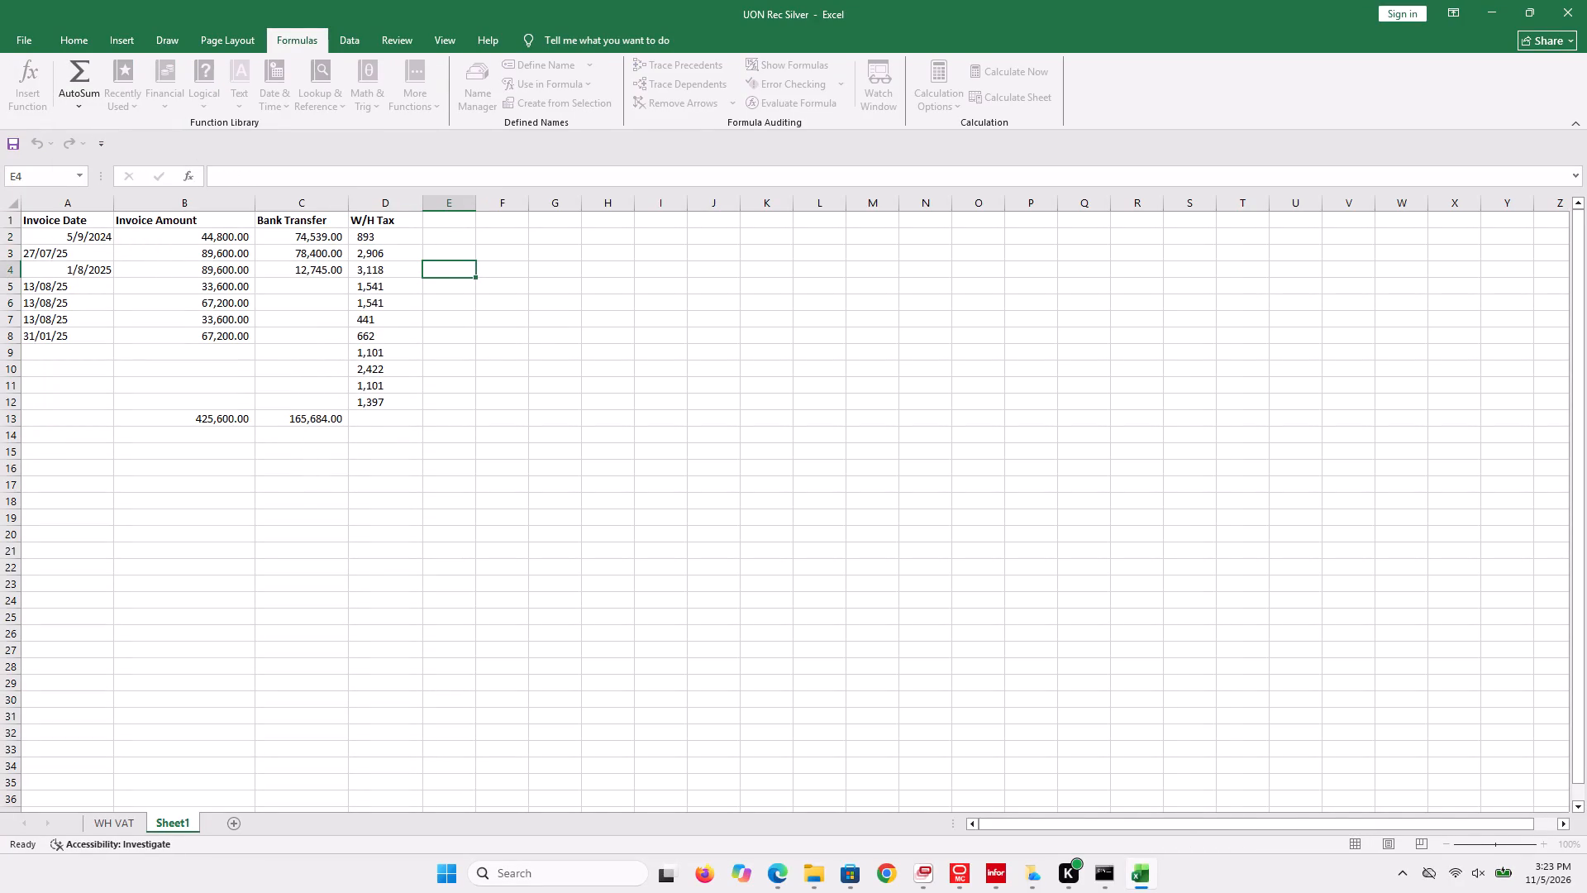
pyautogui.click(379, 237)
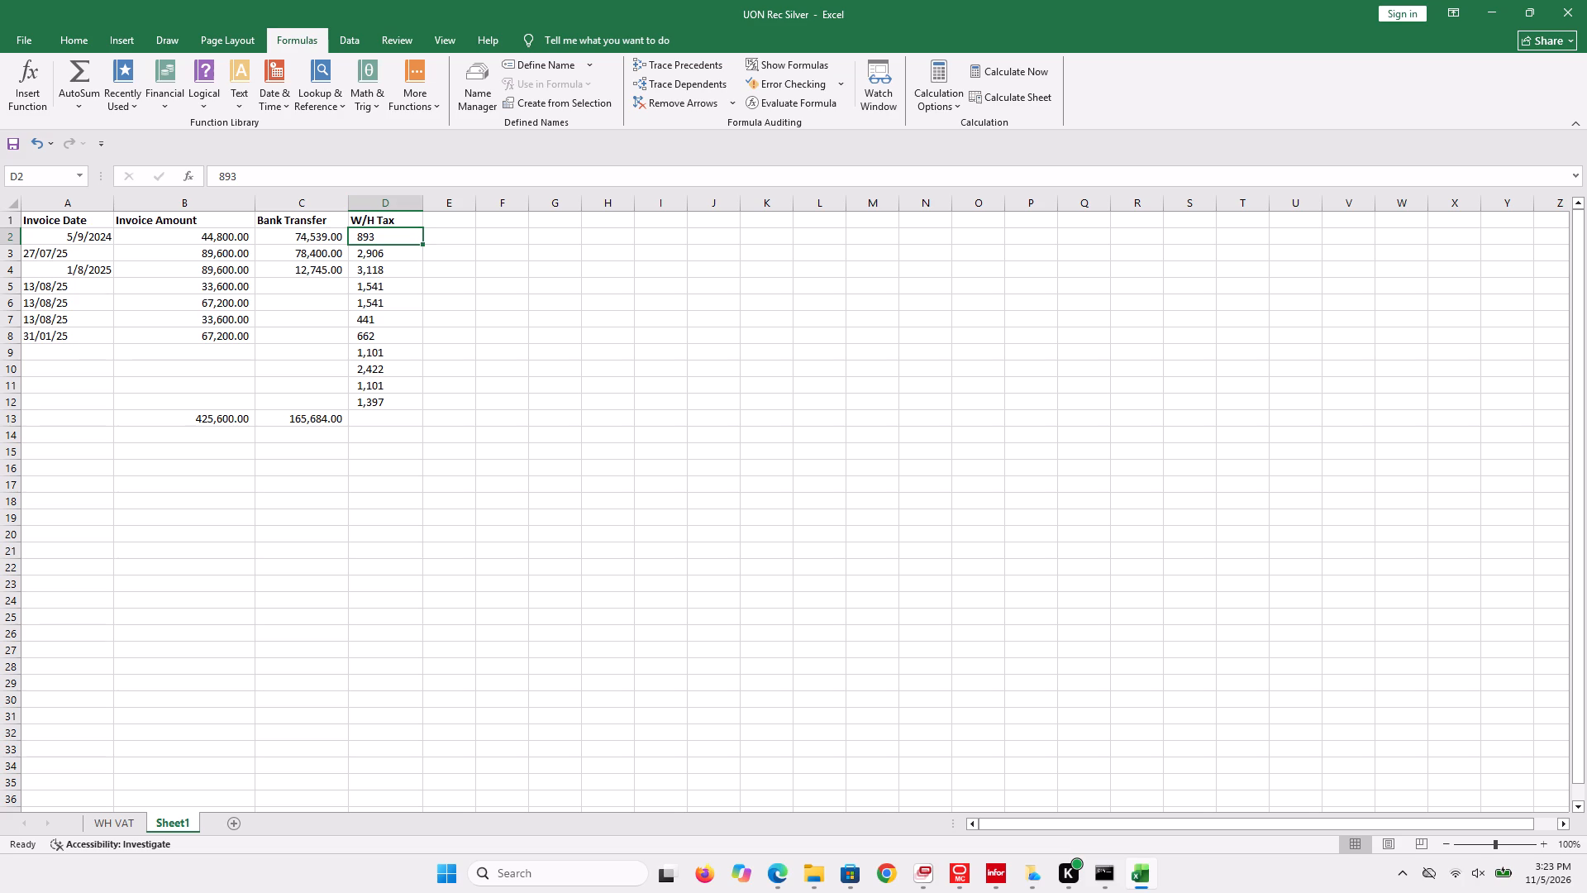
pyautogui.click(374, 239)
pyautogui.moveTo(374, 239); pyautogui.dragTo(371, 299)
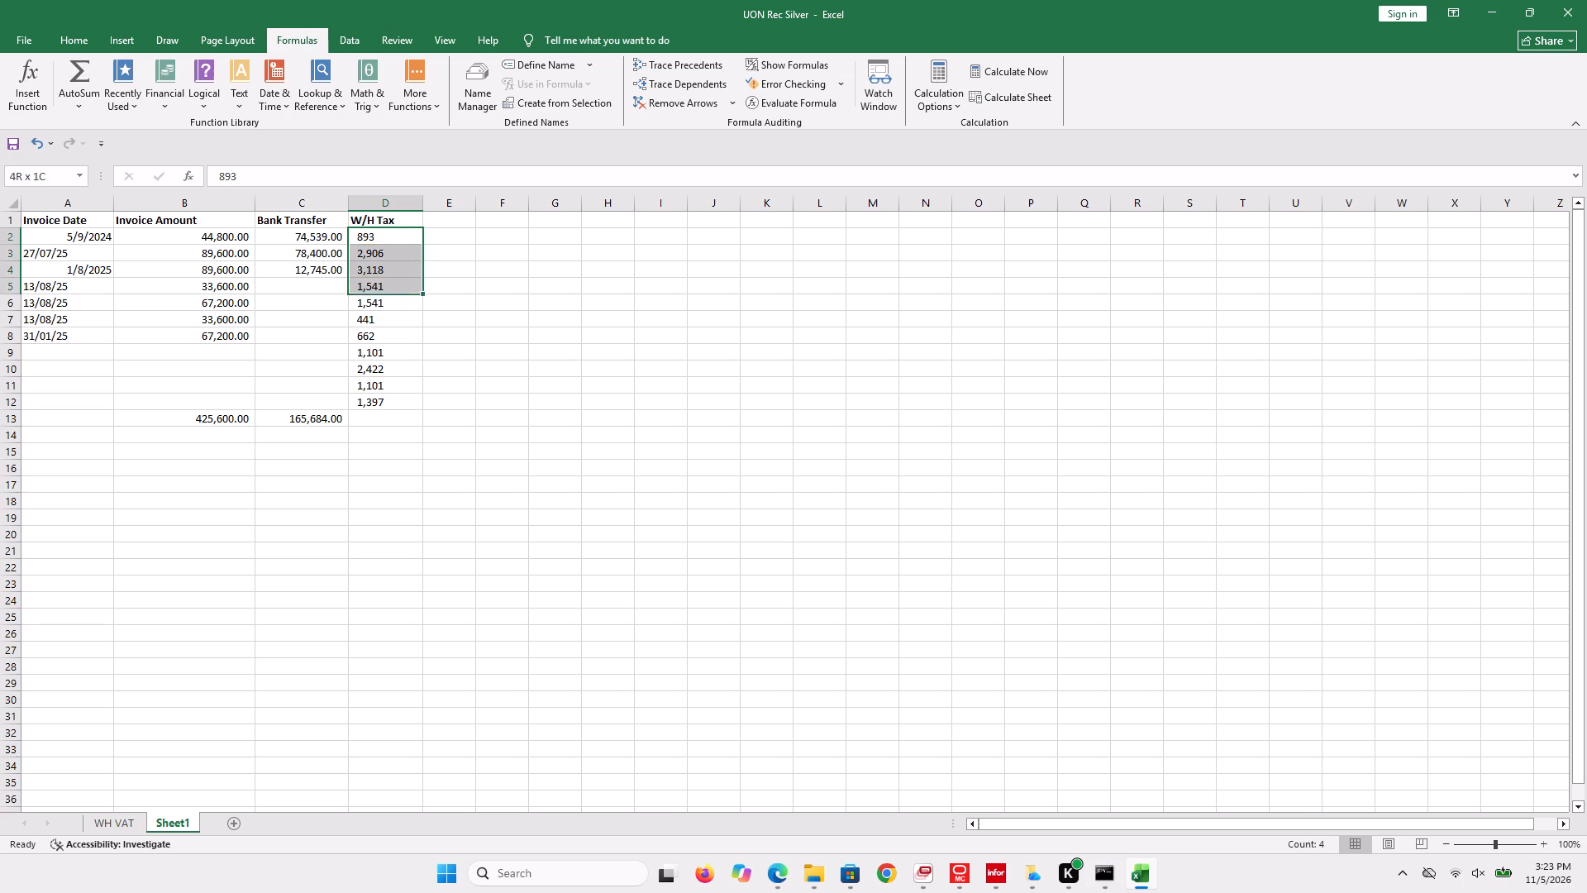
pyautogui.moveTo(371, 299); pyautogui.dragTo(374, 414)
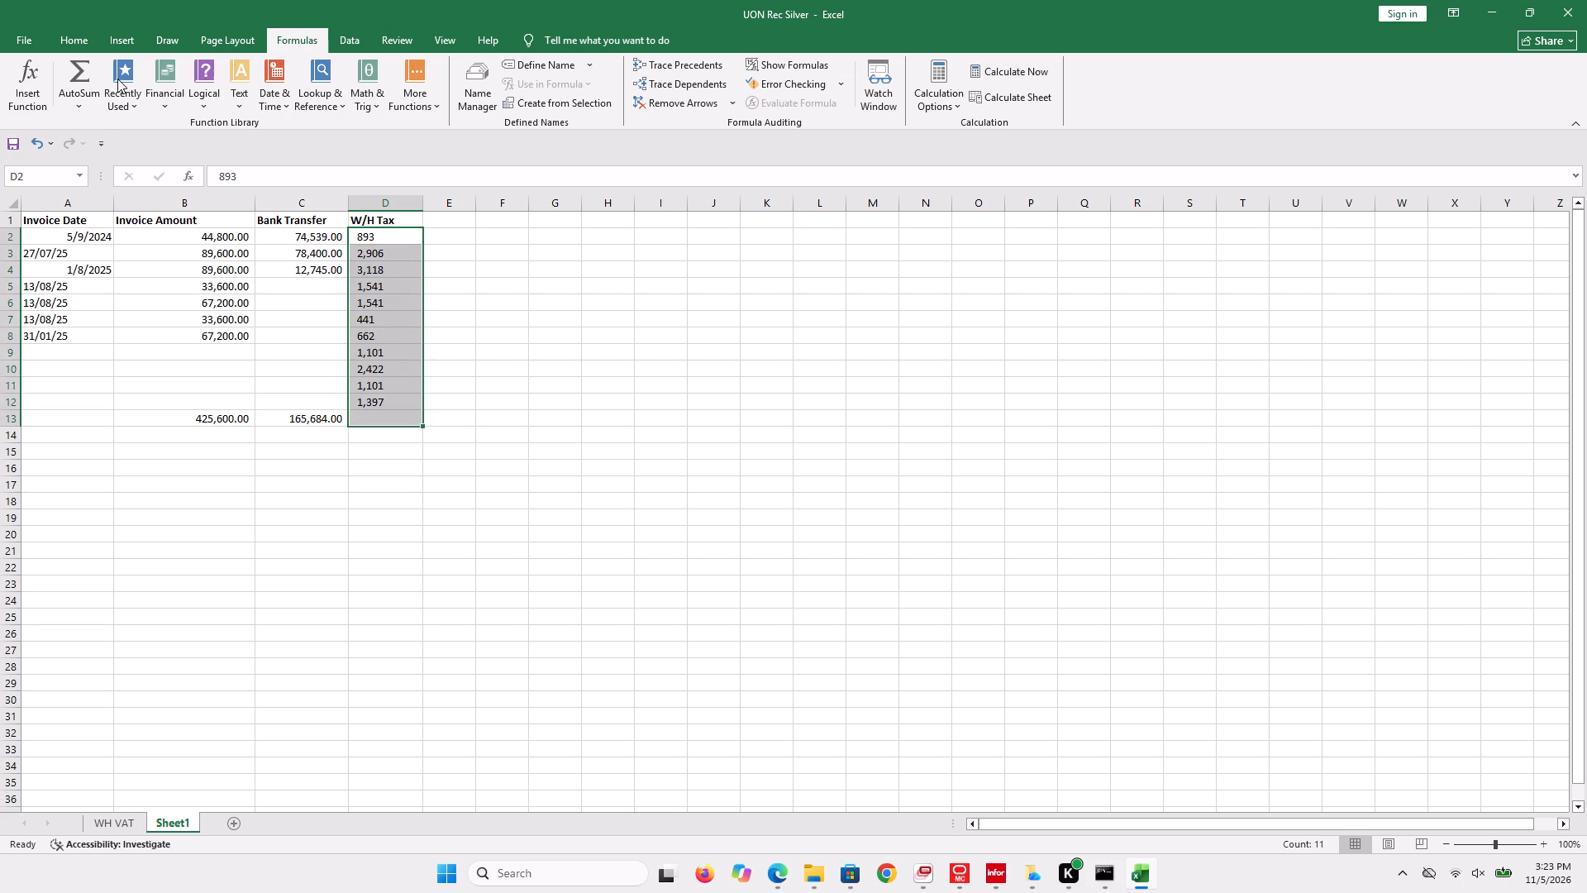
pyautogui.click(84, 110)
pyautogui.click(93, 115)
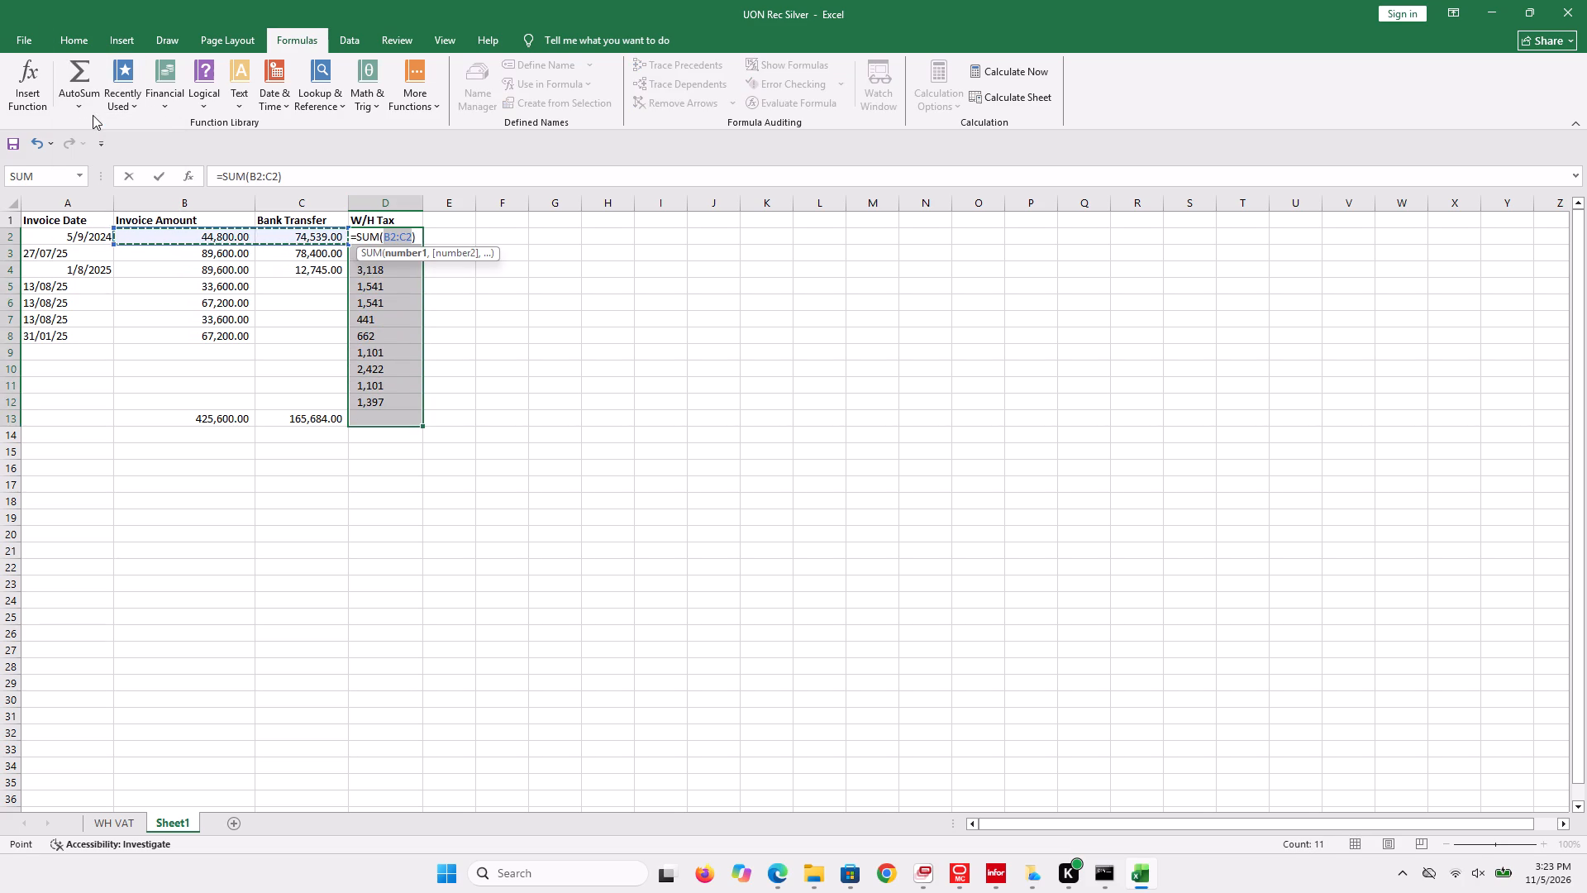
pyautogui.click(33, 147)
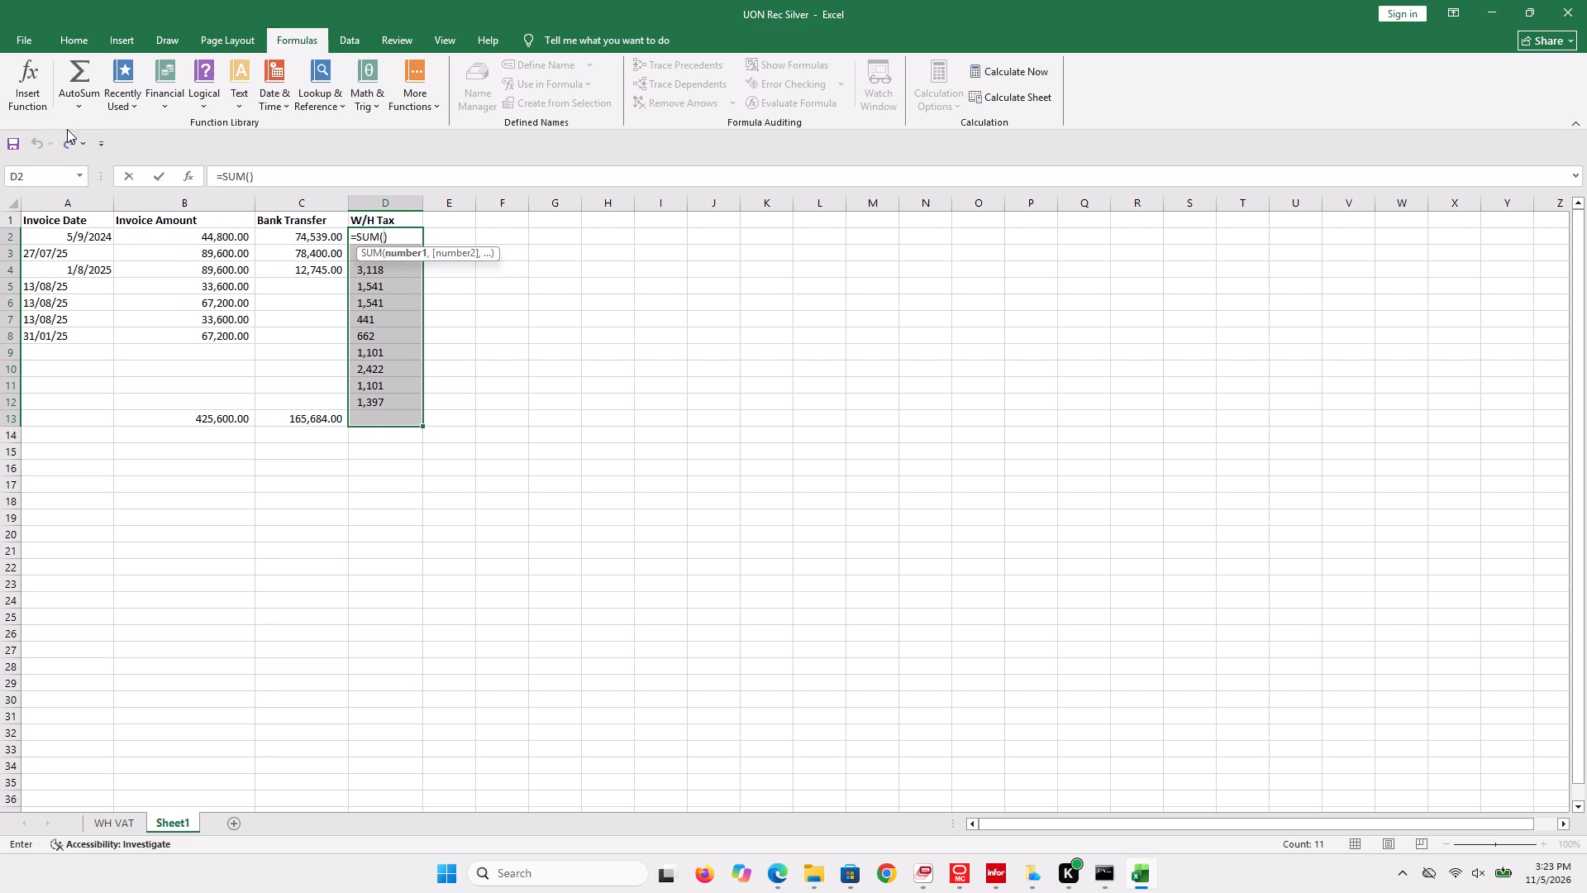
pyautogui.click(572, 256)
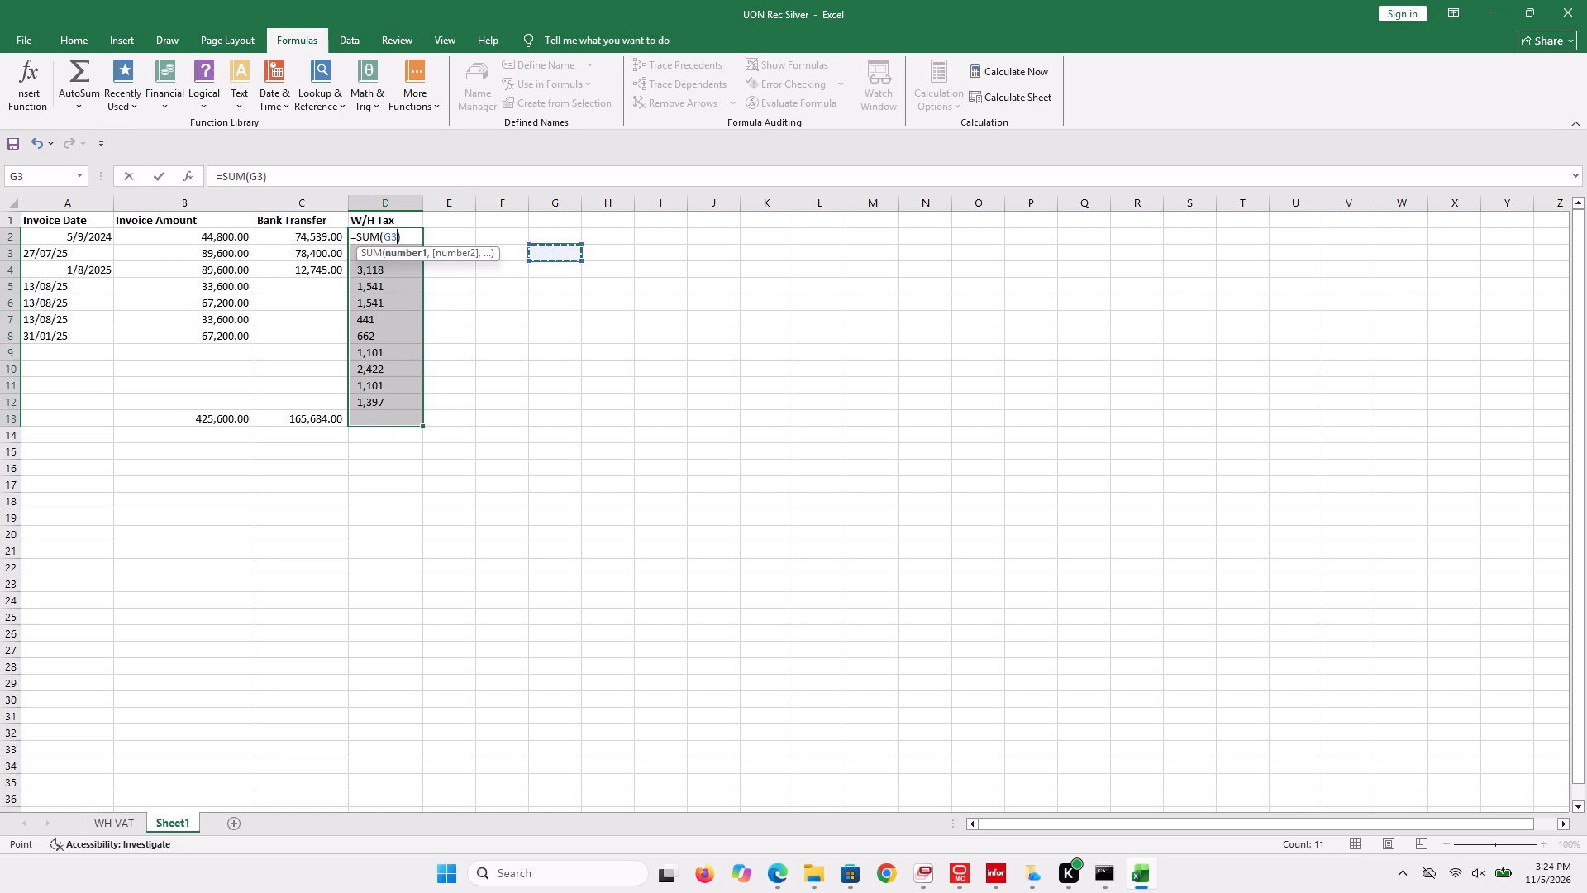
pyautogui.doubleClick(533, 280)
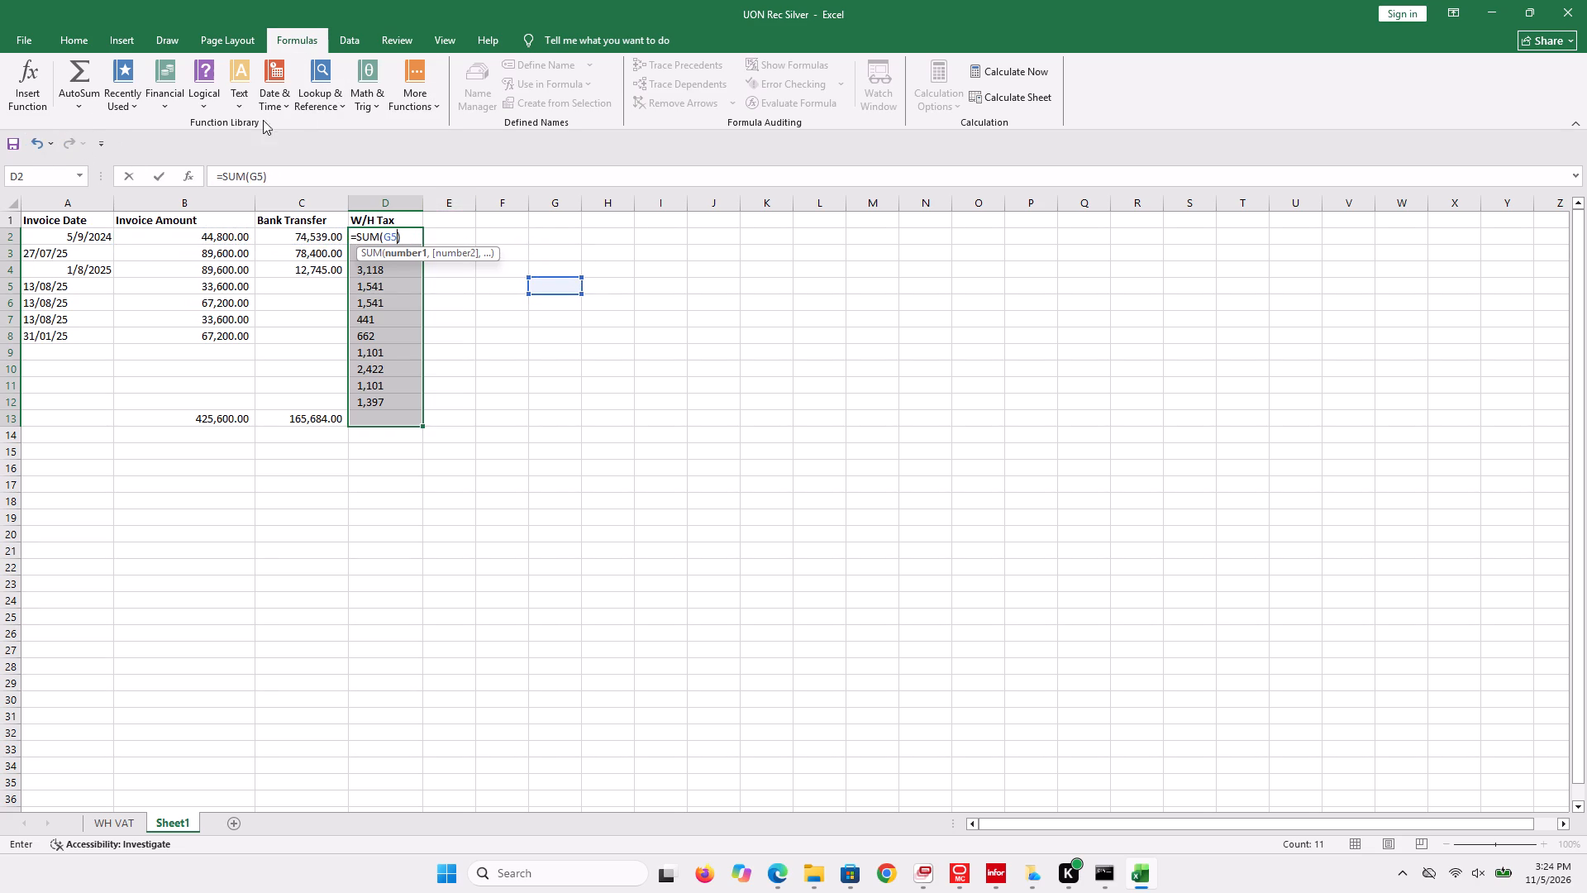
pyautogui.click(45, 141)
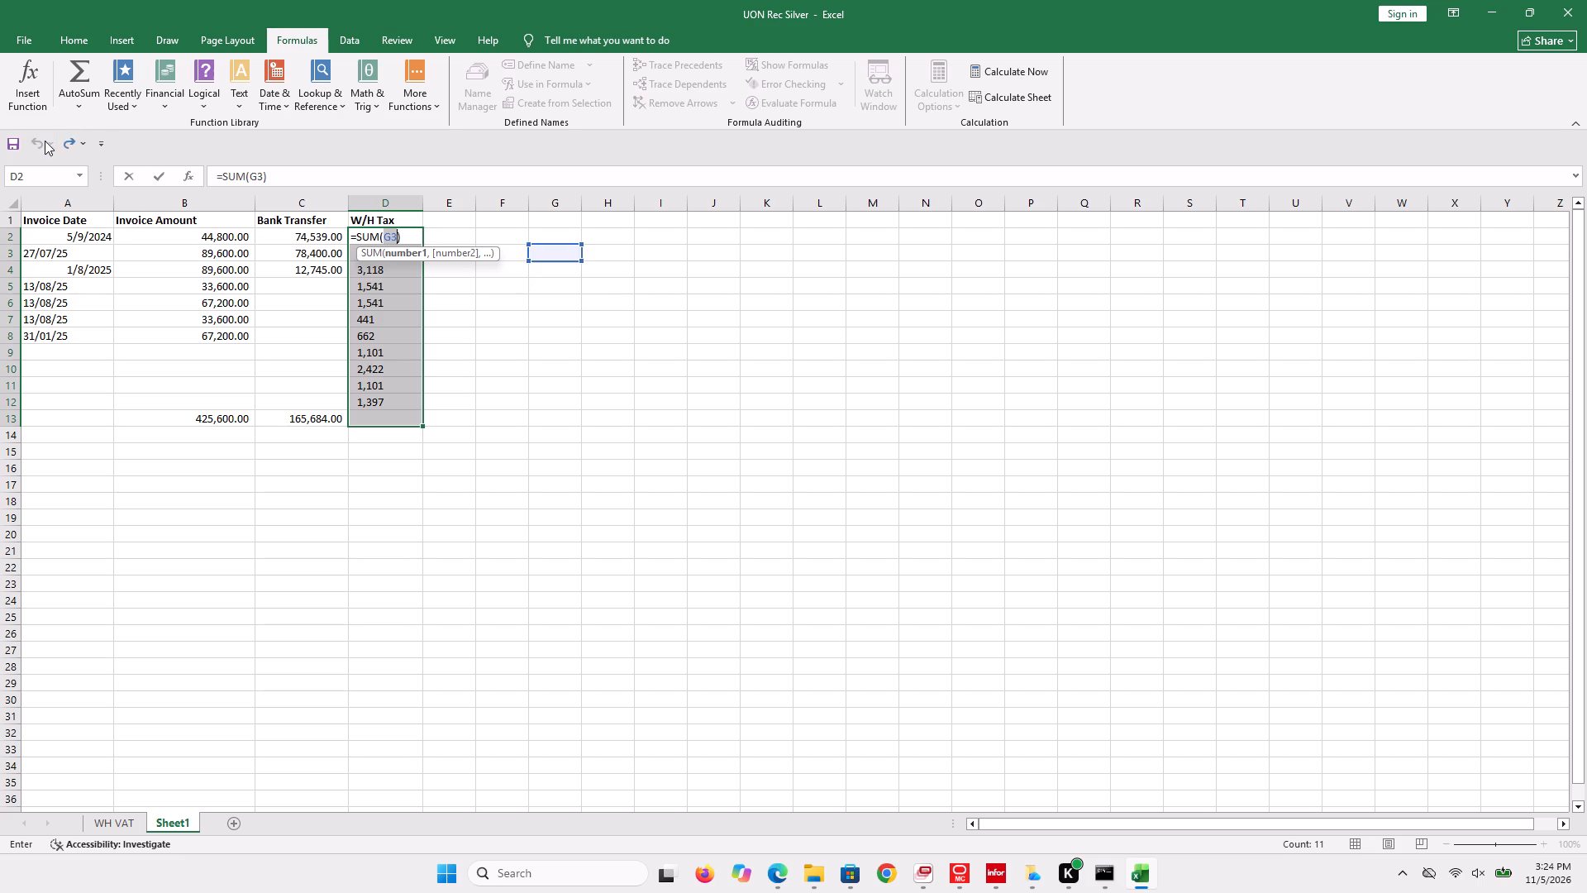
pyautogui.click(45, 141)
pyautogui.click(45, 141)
# Erase the leftover SUM formula from cell D2 in the W/H Tax column and leave the cell blank.
pyautogui.click(275, 167)
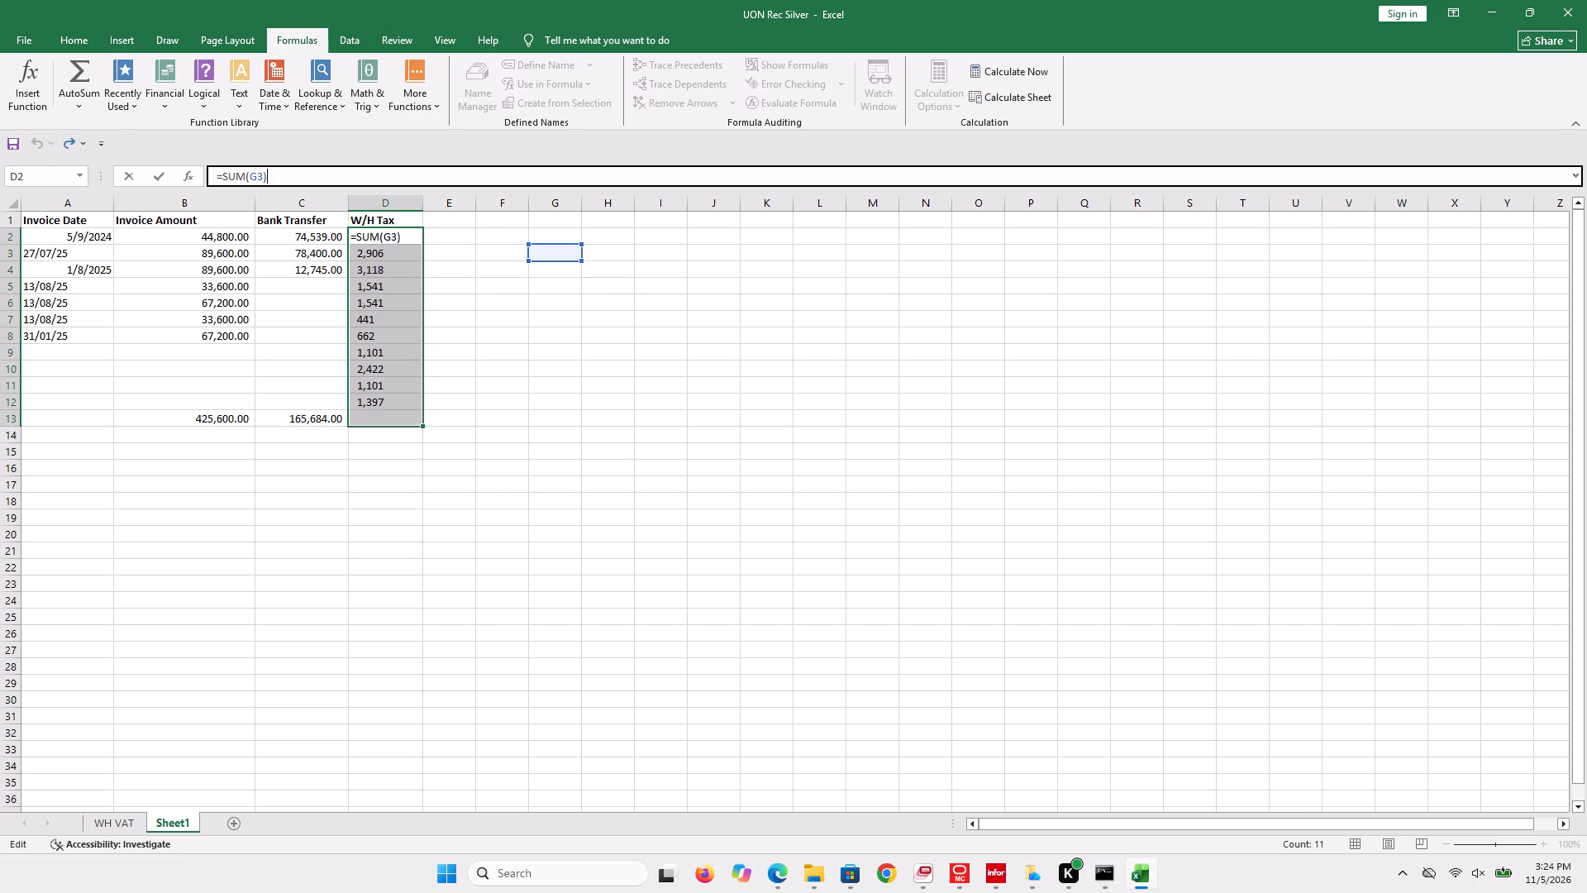
pyautogui.press('BackSpace')
pyautogui.press('BackSpace')
pyautogui.press('BackSpace')
pyautogui.press('BackSpace')
pyautogui.press('BackSpace')
pyautogui.press('BackSpace')
pyautogui.press('BackSpace')
pyautogui.press('BackSpace')
pyautogui.press('BackSpace')
pyautogui.press('BackSpace')
pyautogui.press('BackSpace')
pyautogui.press('BackSpace')
pyautogui.press('BackSpace')
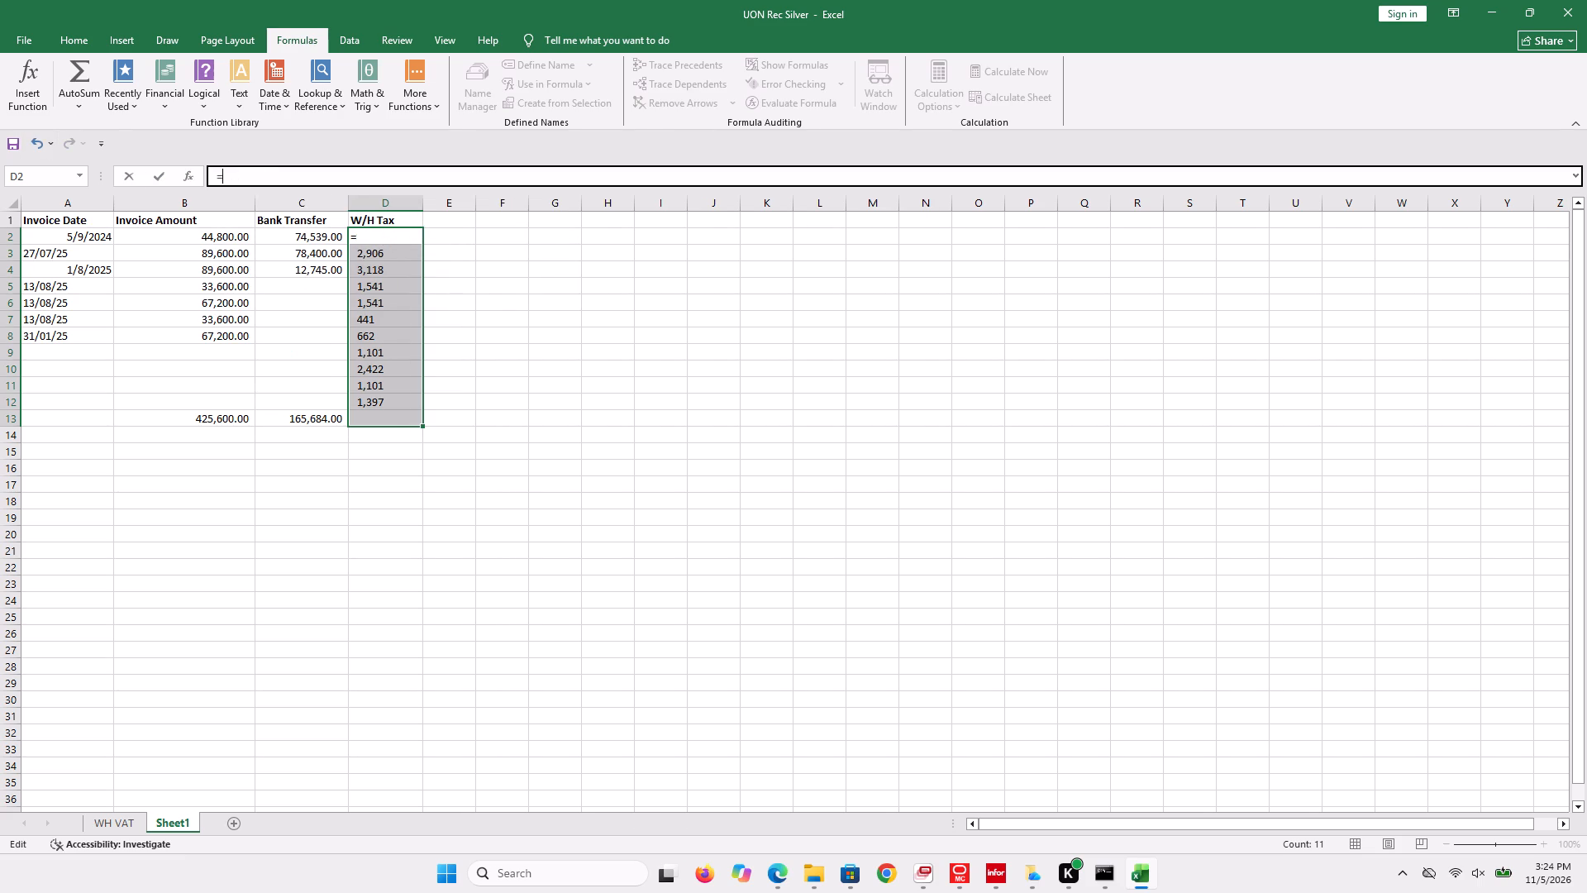
pyautogui.click(310, 350)
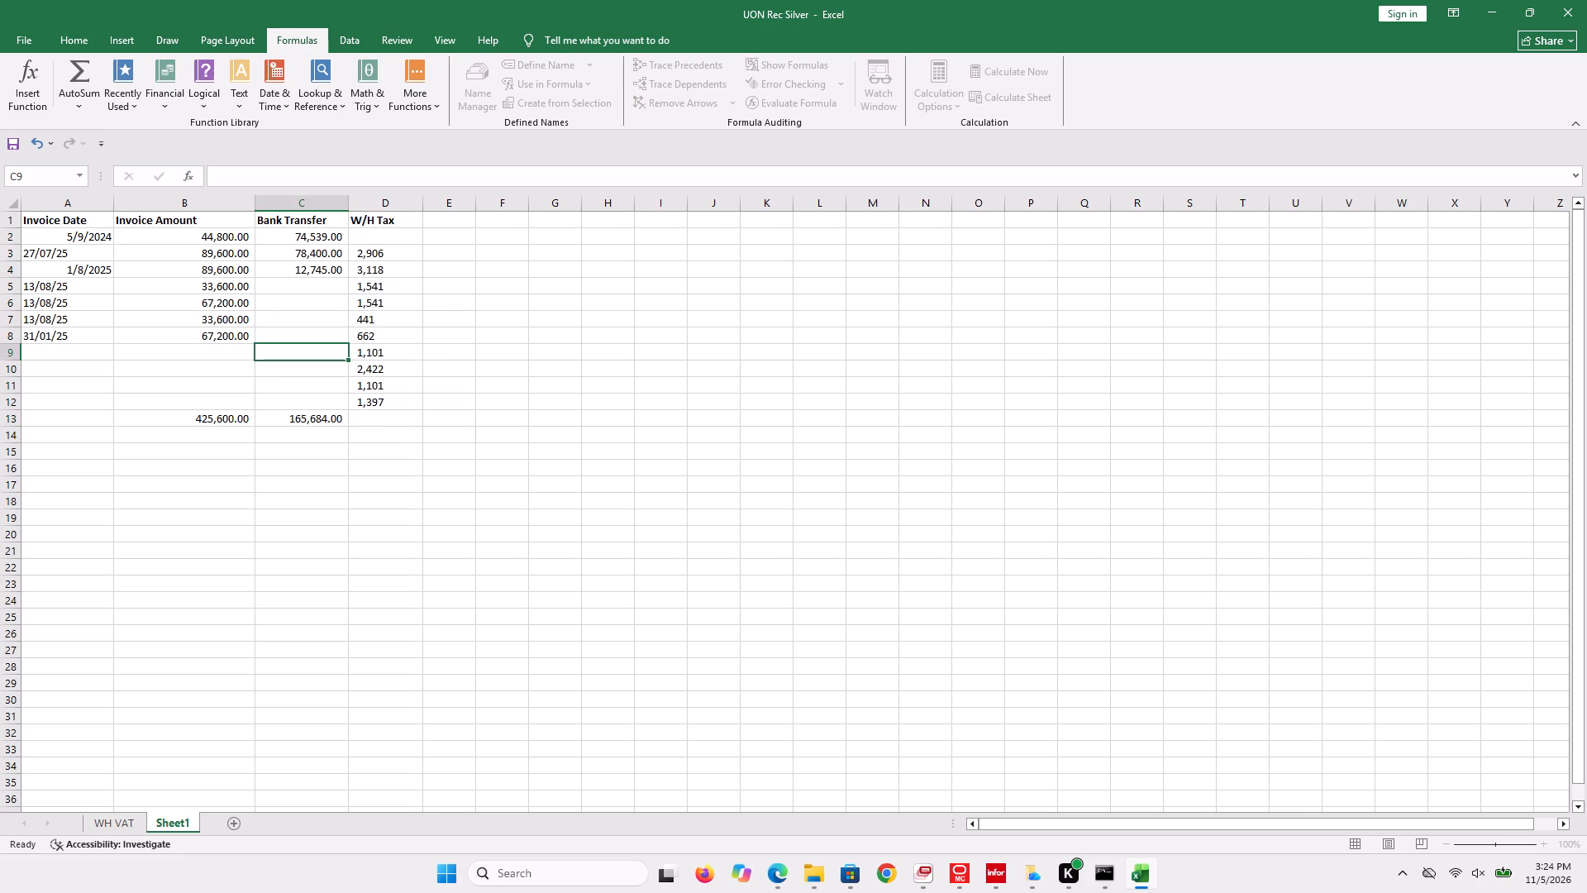
# Enter the first withholding tax amount from the WH VAT sheet, 893, in cell D2 of Sheet1.
pyautogui.click(386, 241)
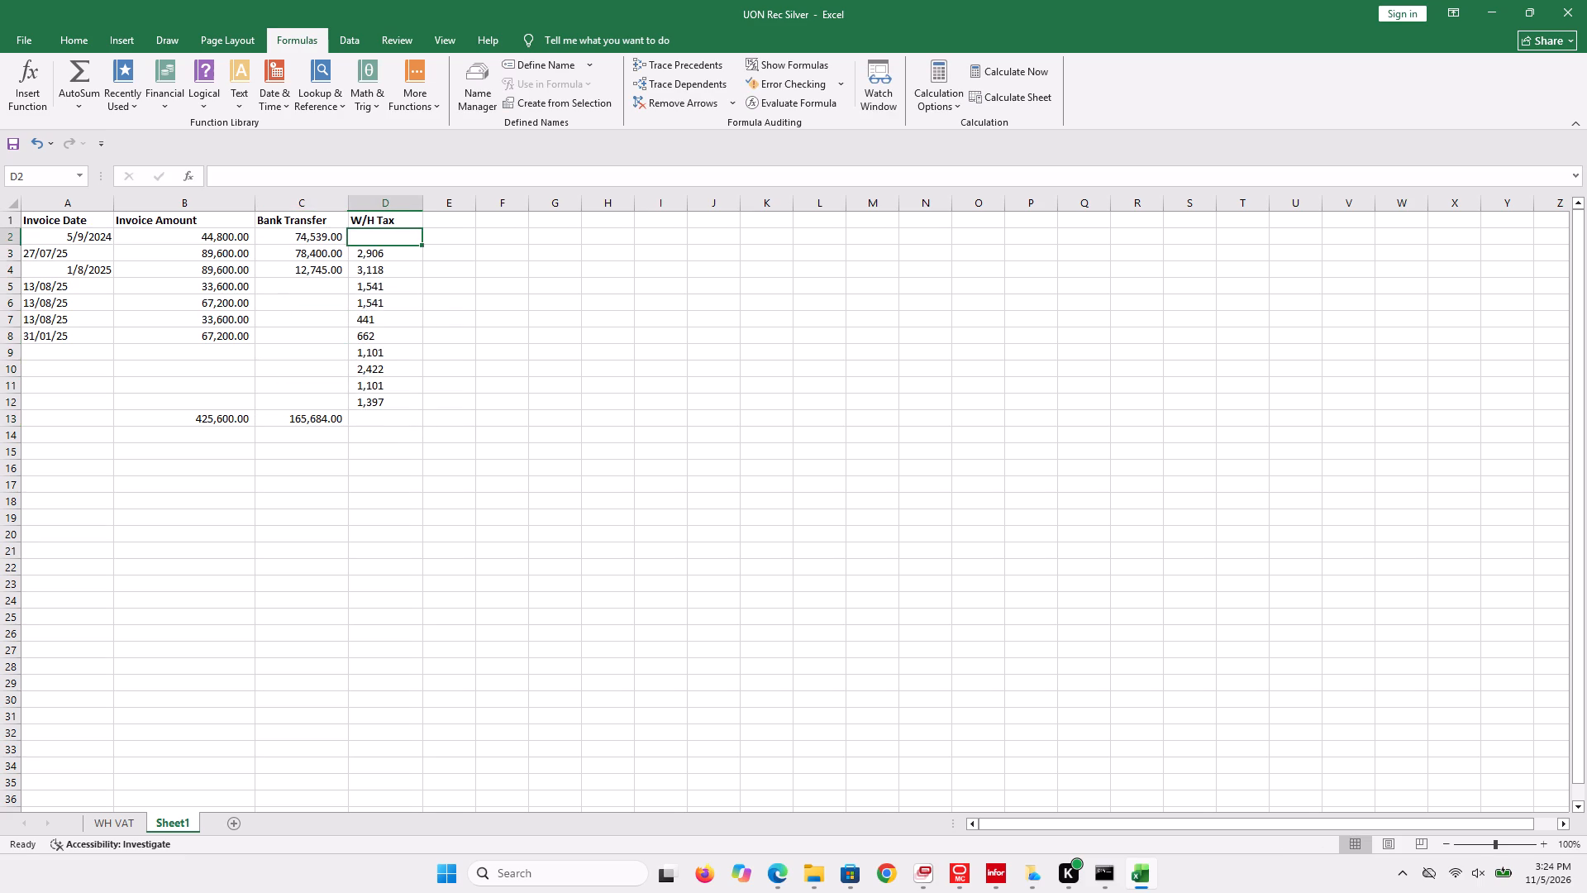
pyautogui.click(128, 36)
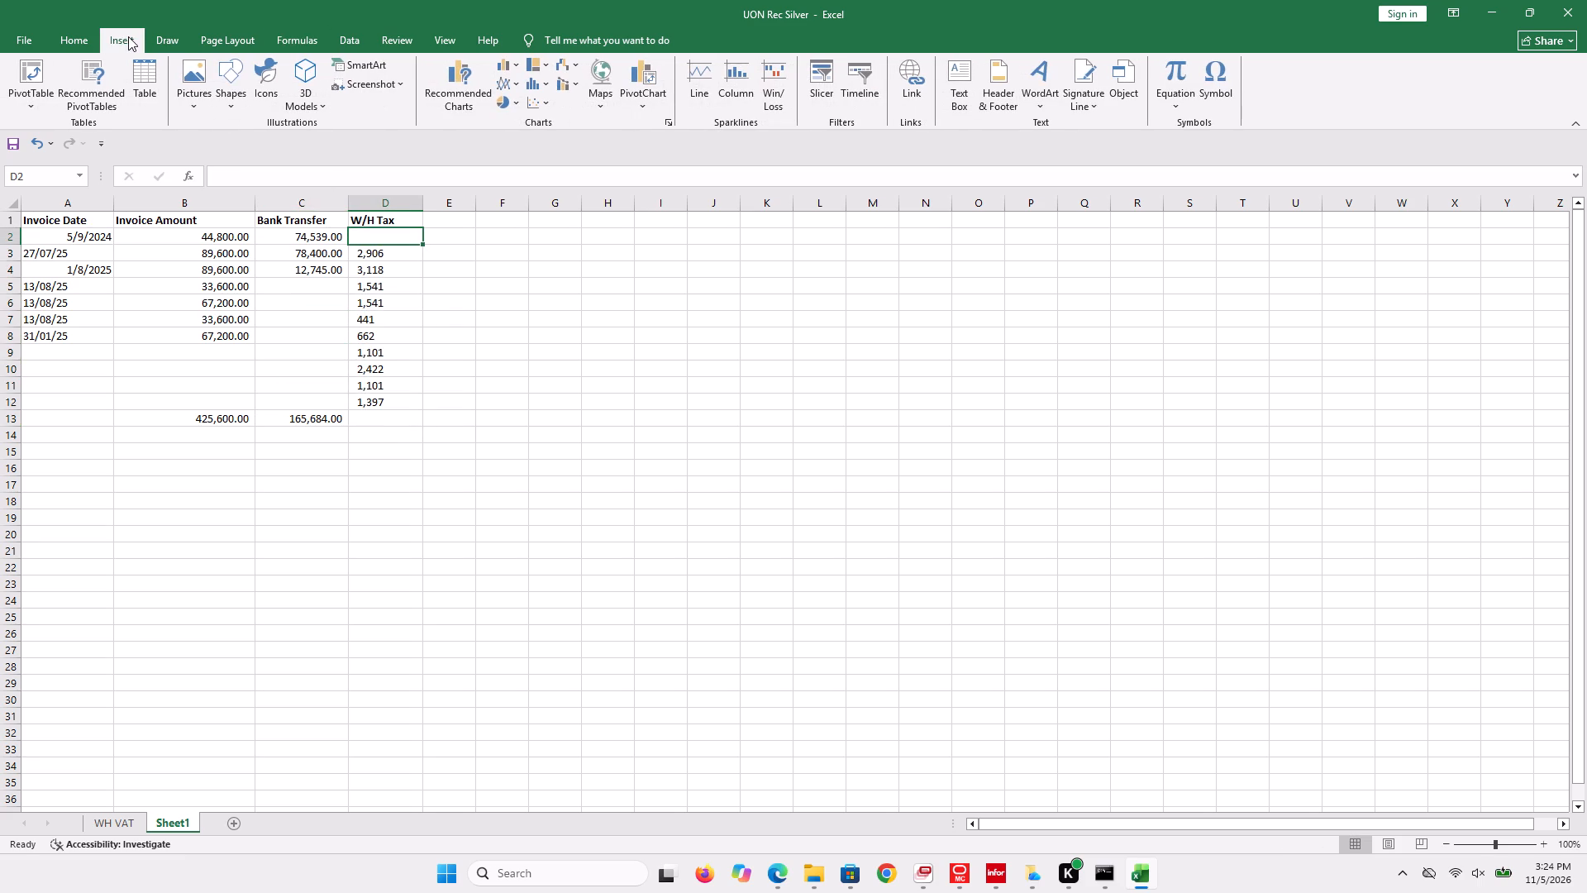
pyautogui.click(87, 38)
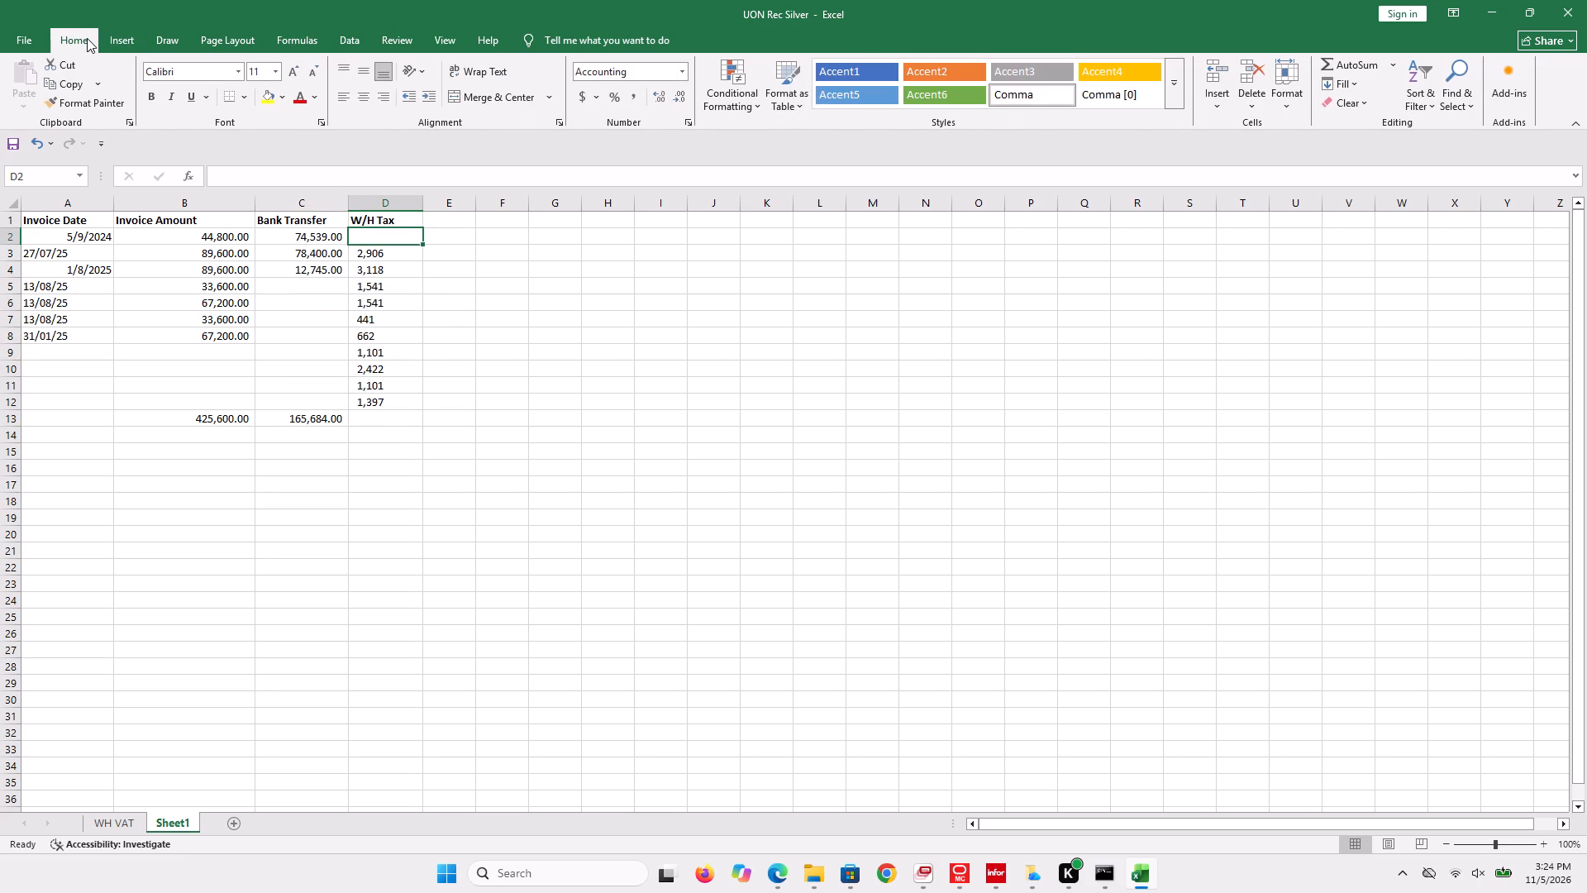
pyautogui.click(104, 829)
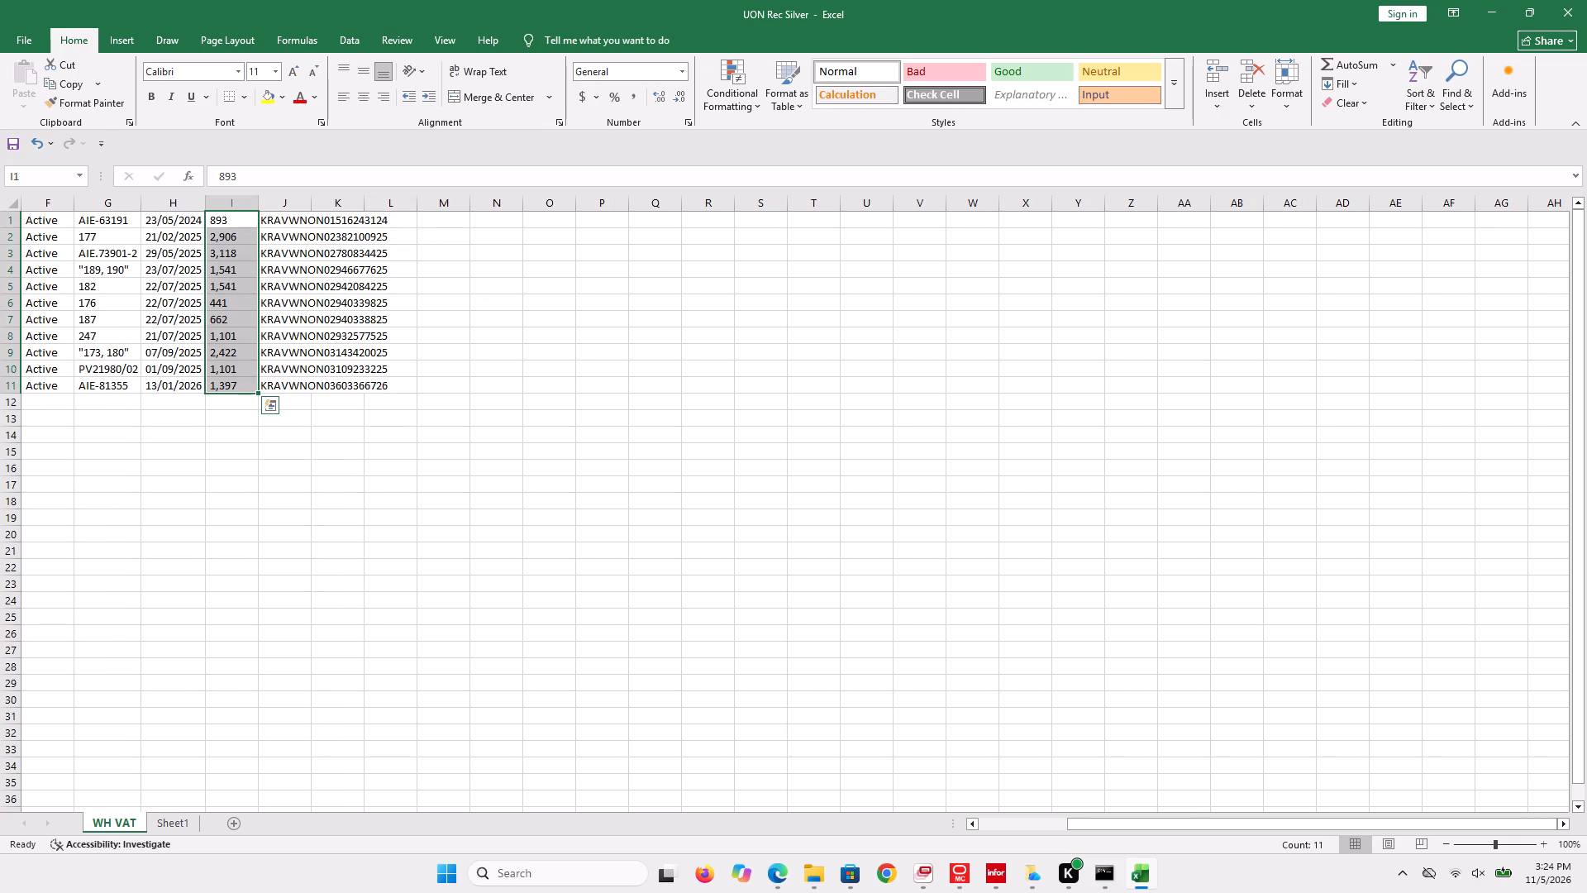
pyautogui.click(180, 819)
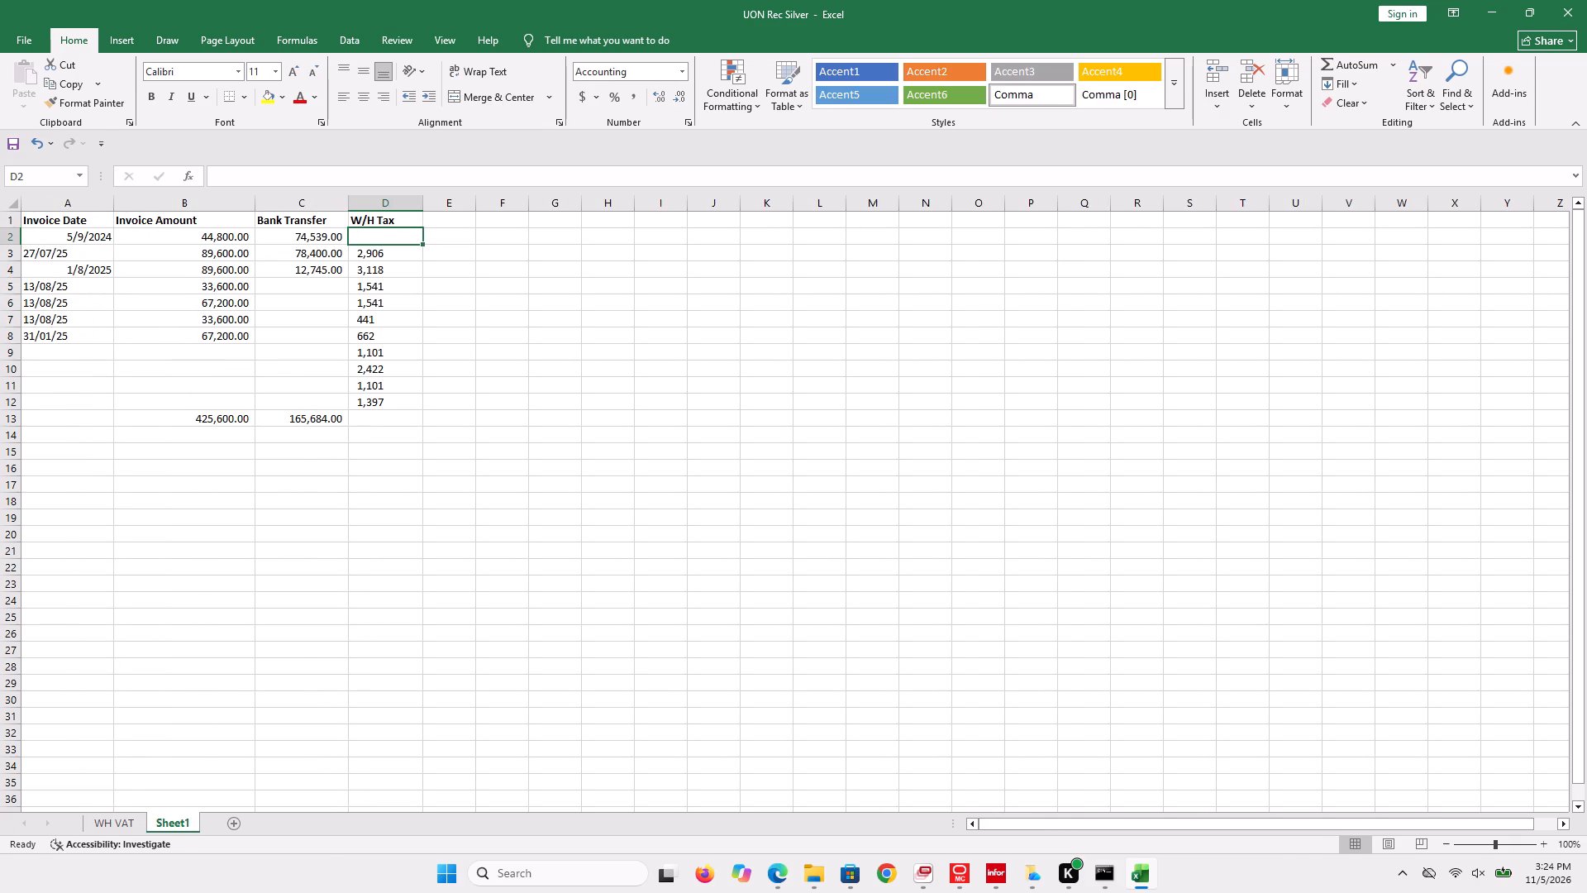
pyautogui.click(374, 243)
pyautogui.click(387, 232)
pyautogui.write('89')
pyautogui.press('3')
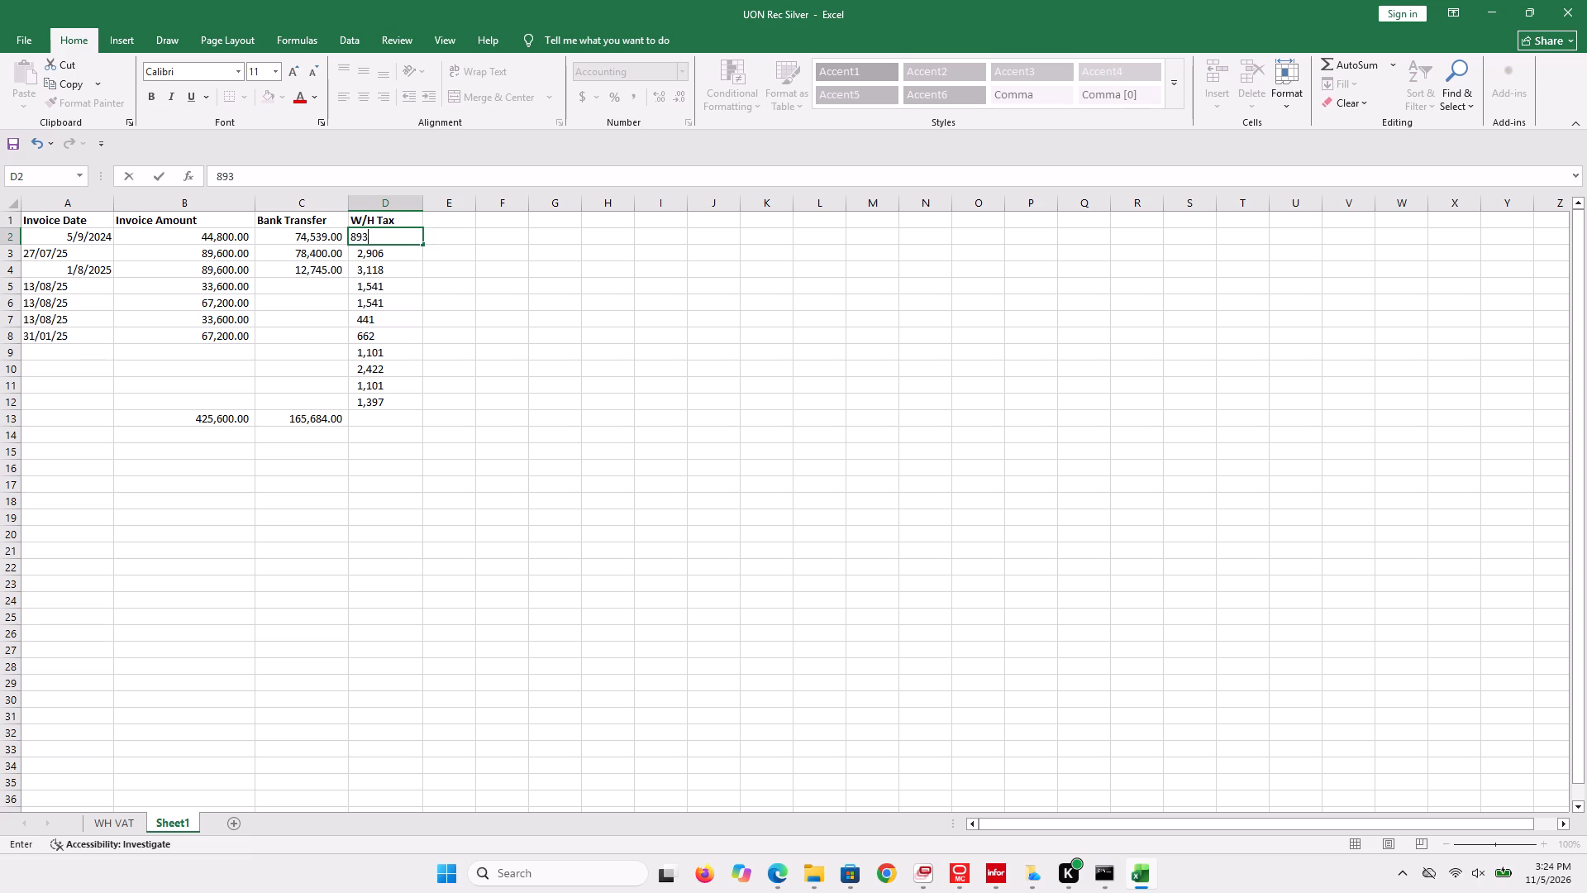
pyautogui.click(434, 257)
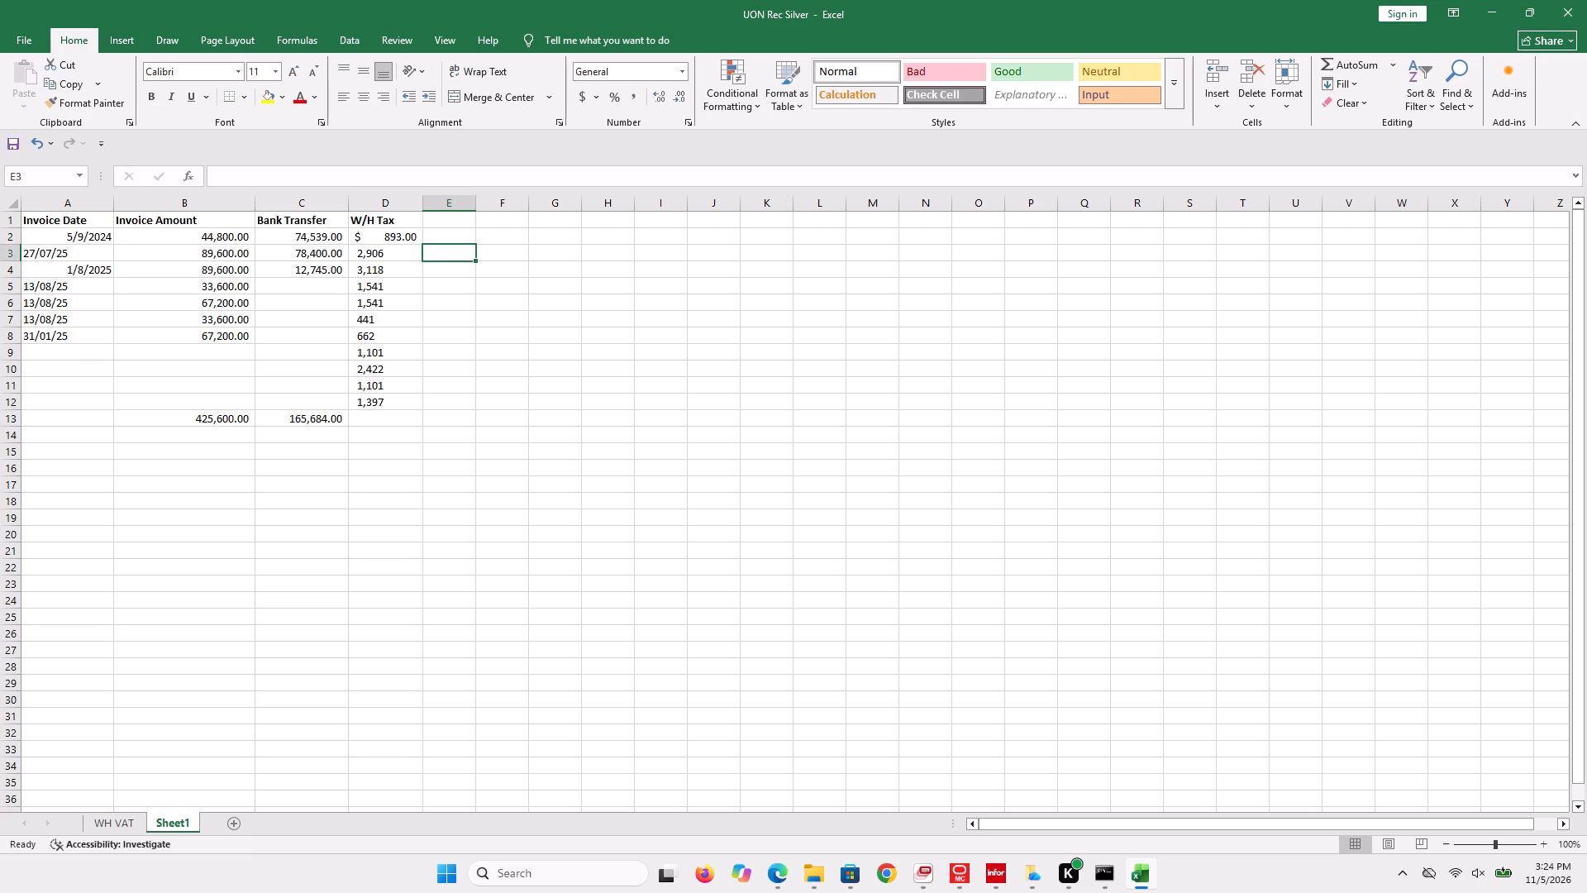
# Change cell D2 to the General number format and apply Comma Style to it.
pyautogui.click(377, 241)
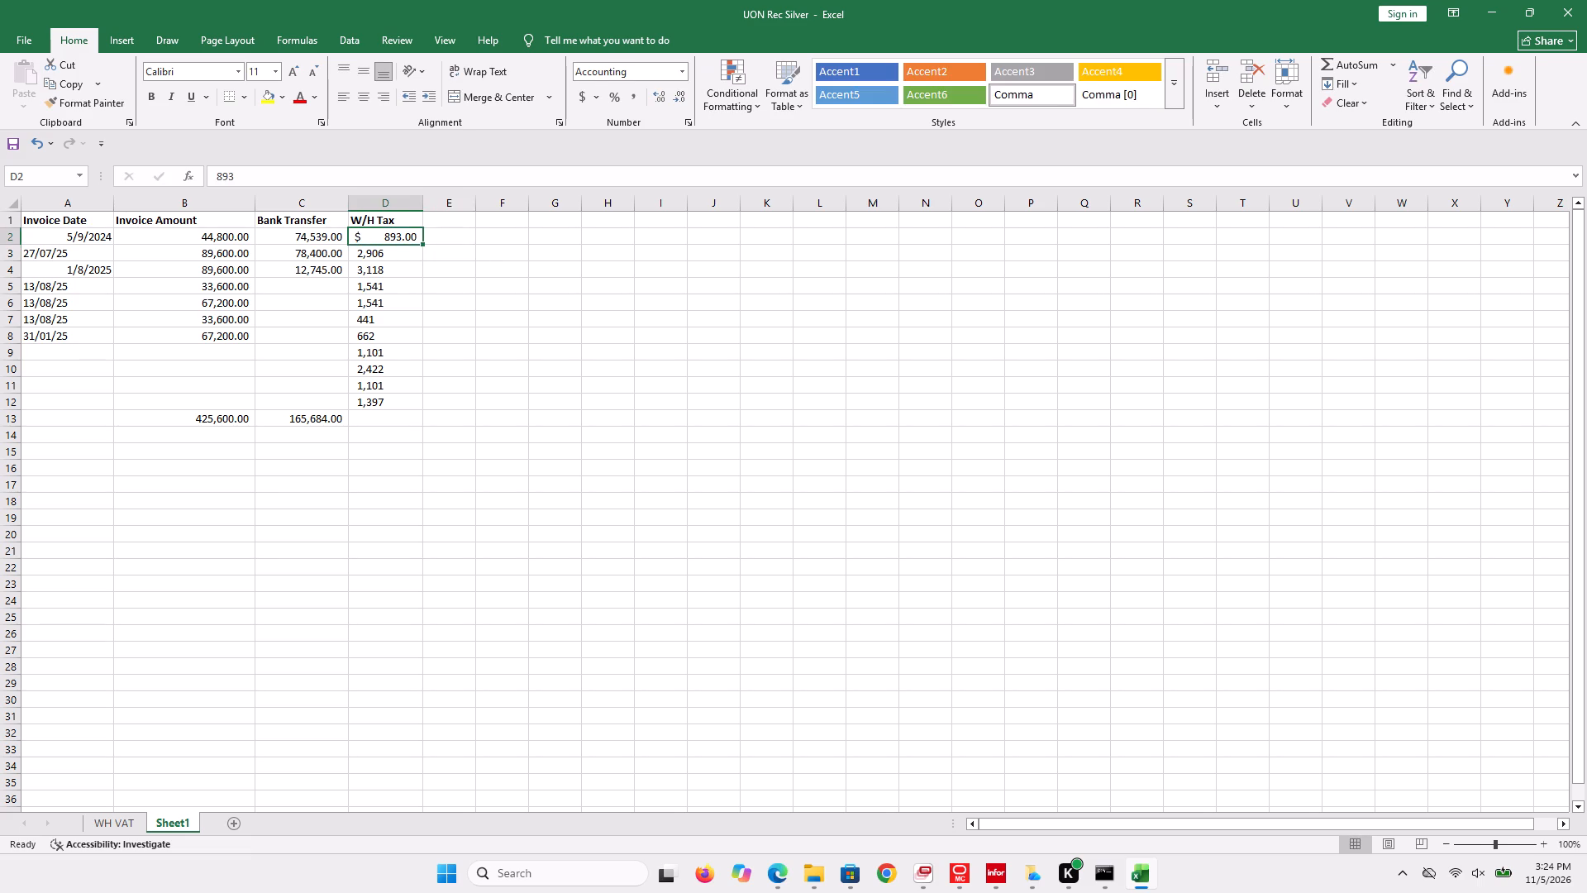
pyautogui.click(684, 65)
pyautogui.click(623, 117)
pyautogui.click(689, 210)
pyautogui.click(635, 92)
pyautogui.click(507, 408)
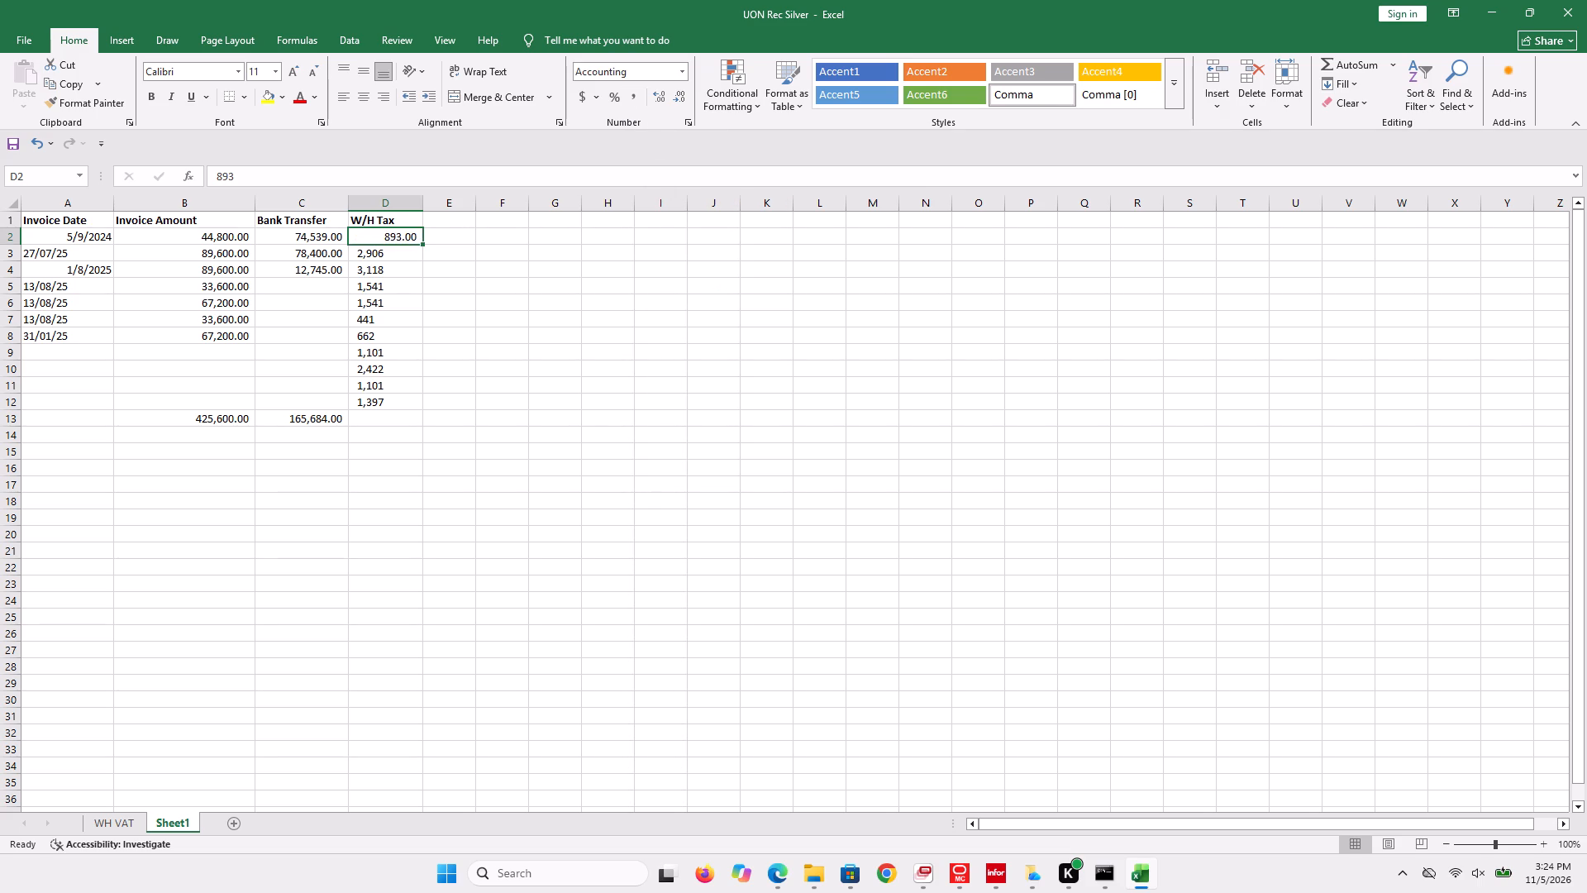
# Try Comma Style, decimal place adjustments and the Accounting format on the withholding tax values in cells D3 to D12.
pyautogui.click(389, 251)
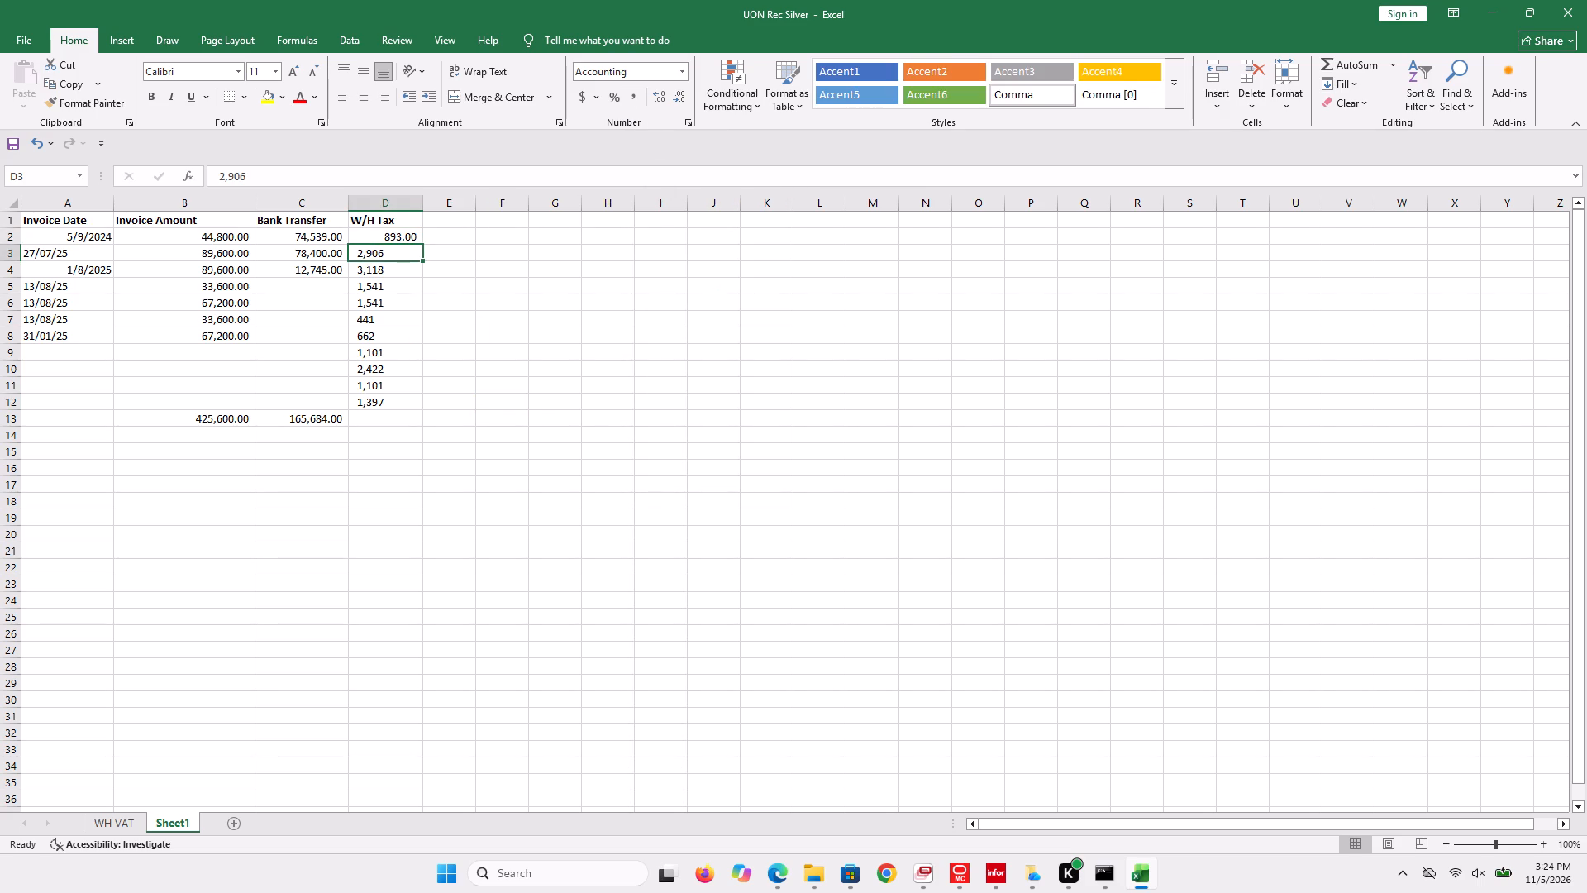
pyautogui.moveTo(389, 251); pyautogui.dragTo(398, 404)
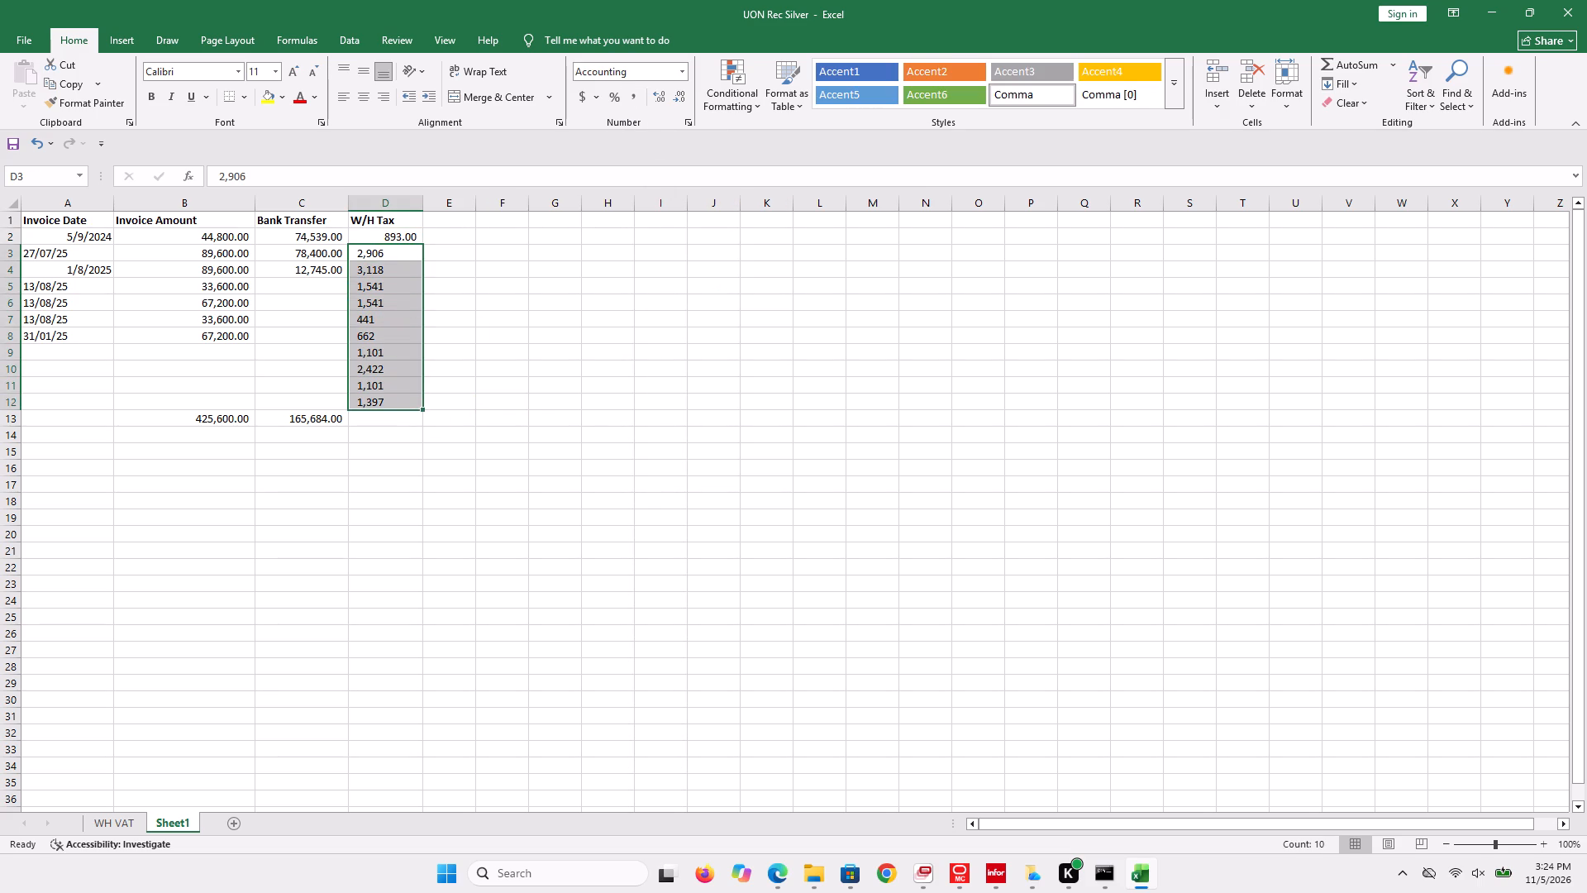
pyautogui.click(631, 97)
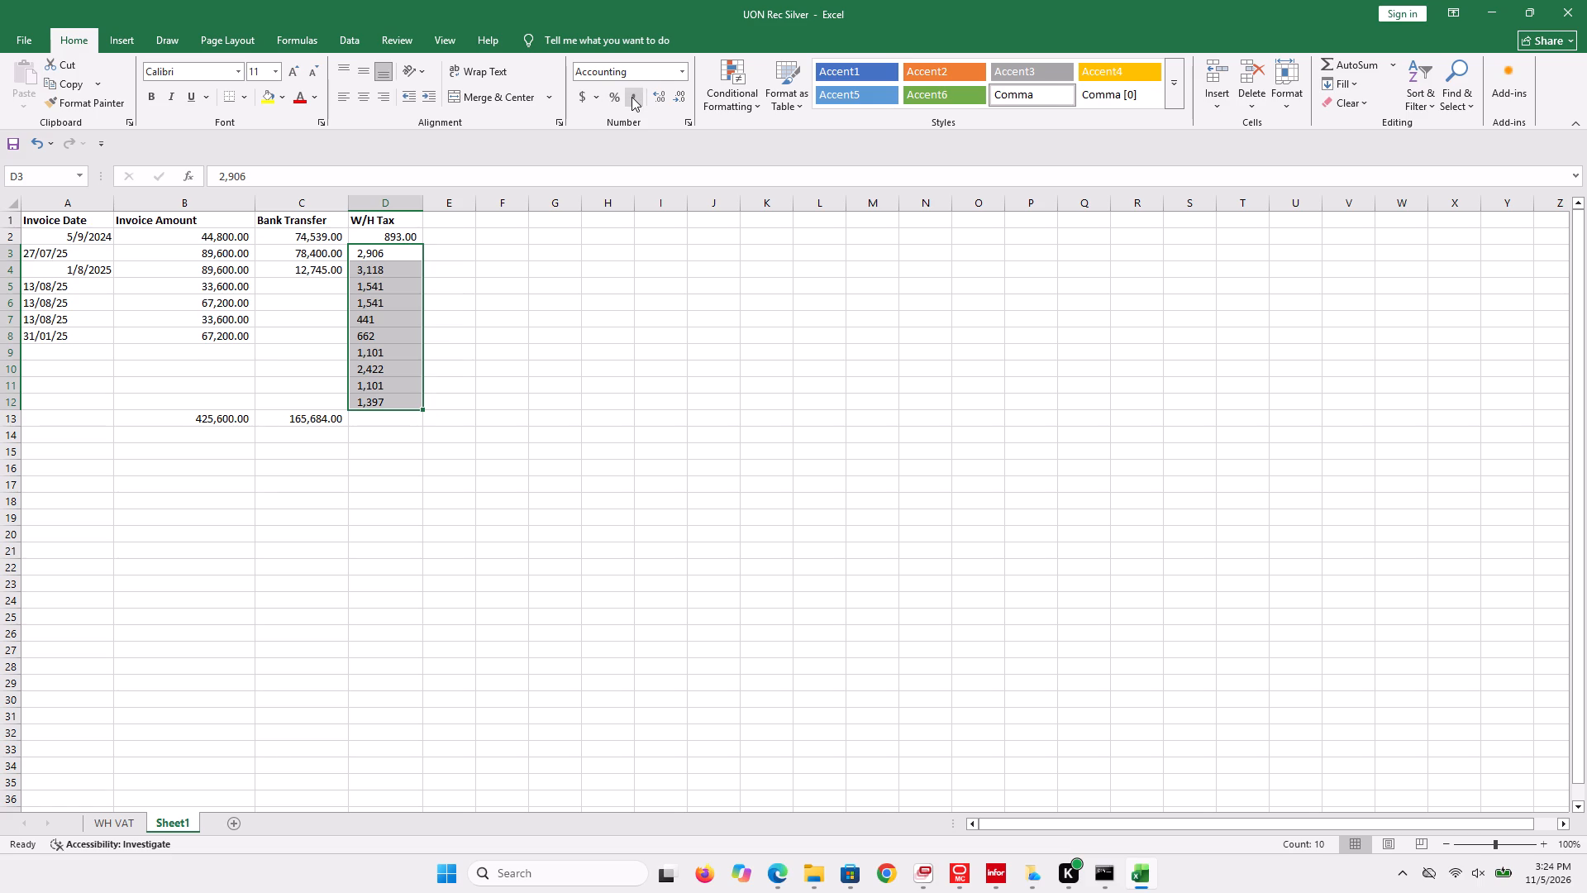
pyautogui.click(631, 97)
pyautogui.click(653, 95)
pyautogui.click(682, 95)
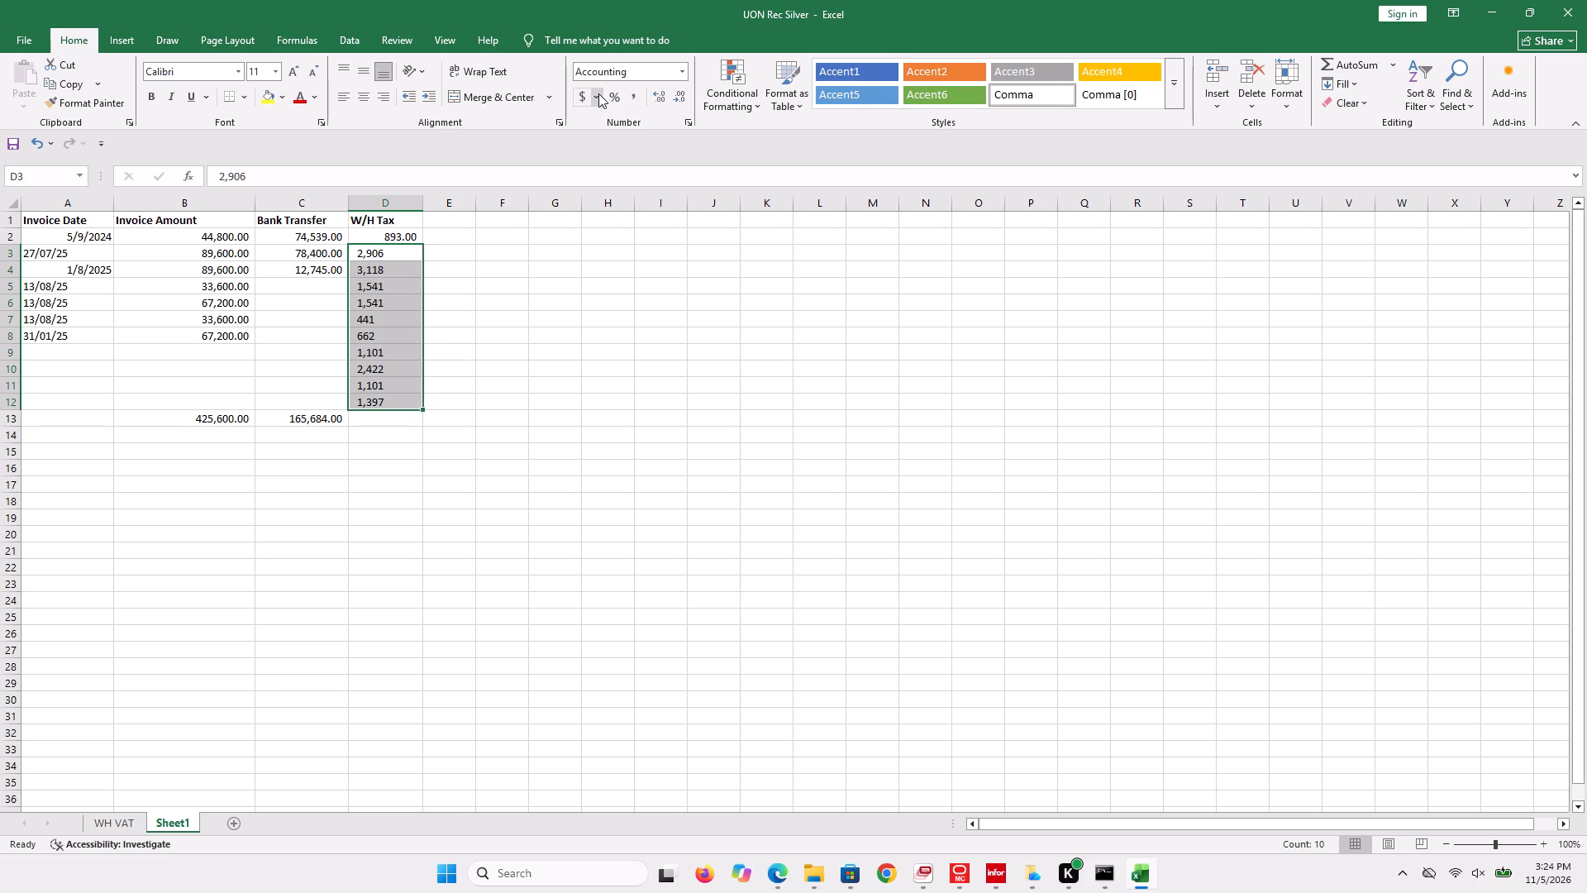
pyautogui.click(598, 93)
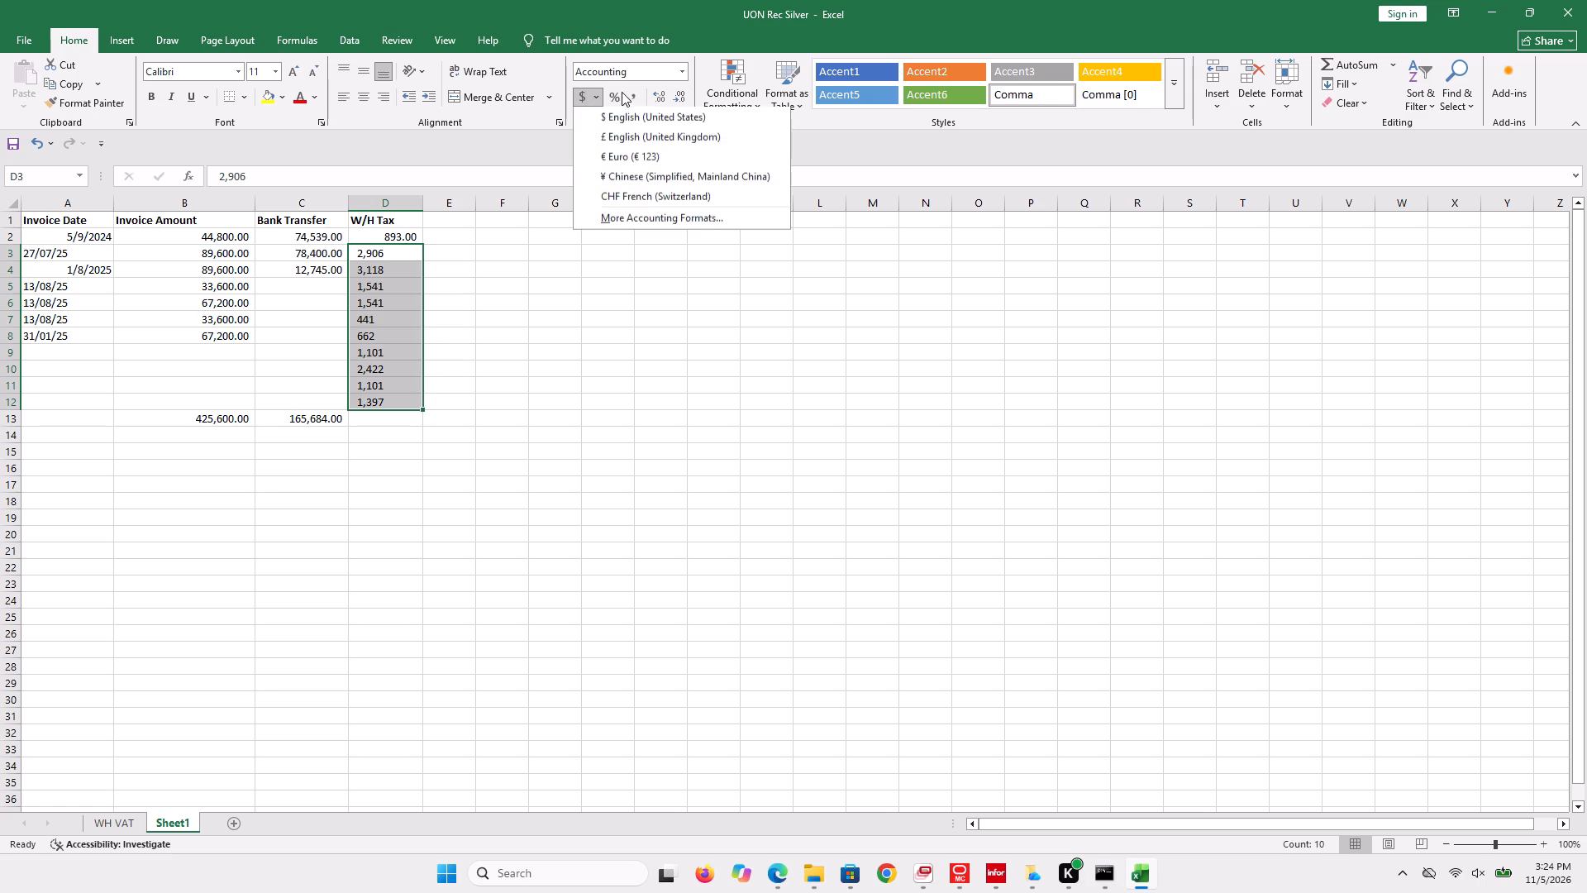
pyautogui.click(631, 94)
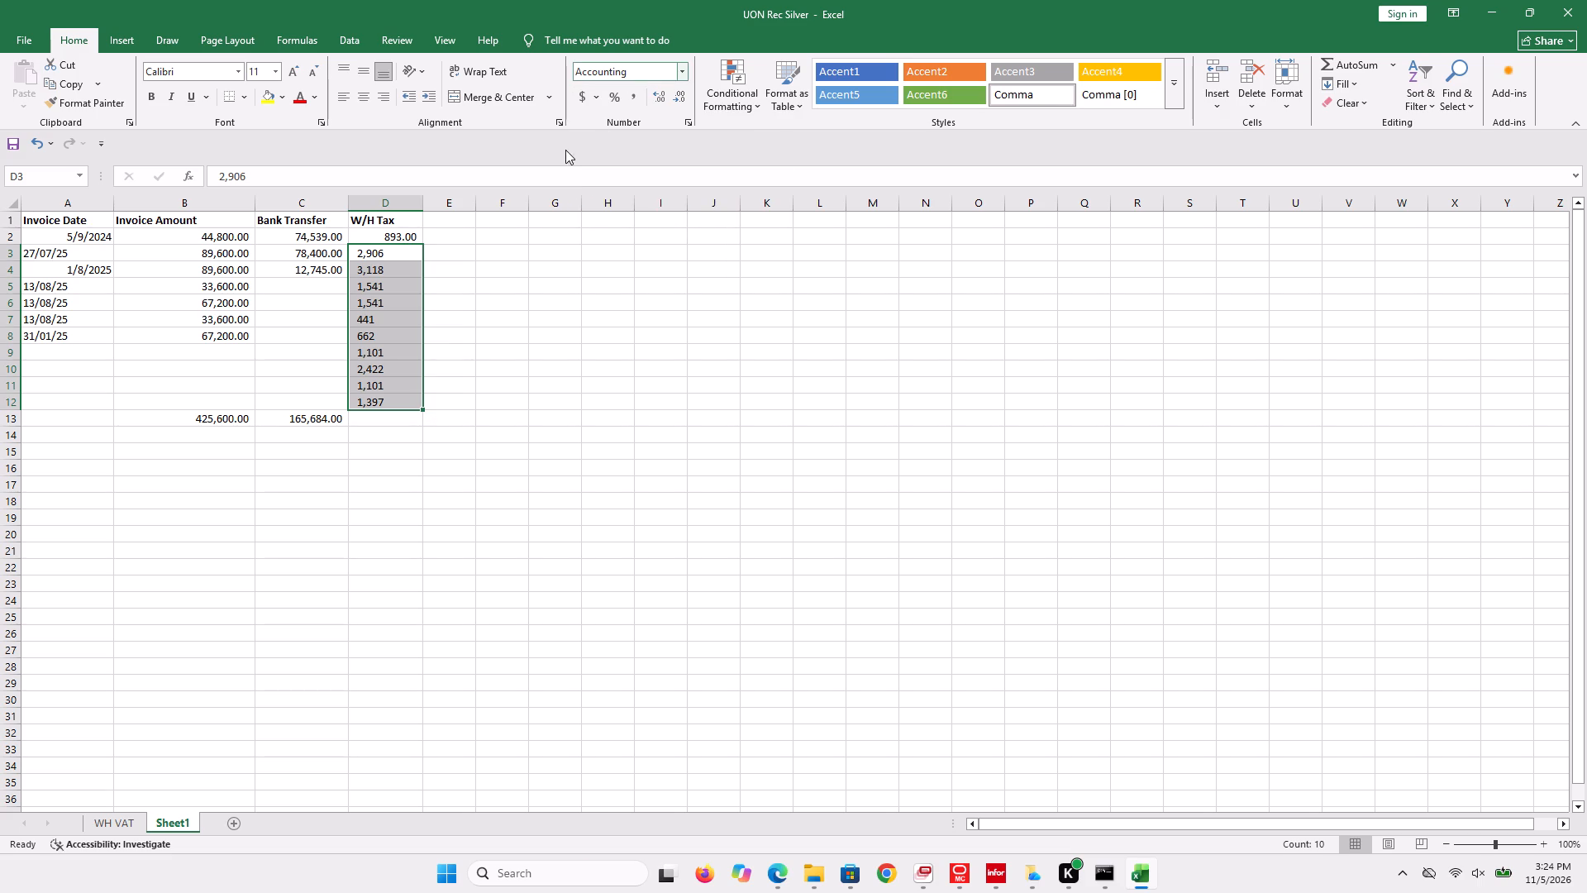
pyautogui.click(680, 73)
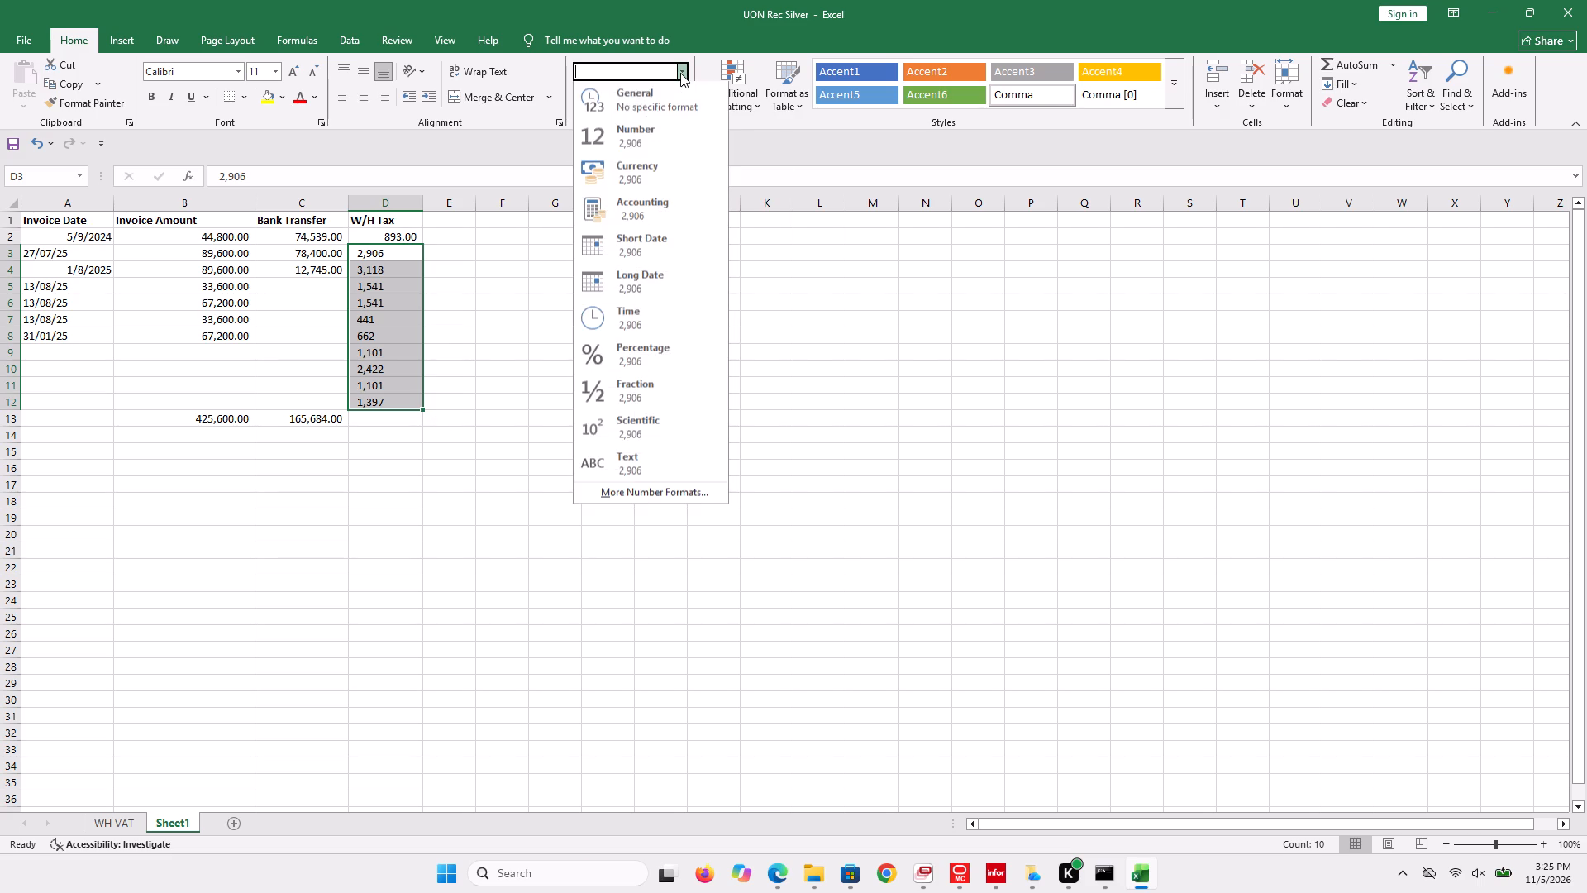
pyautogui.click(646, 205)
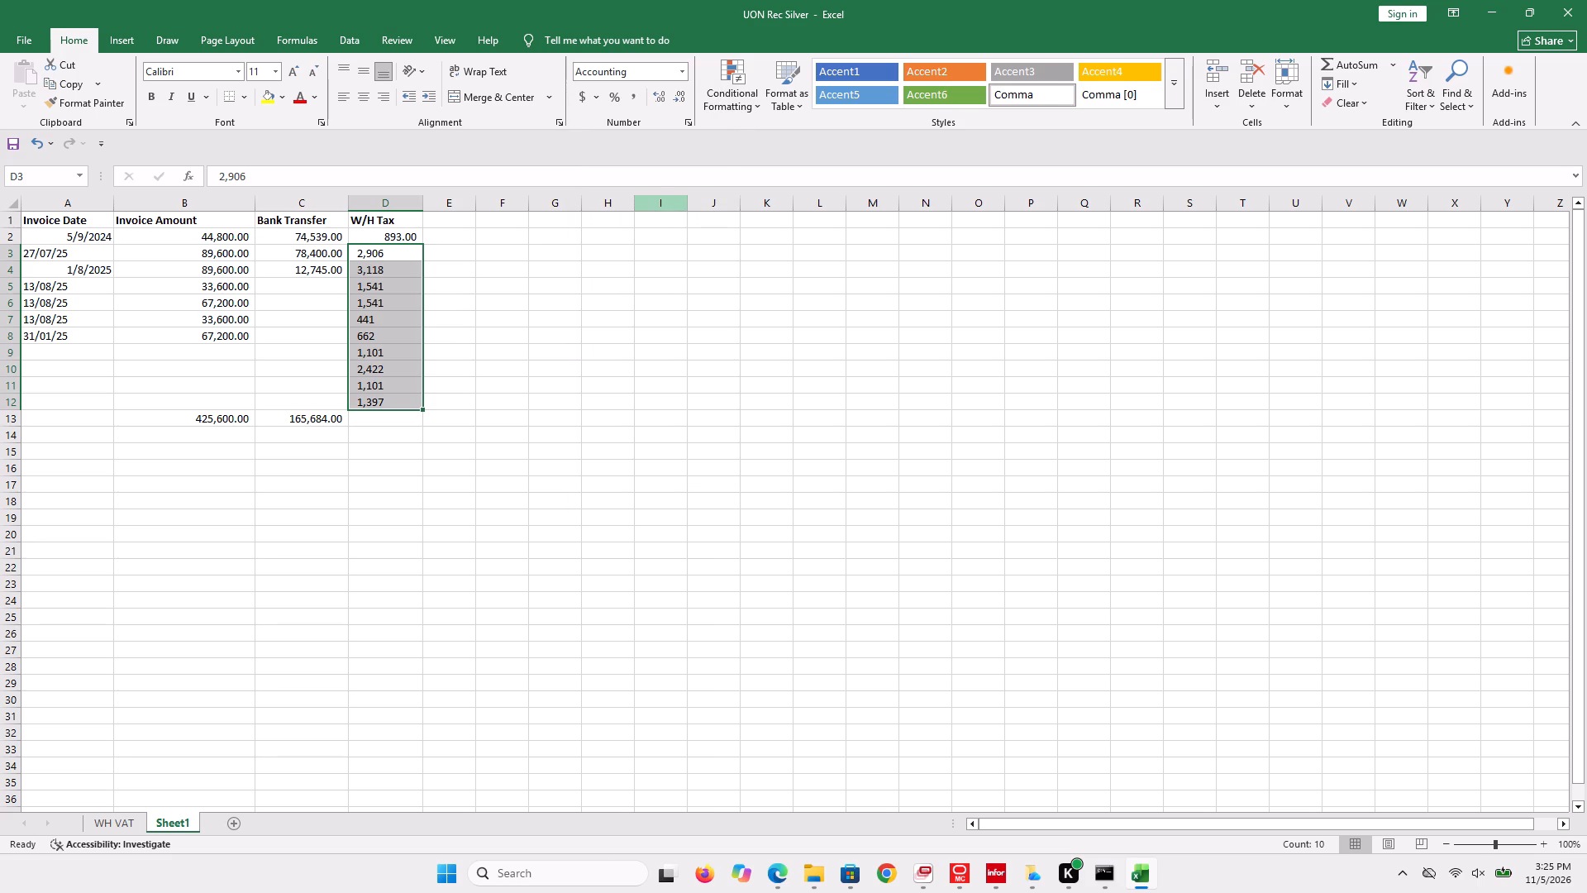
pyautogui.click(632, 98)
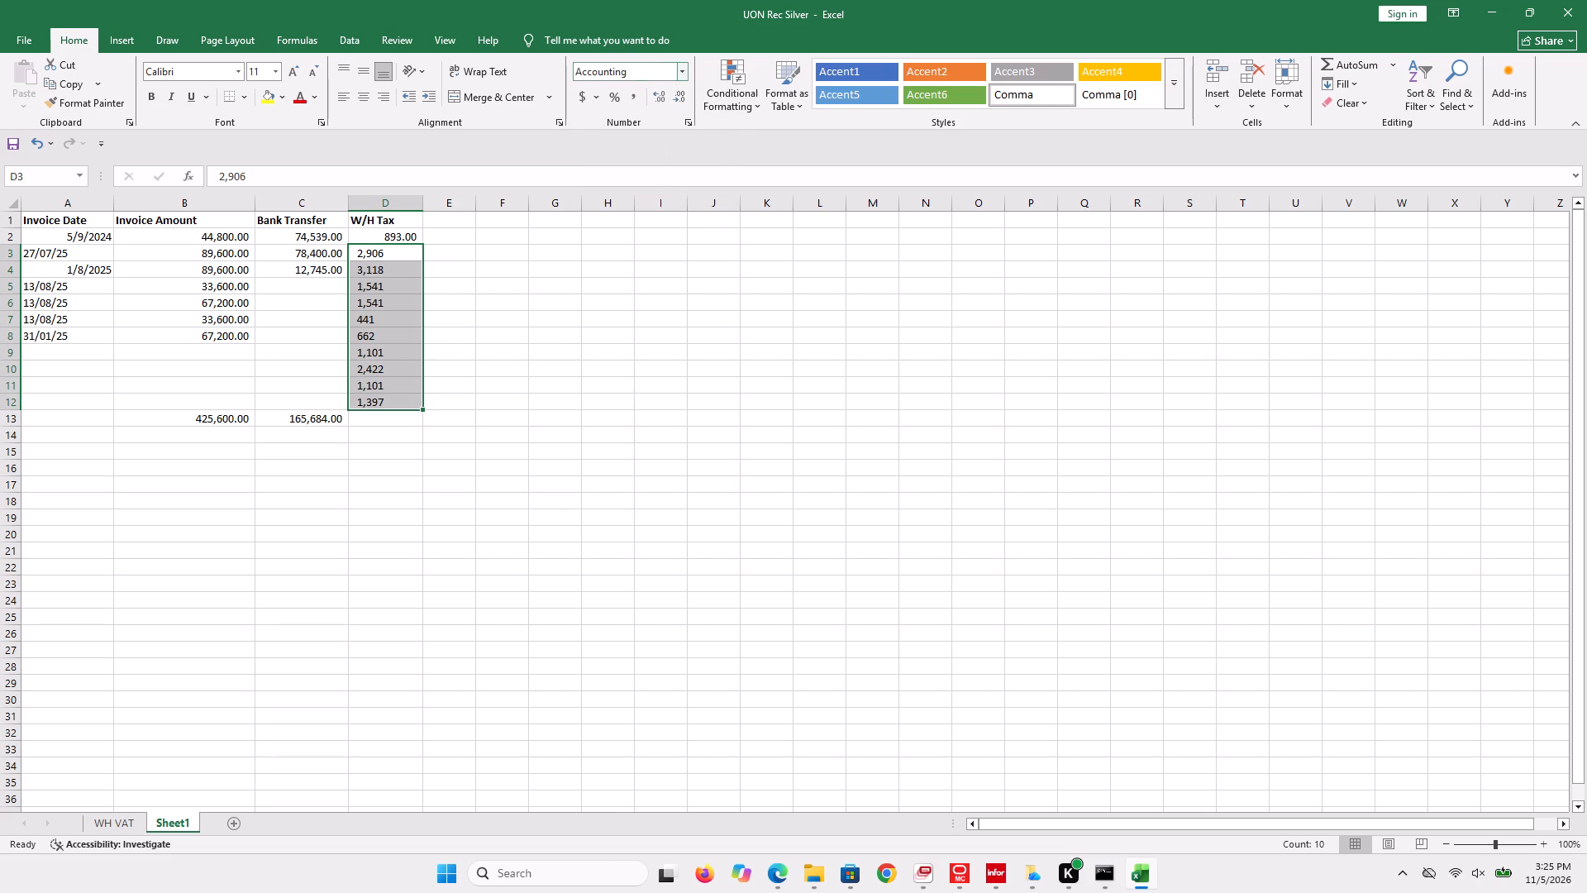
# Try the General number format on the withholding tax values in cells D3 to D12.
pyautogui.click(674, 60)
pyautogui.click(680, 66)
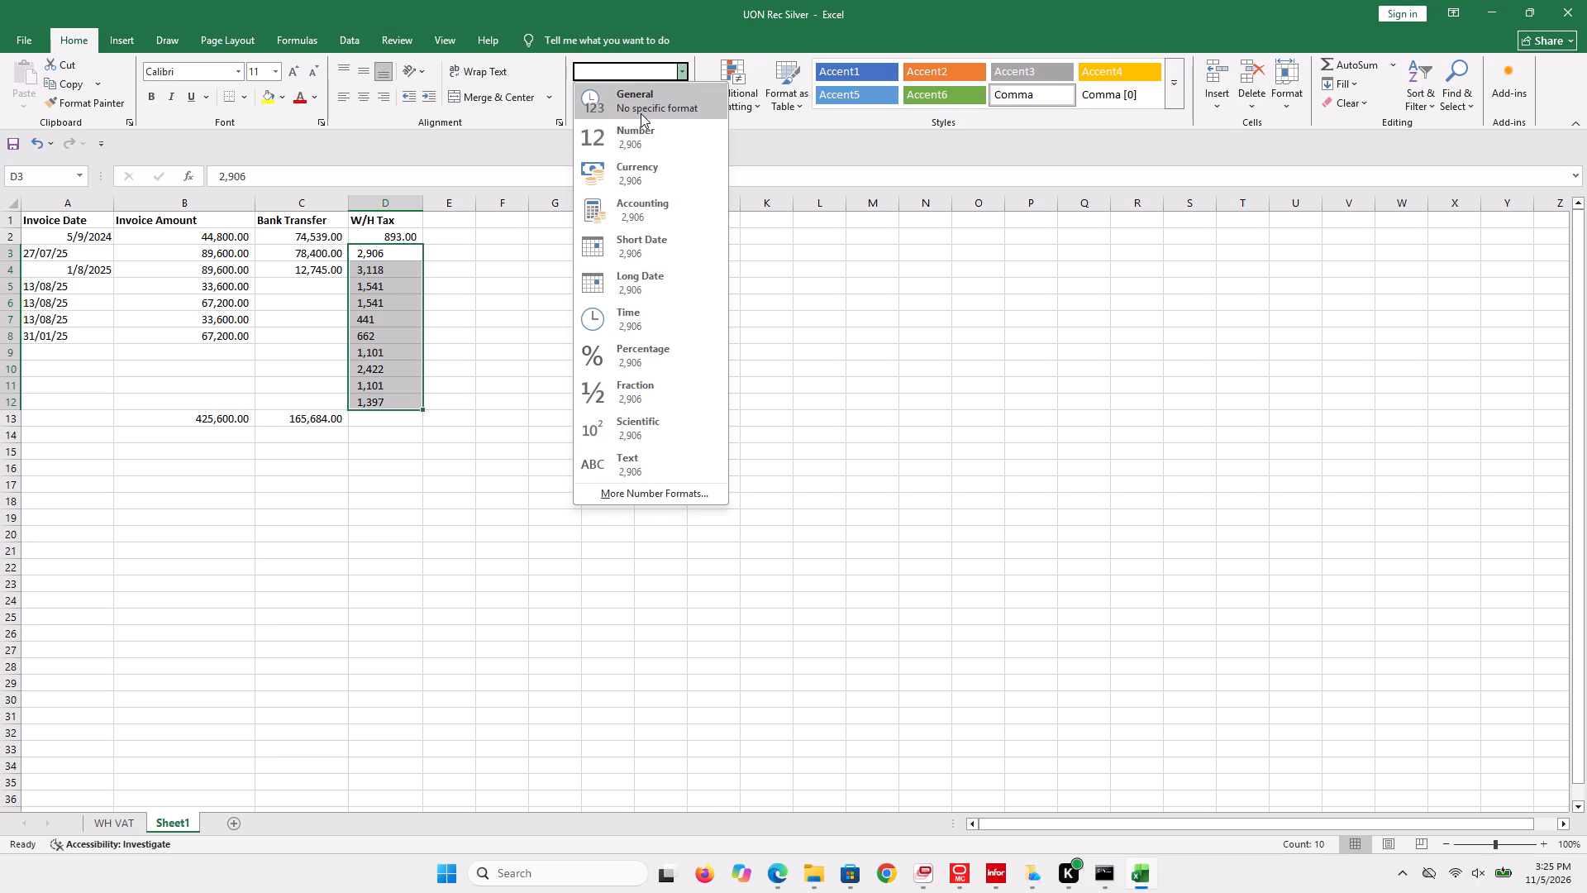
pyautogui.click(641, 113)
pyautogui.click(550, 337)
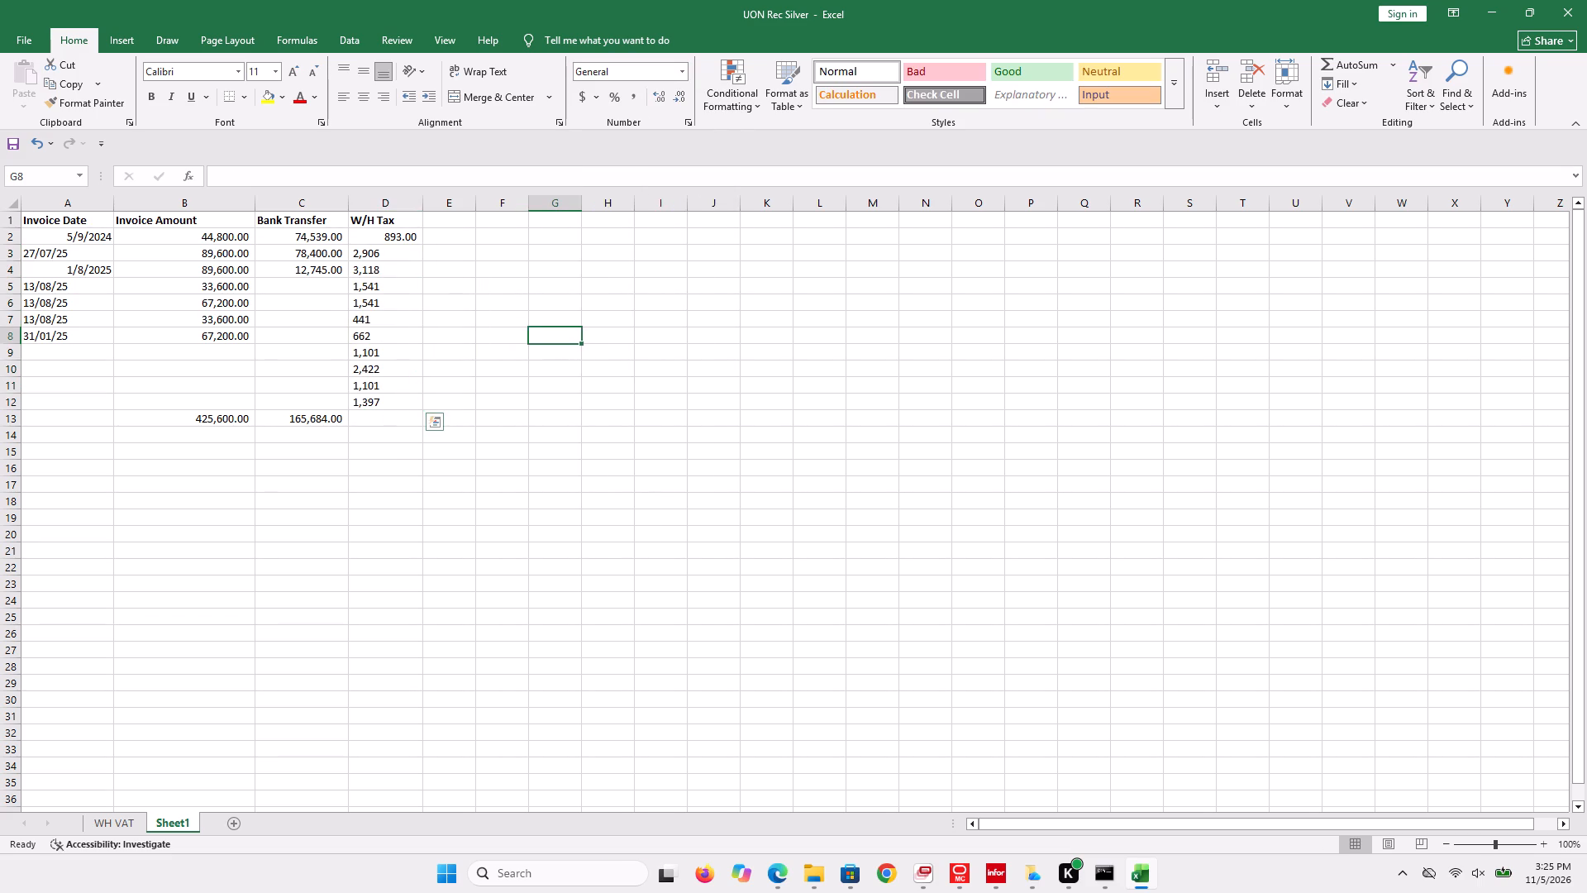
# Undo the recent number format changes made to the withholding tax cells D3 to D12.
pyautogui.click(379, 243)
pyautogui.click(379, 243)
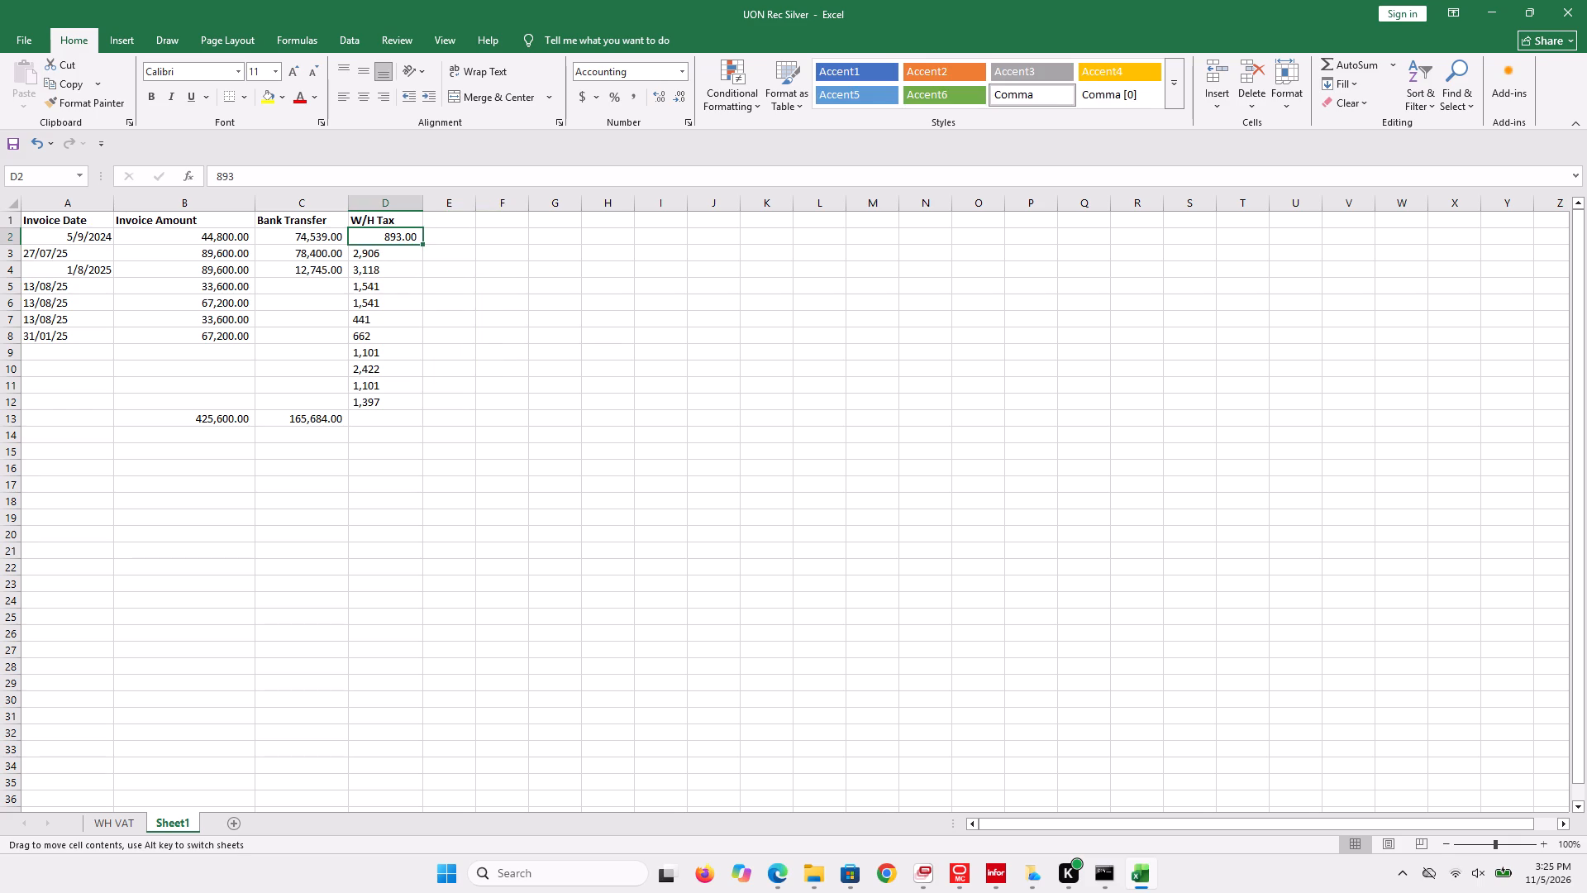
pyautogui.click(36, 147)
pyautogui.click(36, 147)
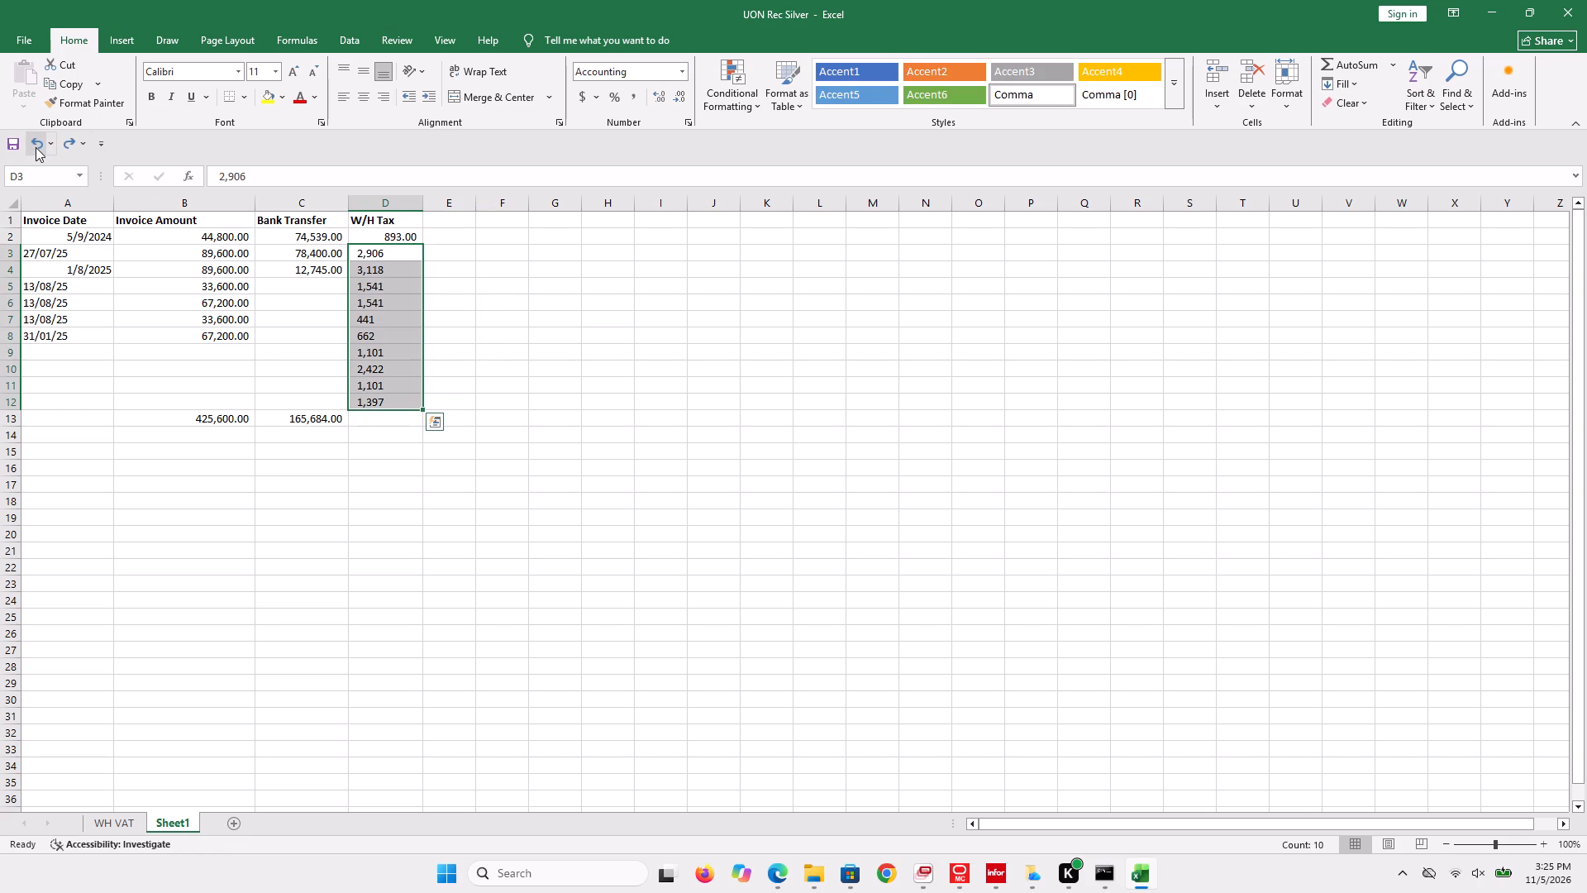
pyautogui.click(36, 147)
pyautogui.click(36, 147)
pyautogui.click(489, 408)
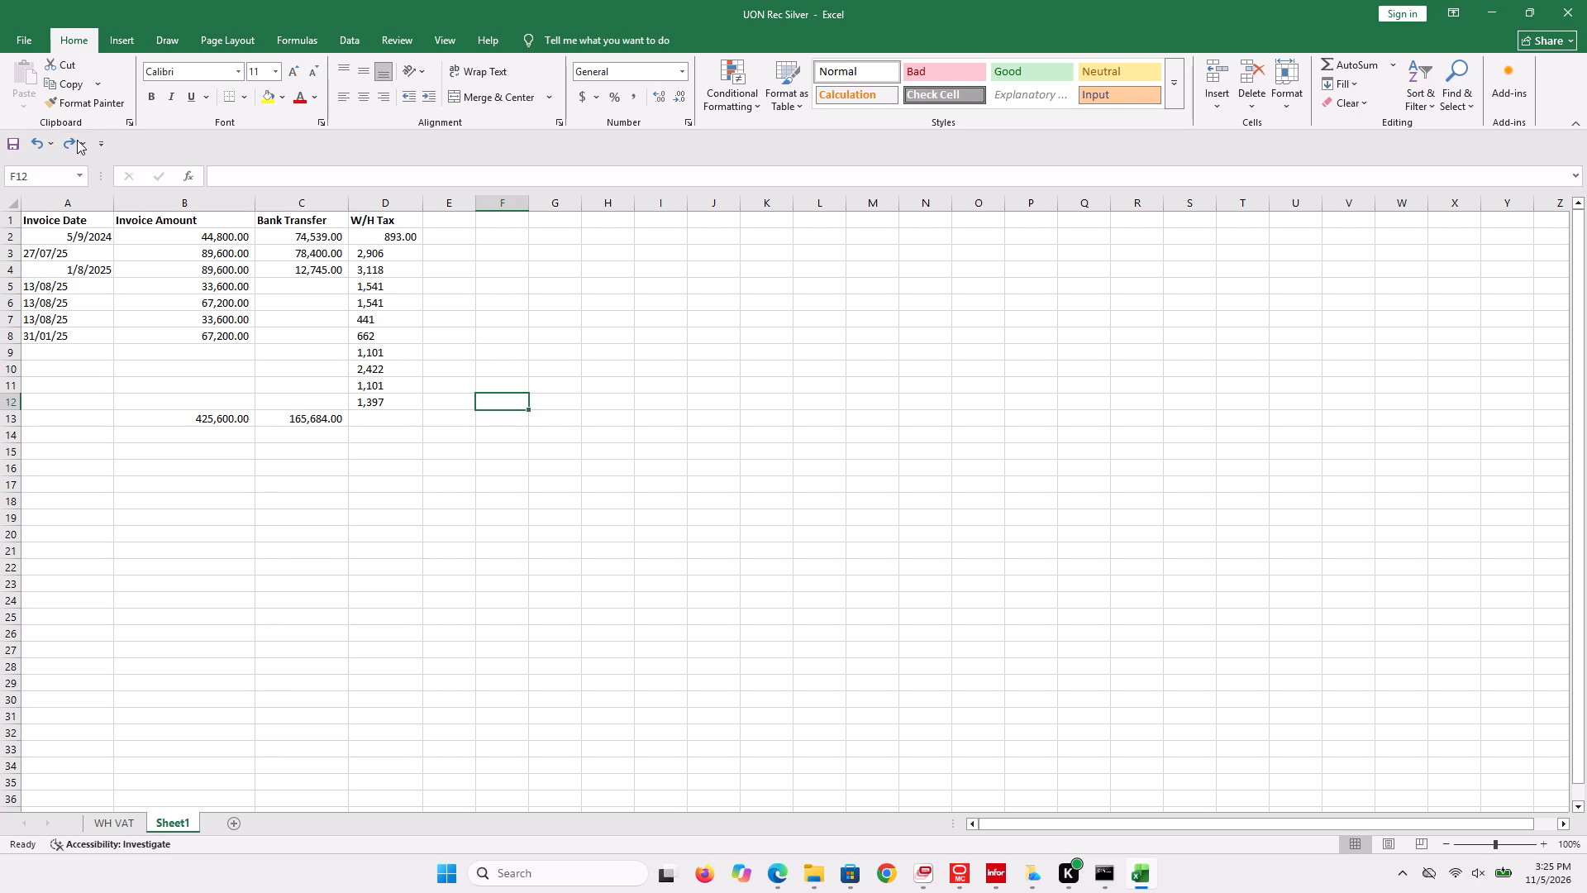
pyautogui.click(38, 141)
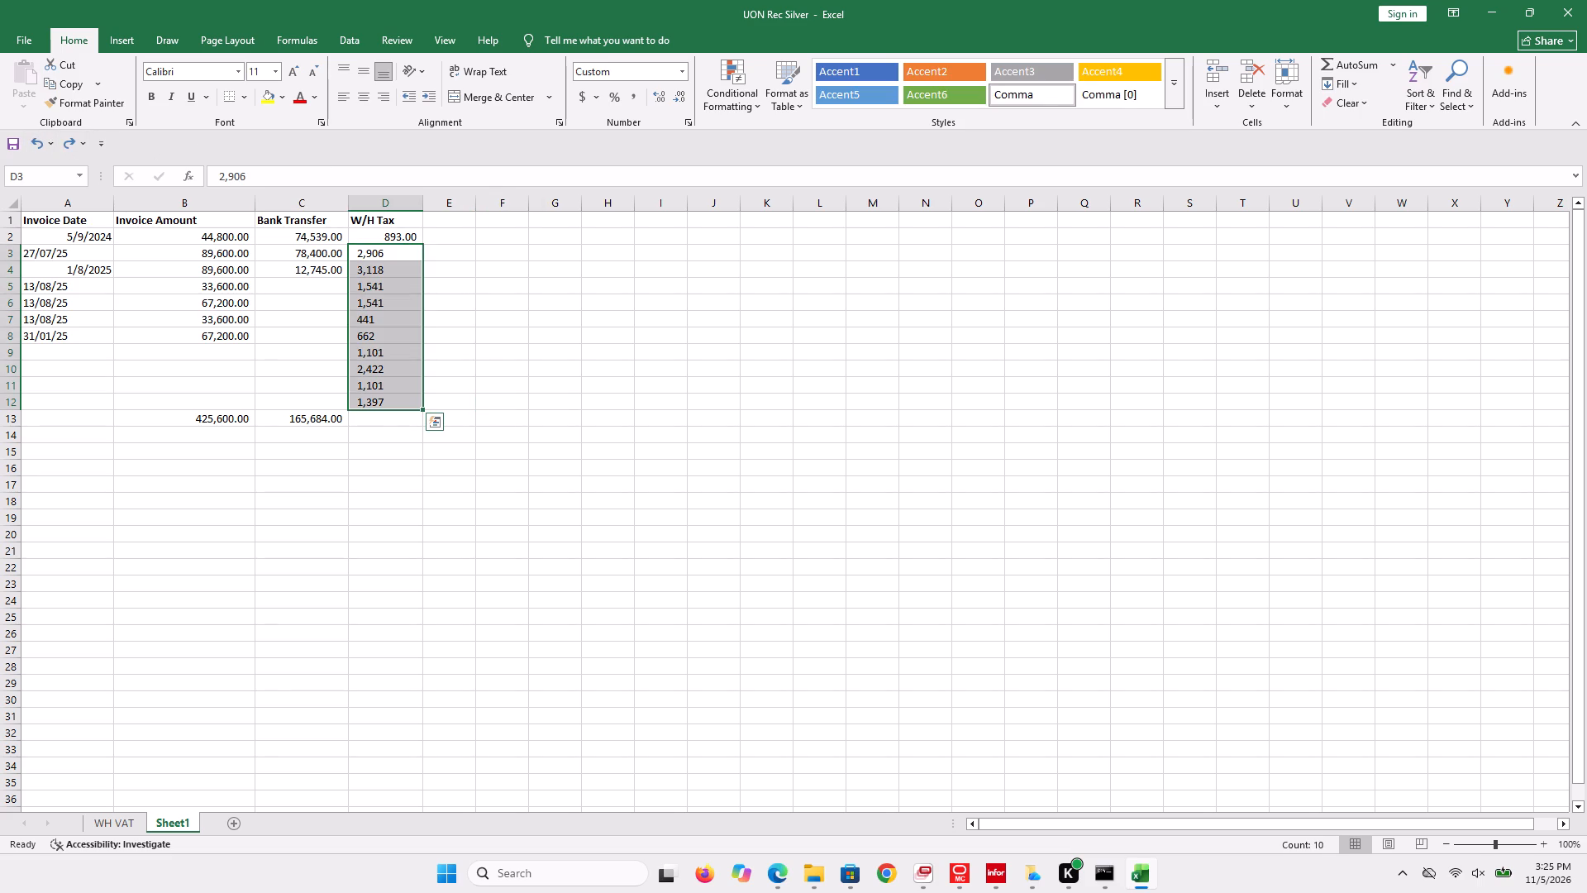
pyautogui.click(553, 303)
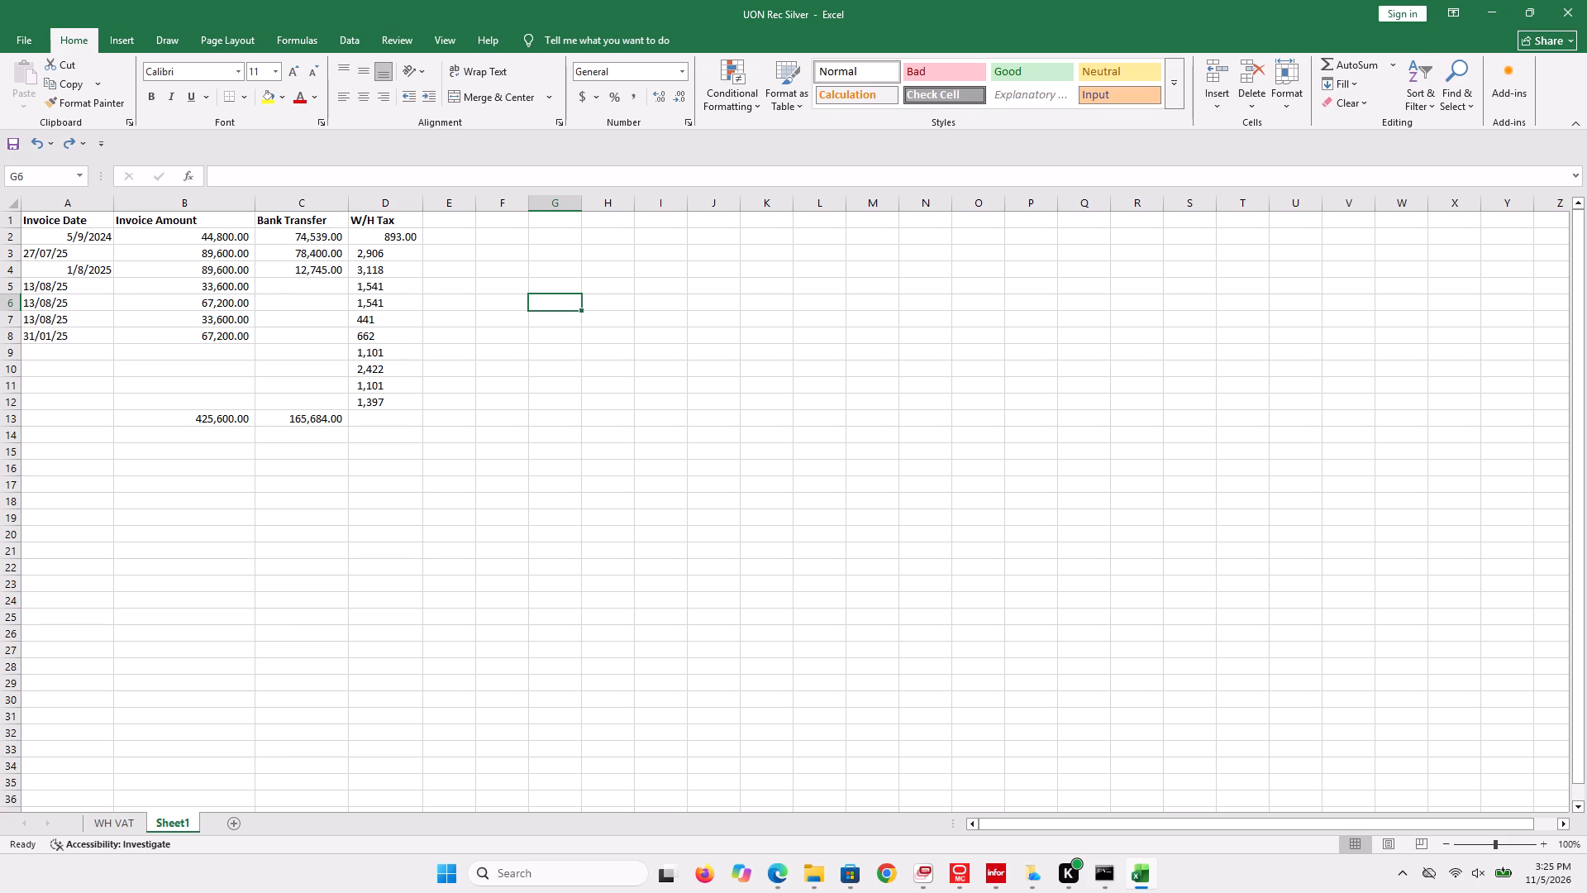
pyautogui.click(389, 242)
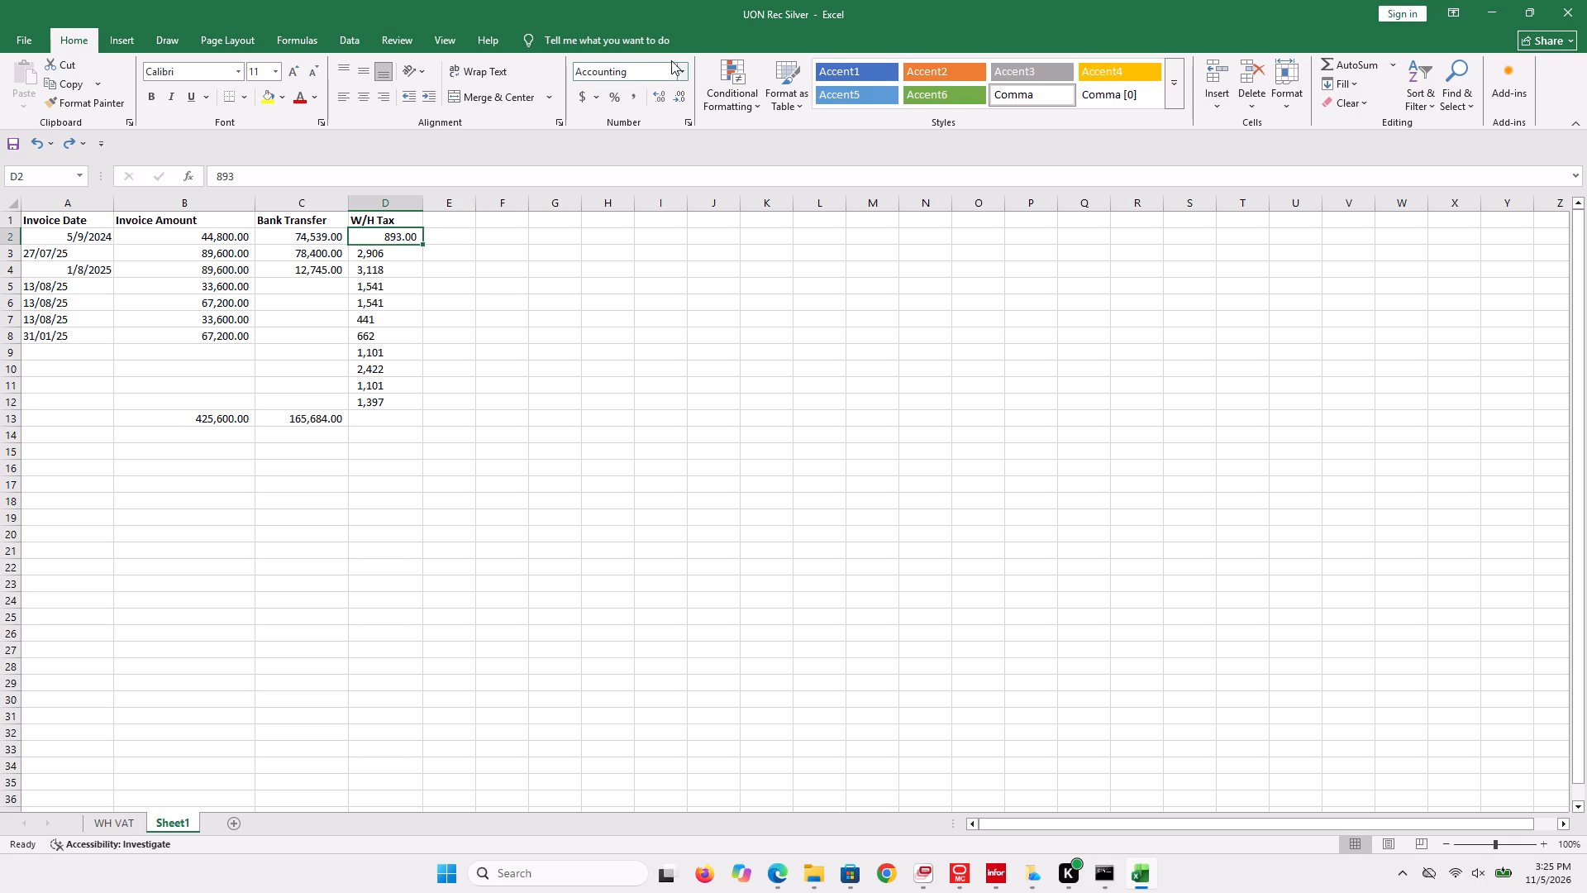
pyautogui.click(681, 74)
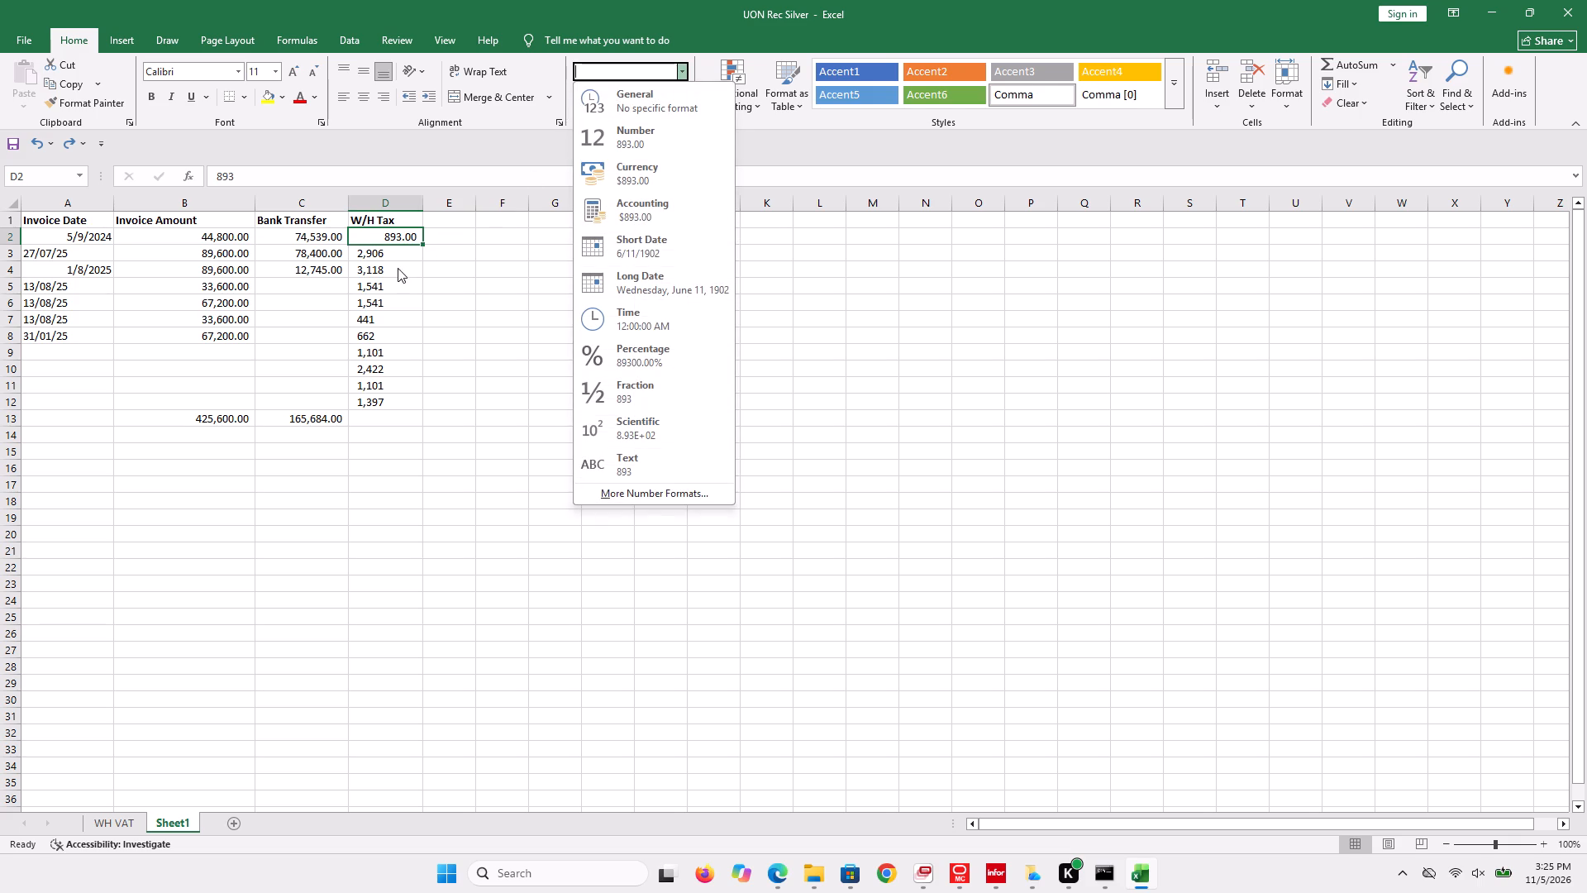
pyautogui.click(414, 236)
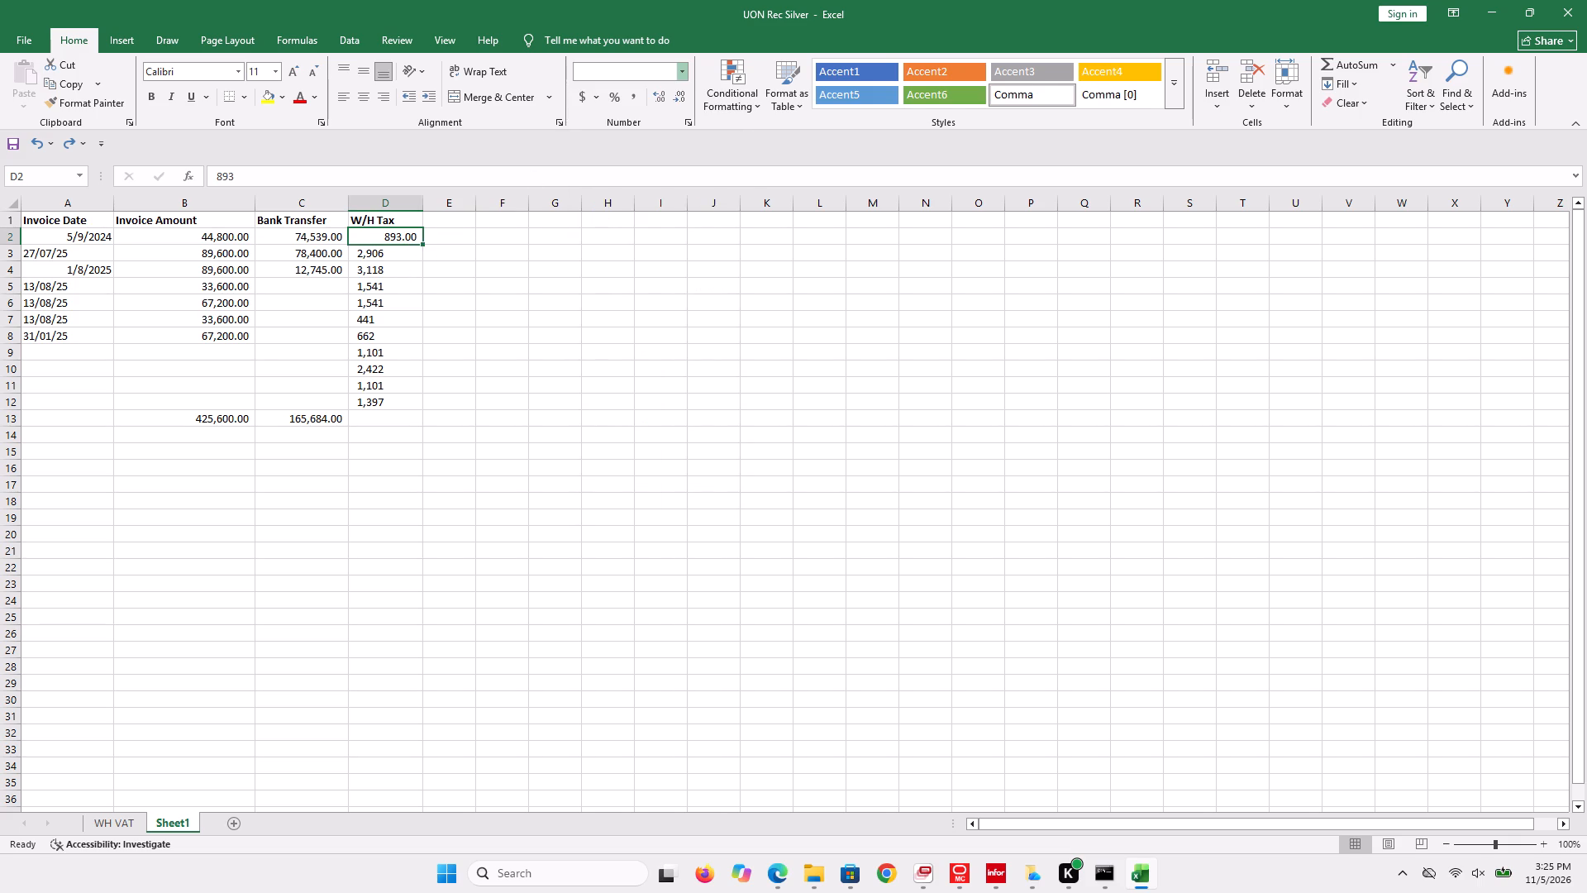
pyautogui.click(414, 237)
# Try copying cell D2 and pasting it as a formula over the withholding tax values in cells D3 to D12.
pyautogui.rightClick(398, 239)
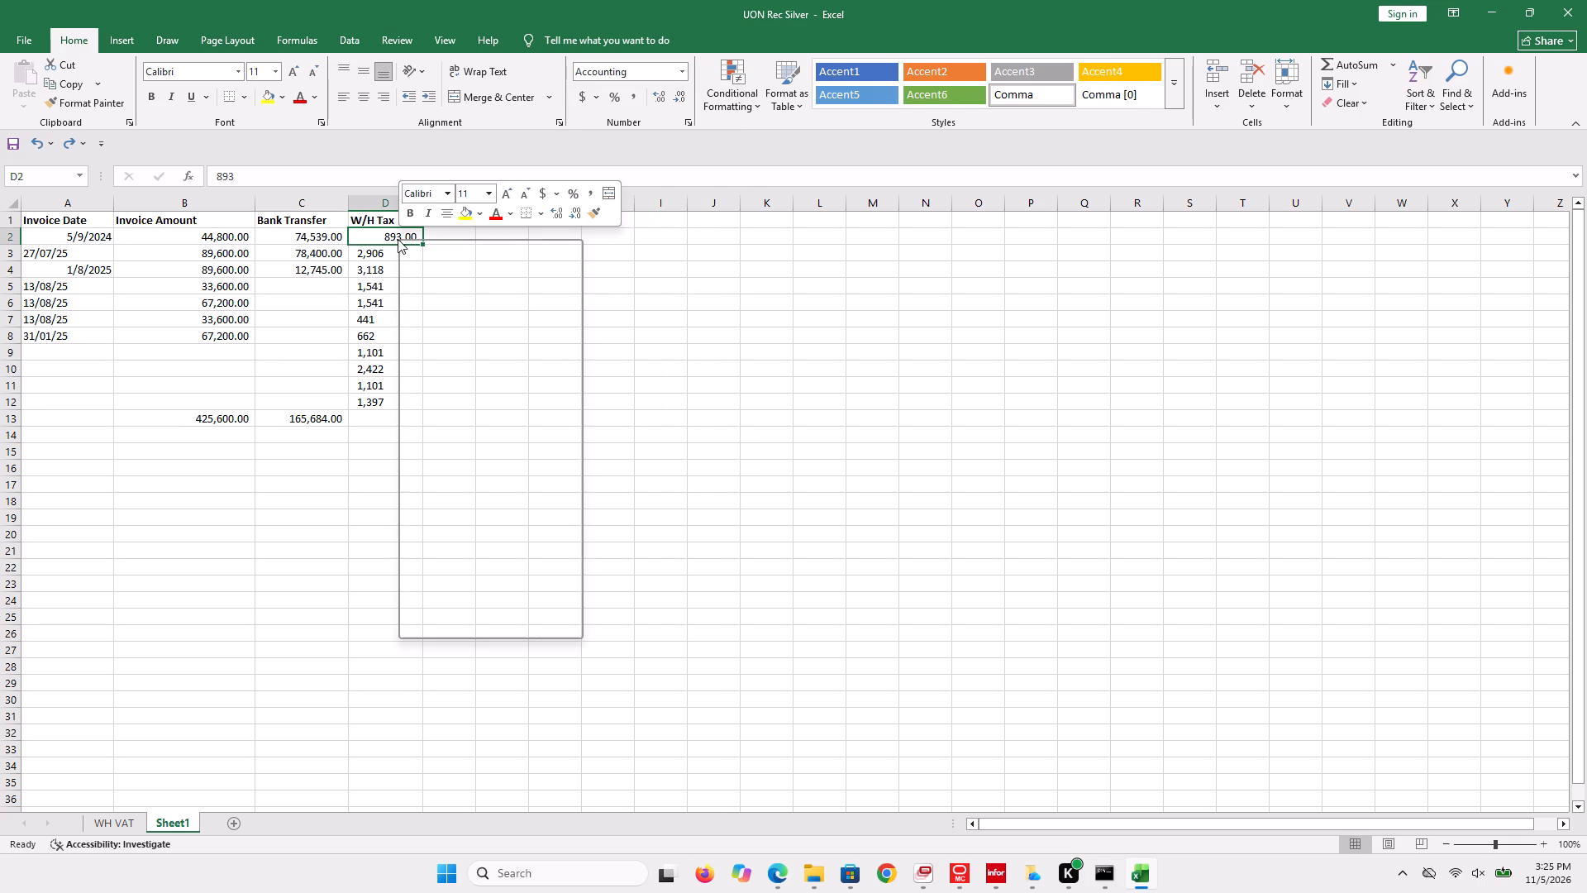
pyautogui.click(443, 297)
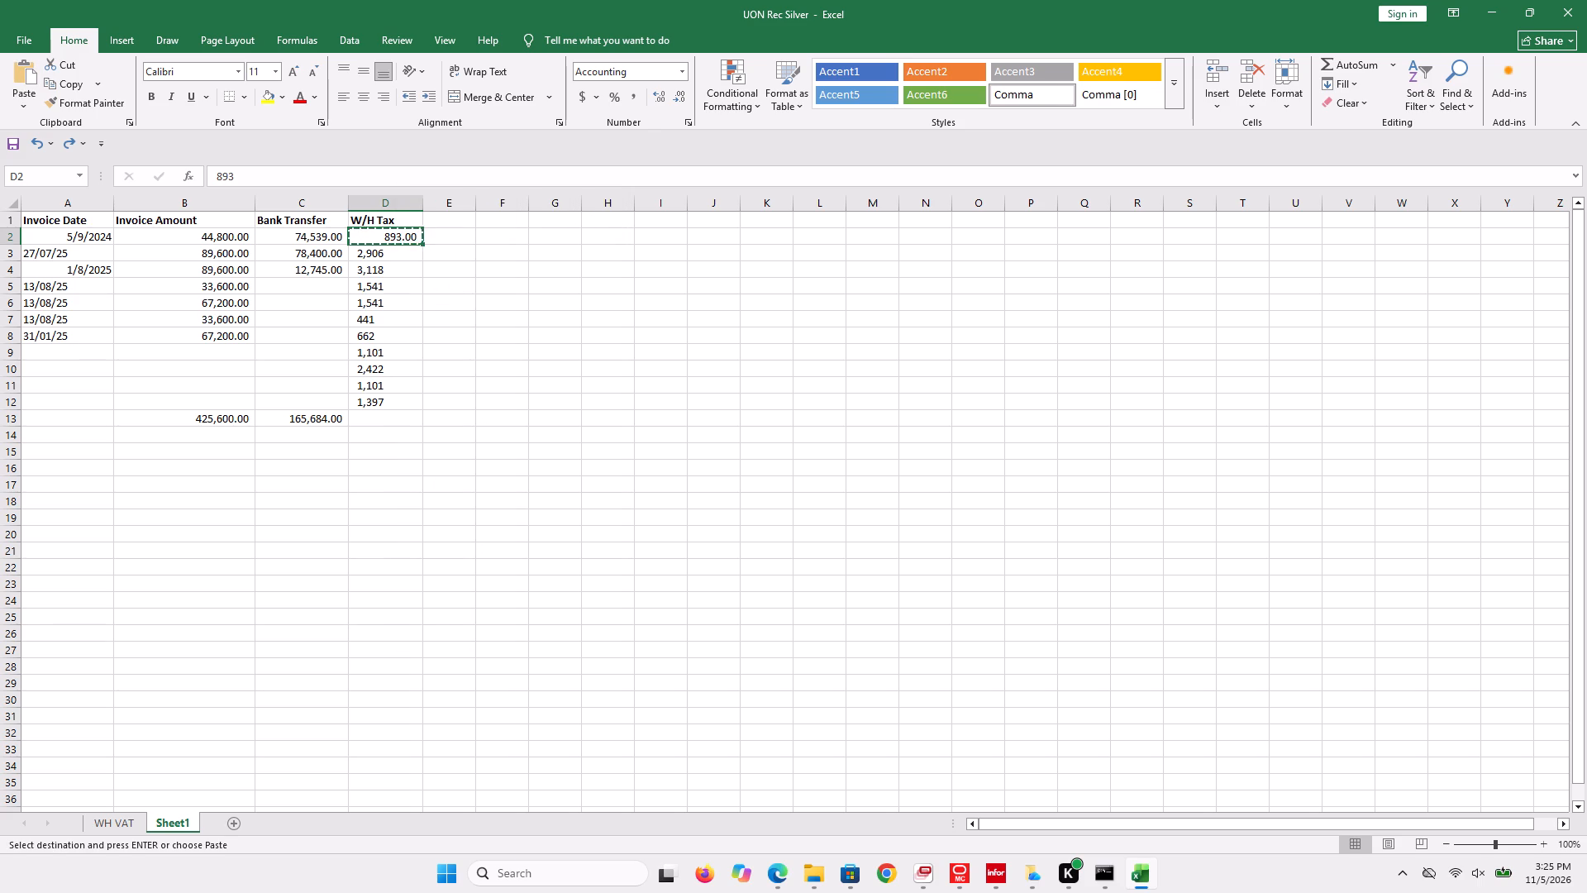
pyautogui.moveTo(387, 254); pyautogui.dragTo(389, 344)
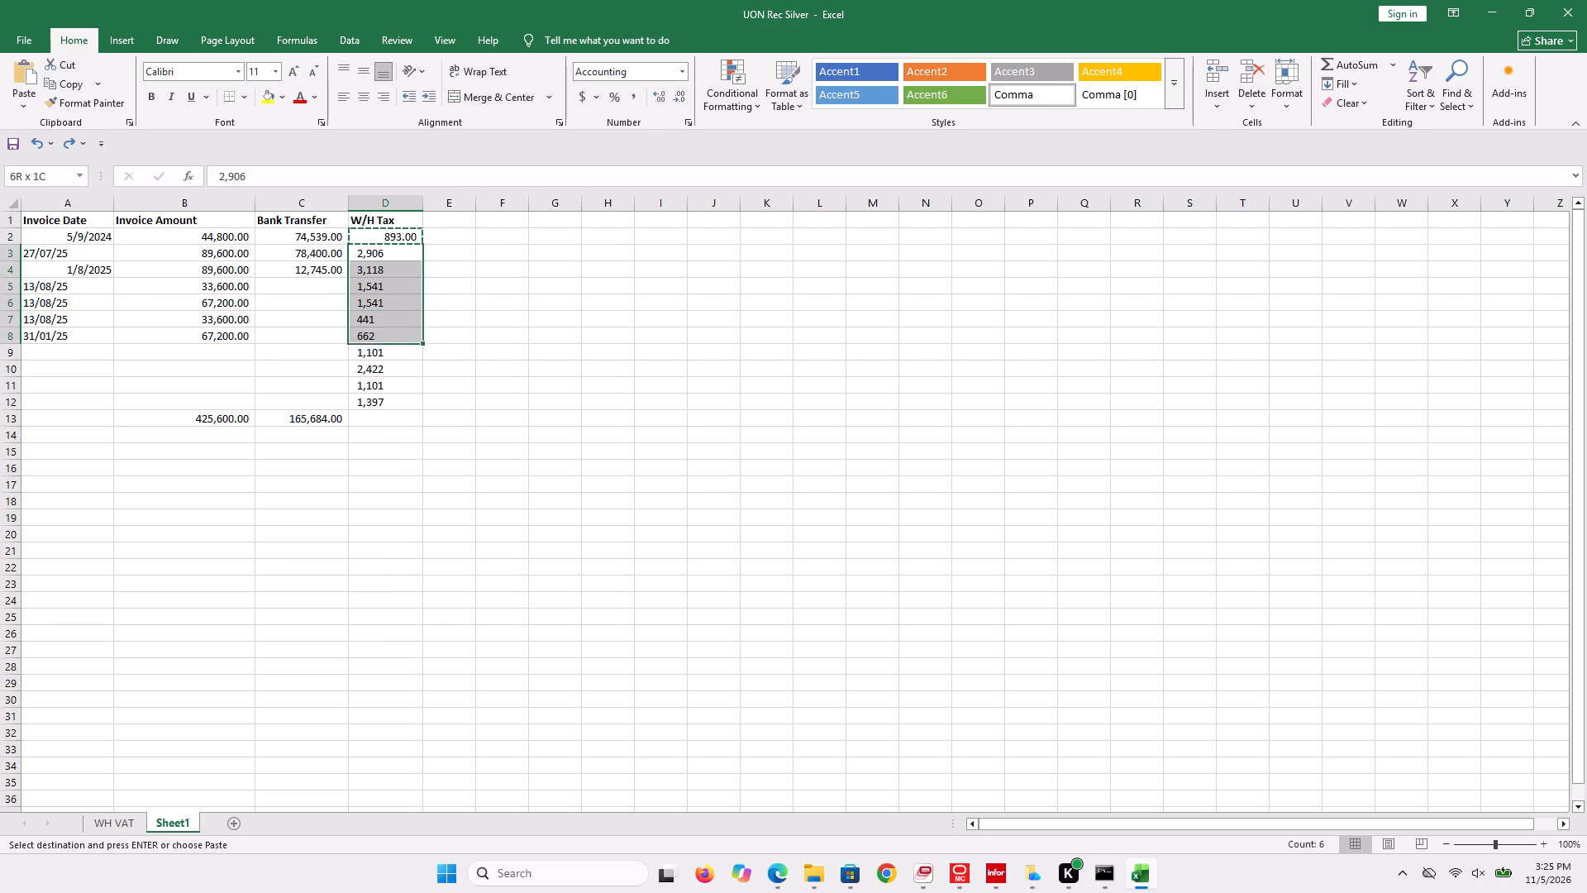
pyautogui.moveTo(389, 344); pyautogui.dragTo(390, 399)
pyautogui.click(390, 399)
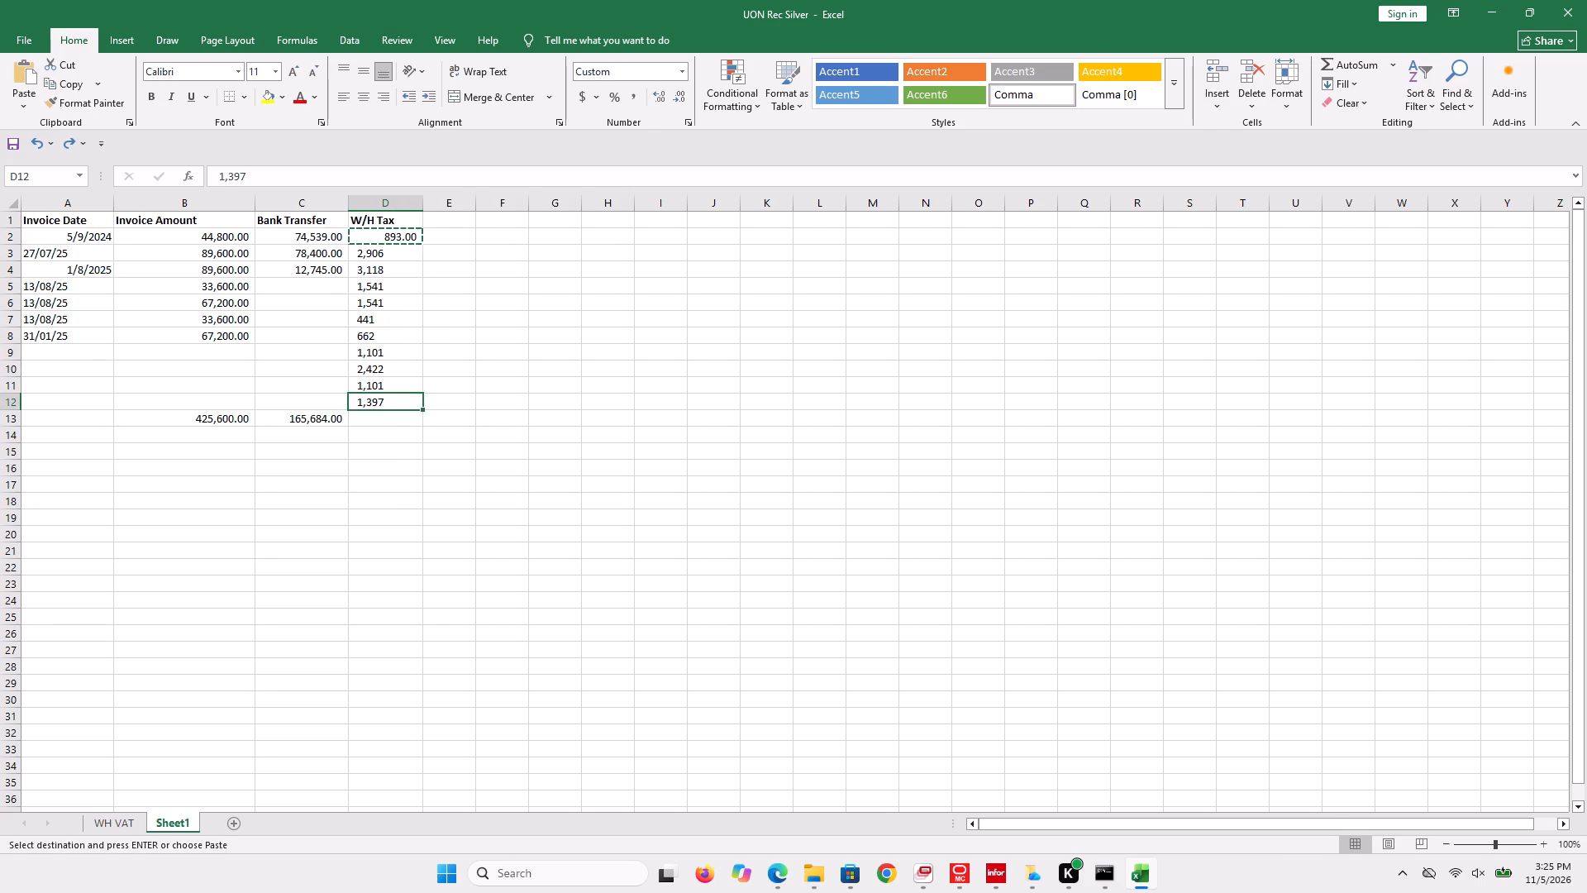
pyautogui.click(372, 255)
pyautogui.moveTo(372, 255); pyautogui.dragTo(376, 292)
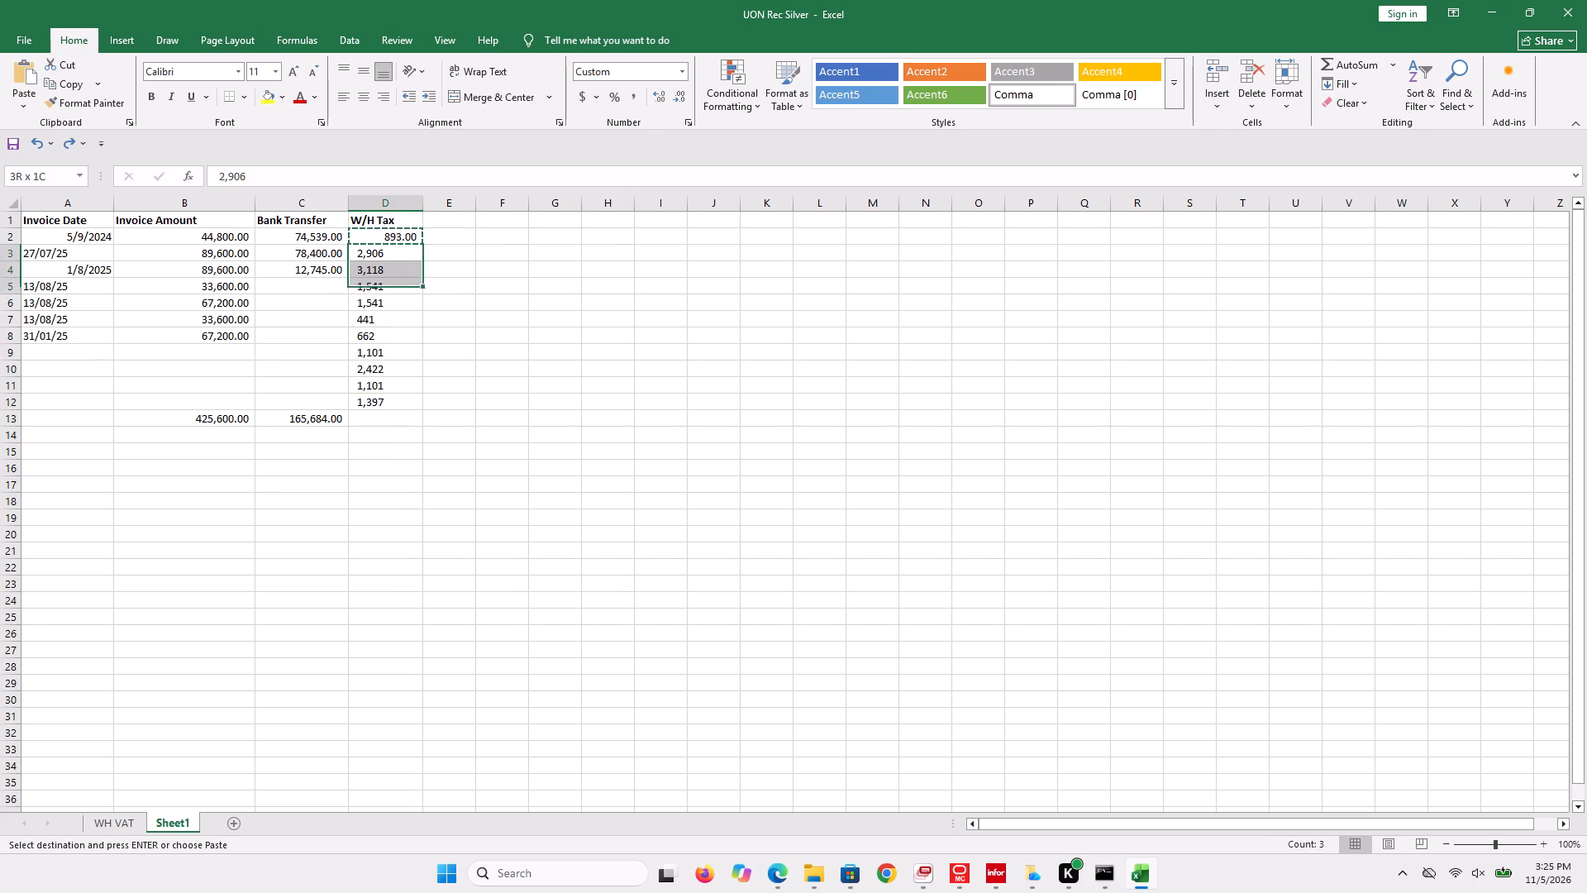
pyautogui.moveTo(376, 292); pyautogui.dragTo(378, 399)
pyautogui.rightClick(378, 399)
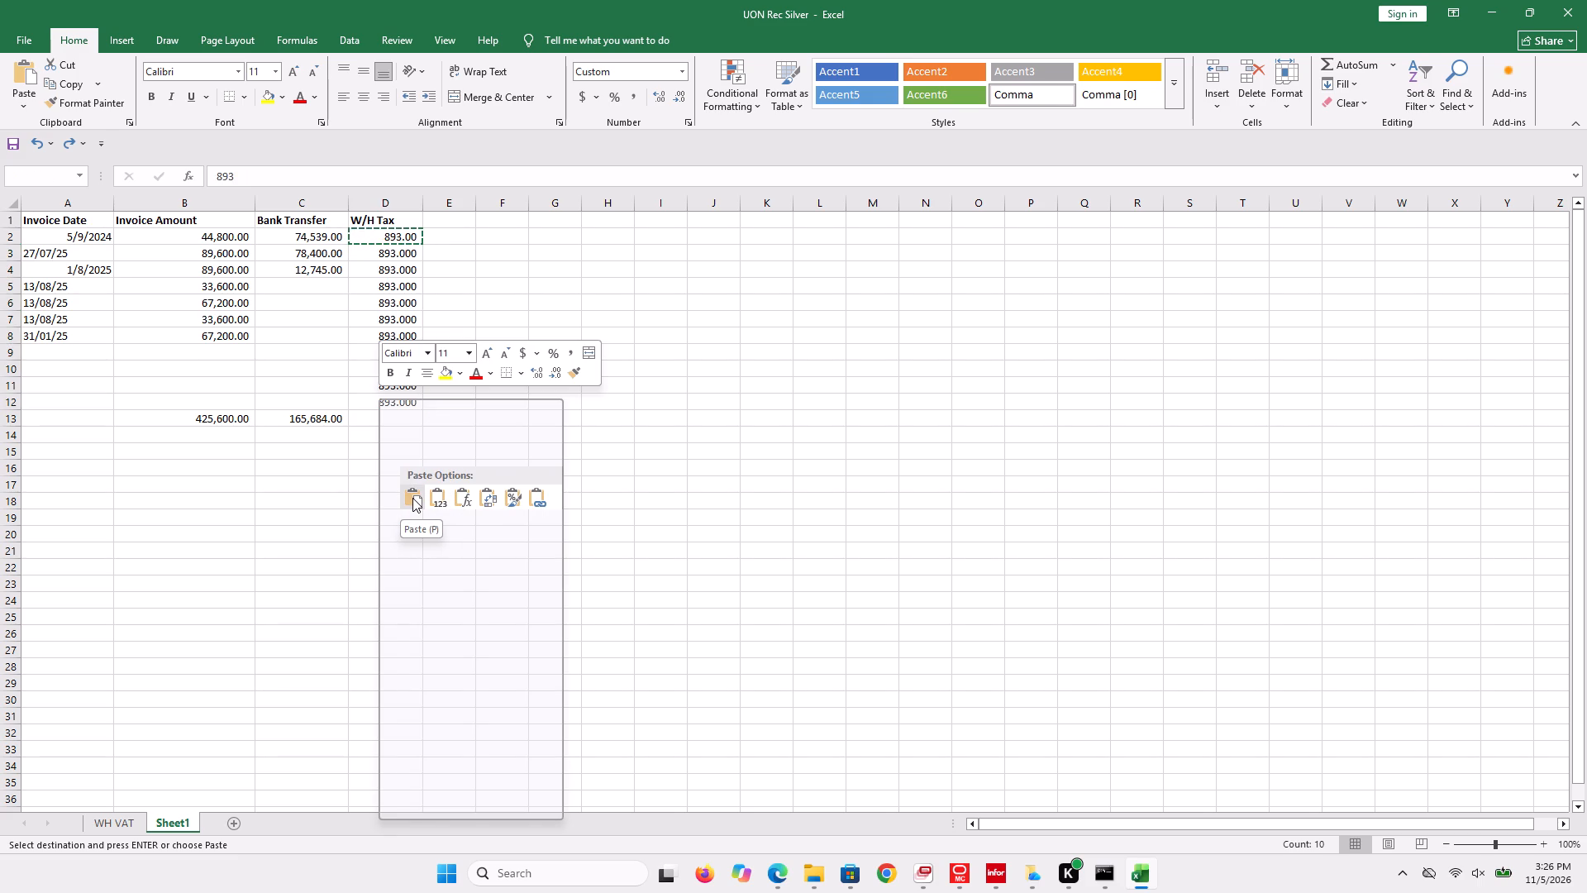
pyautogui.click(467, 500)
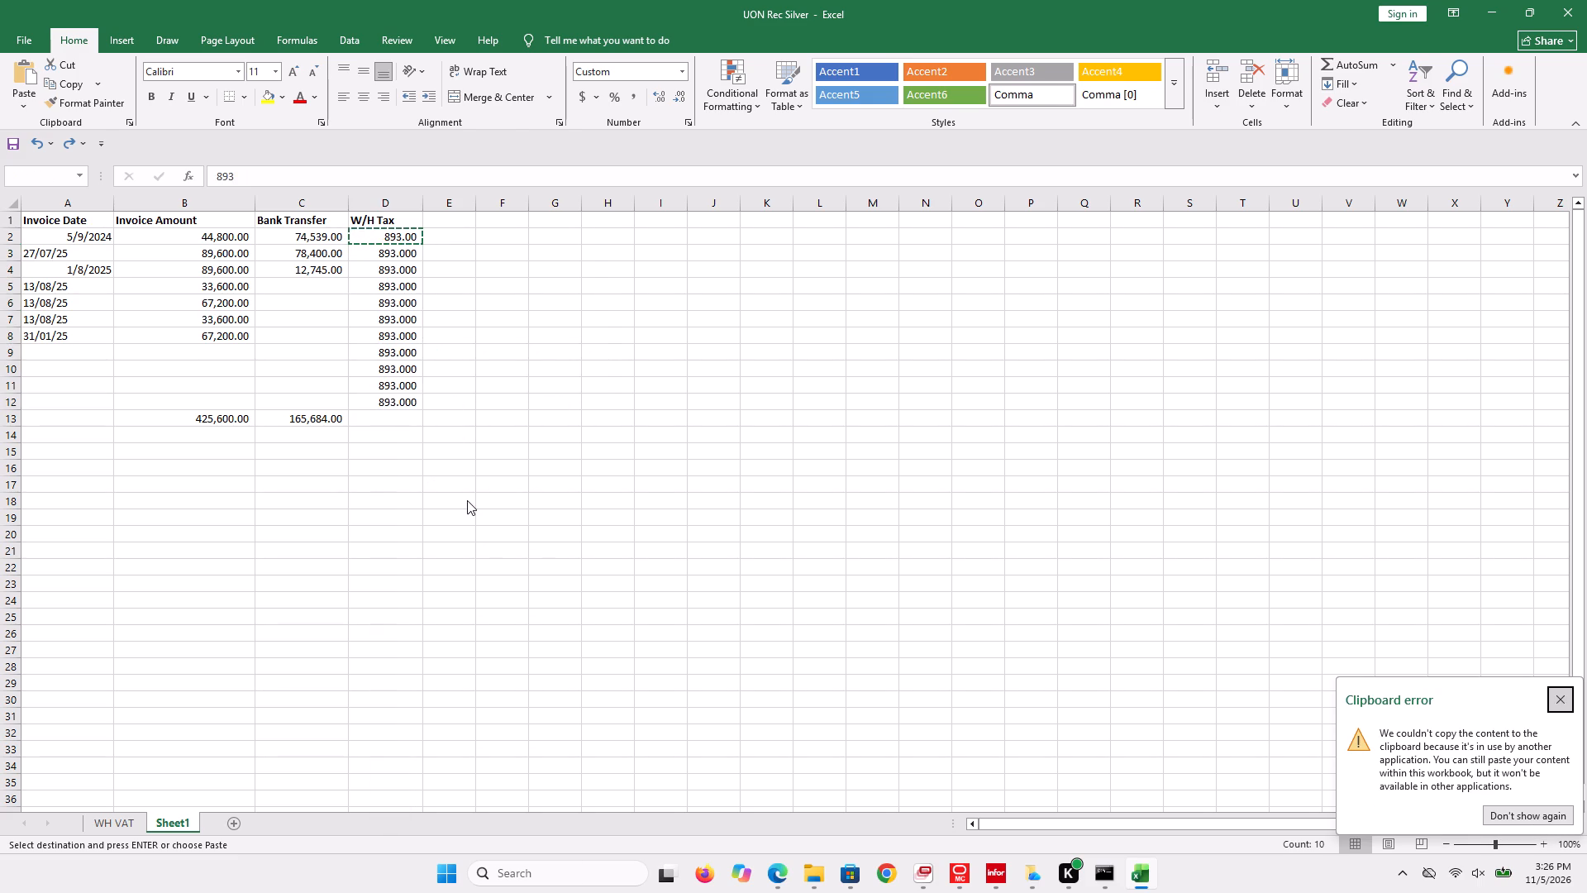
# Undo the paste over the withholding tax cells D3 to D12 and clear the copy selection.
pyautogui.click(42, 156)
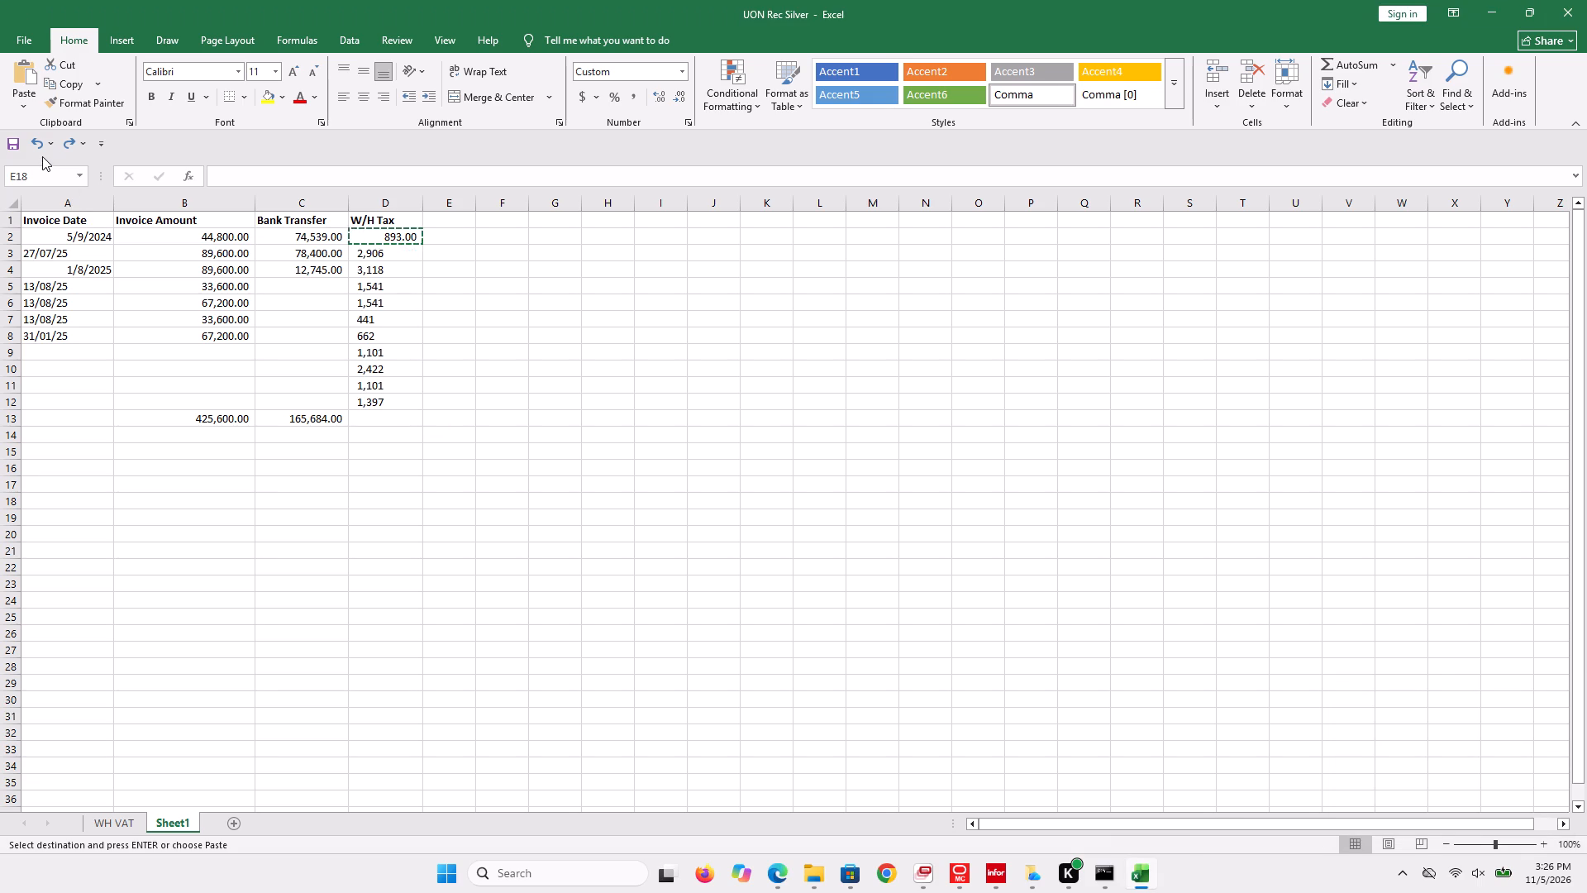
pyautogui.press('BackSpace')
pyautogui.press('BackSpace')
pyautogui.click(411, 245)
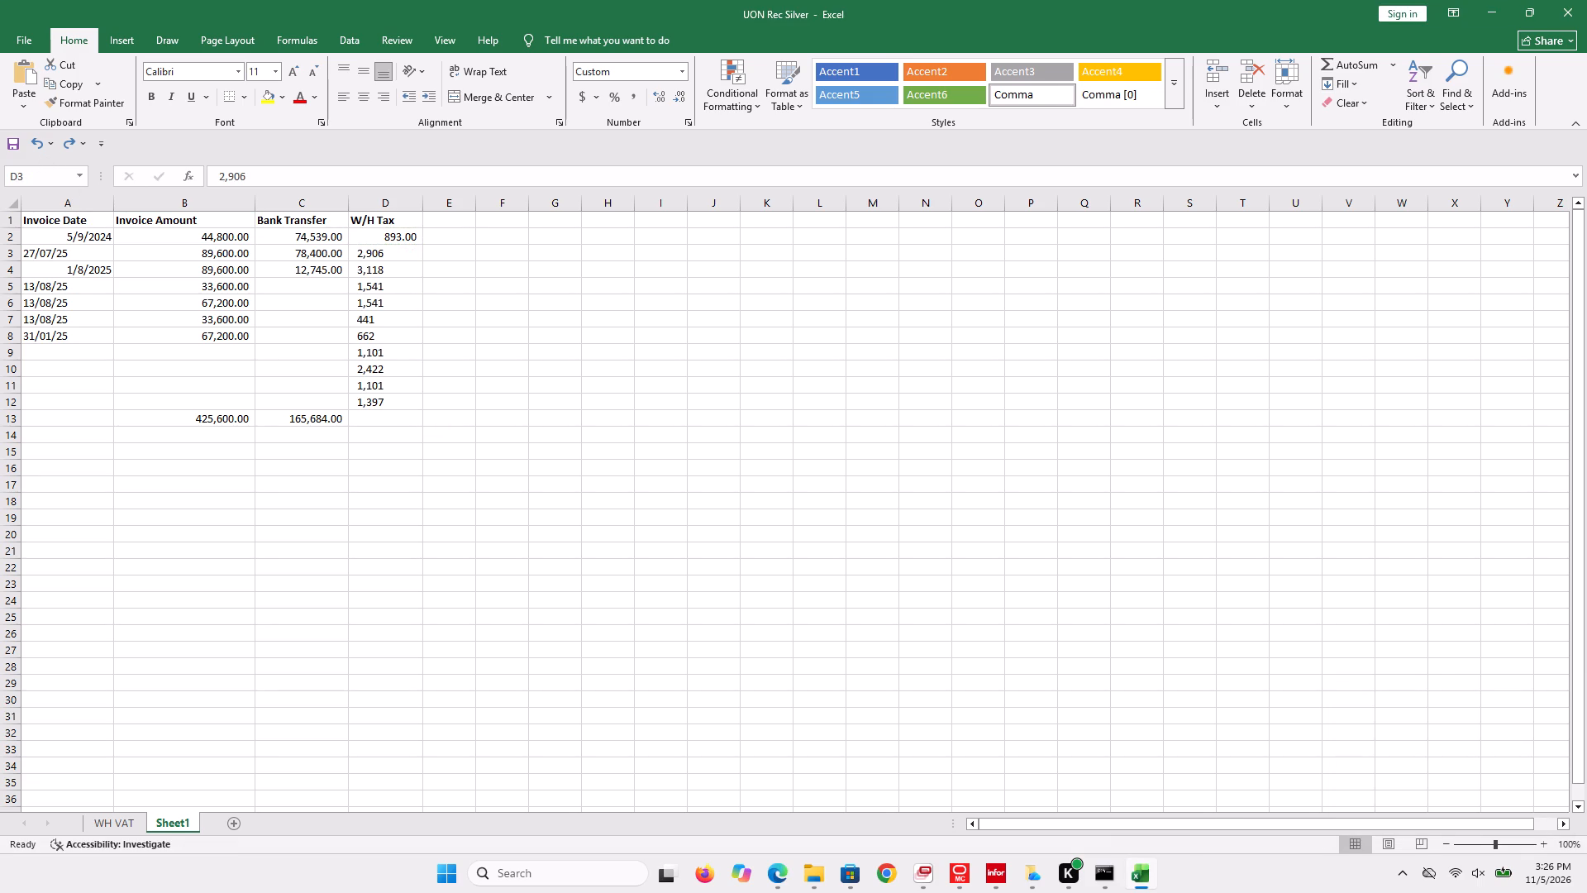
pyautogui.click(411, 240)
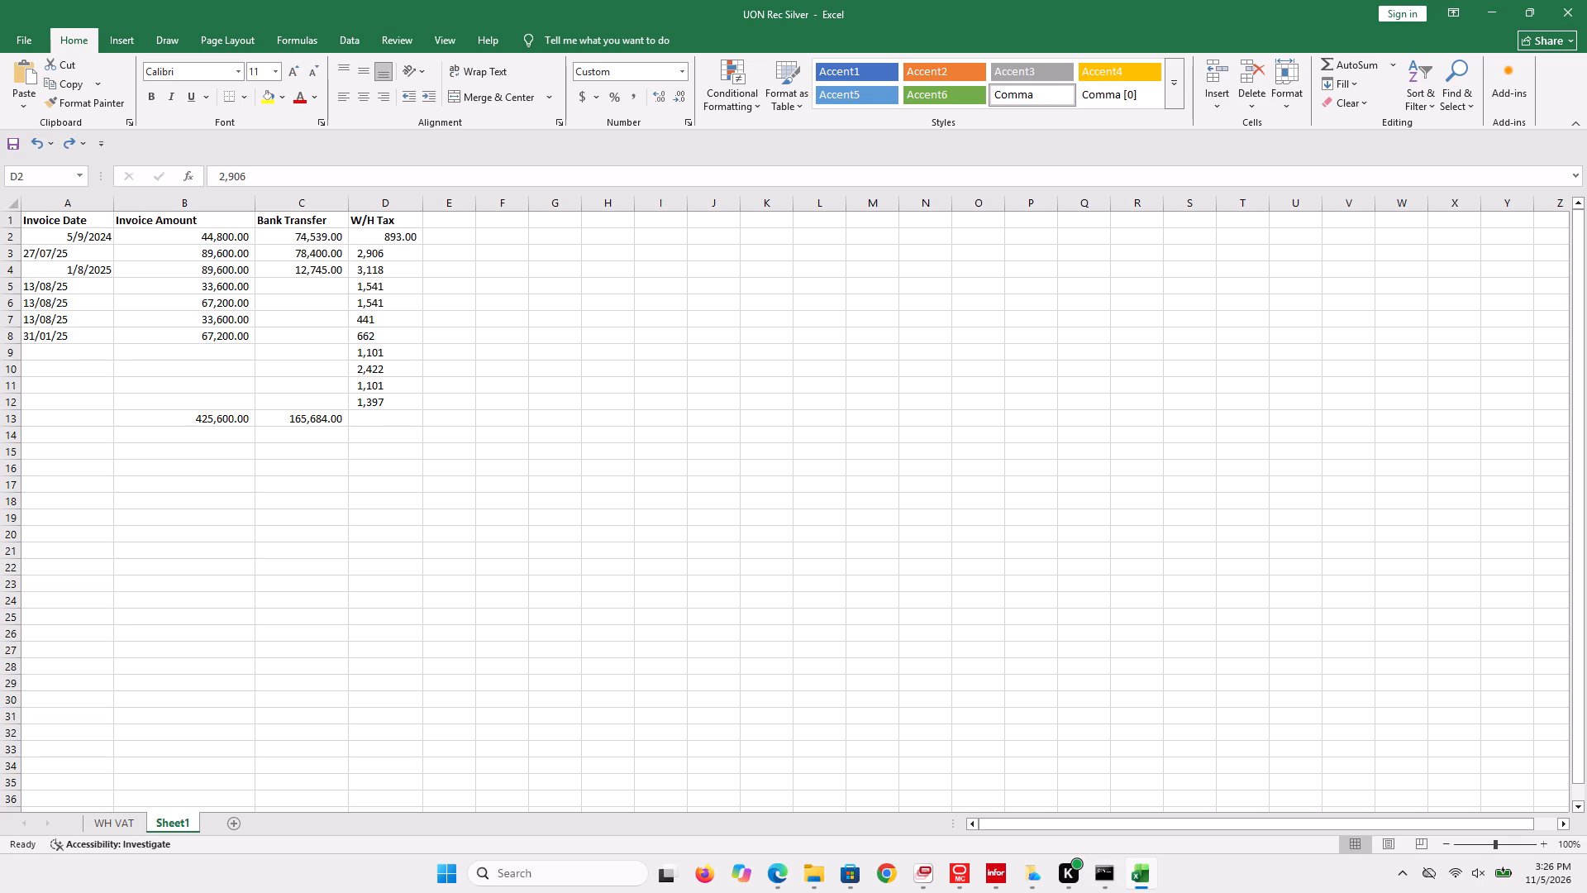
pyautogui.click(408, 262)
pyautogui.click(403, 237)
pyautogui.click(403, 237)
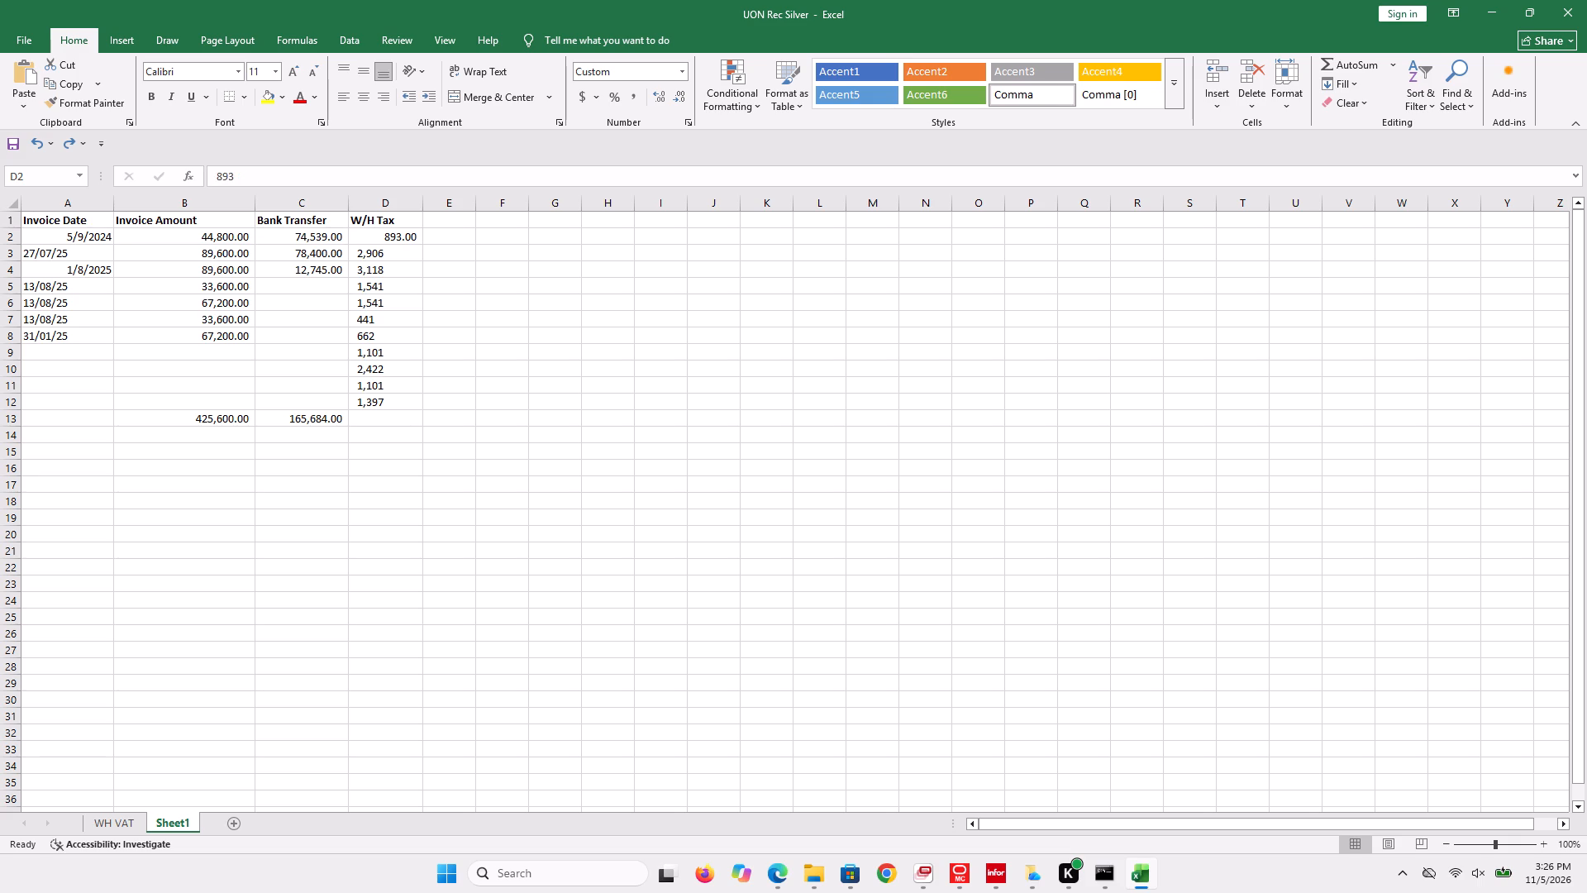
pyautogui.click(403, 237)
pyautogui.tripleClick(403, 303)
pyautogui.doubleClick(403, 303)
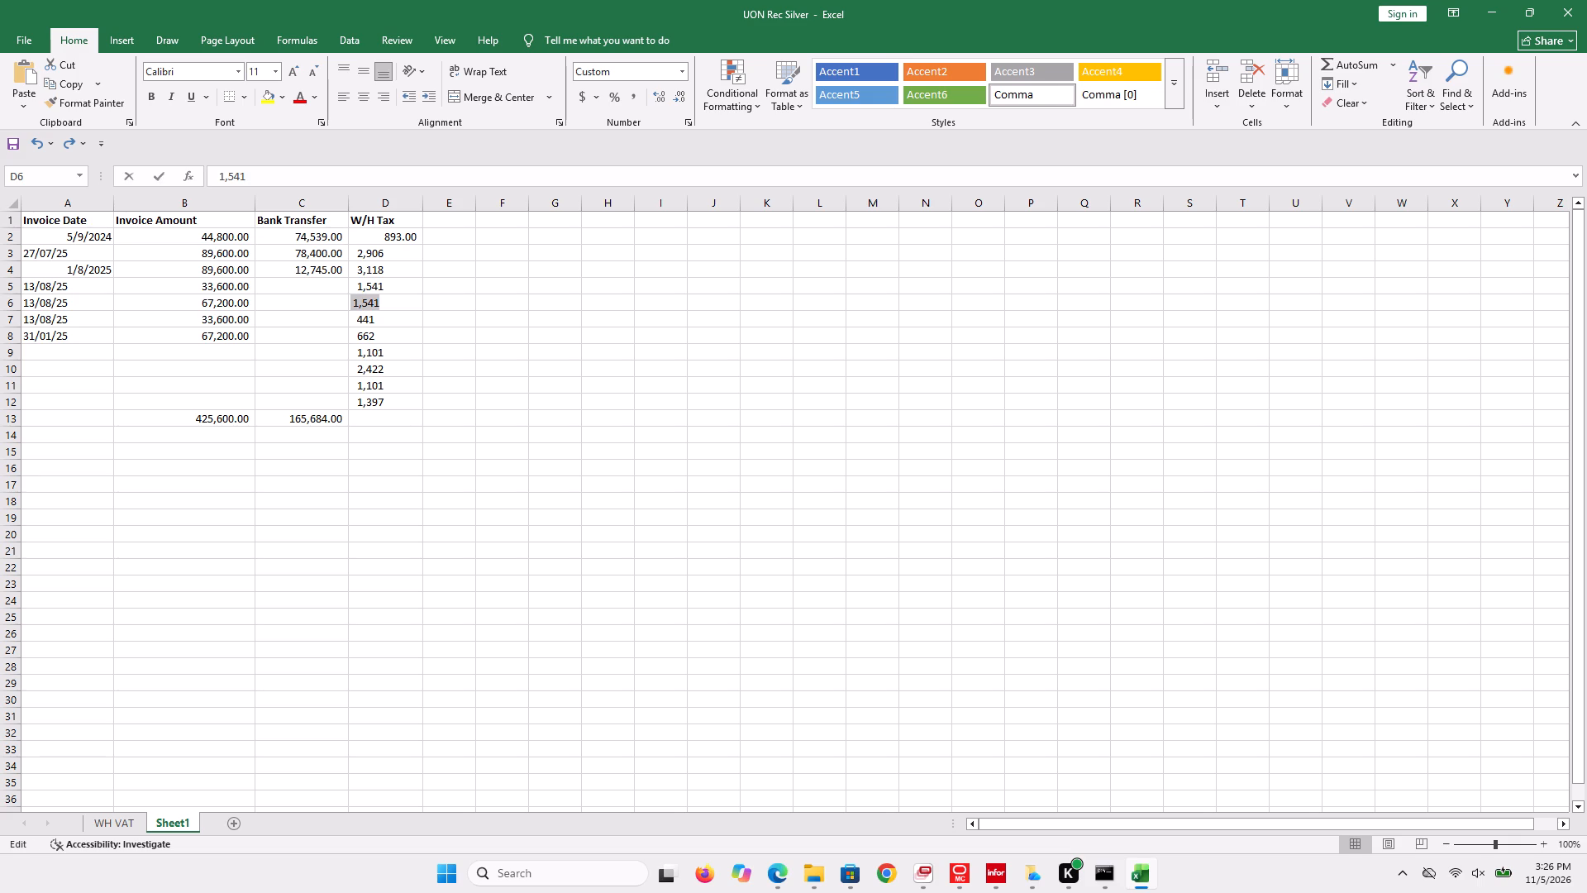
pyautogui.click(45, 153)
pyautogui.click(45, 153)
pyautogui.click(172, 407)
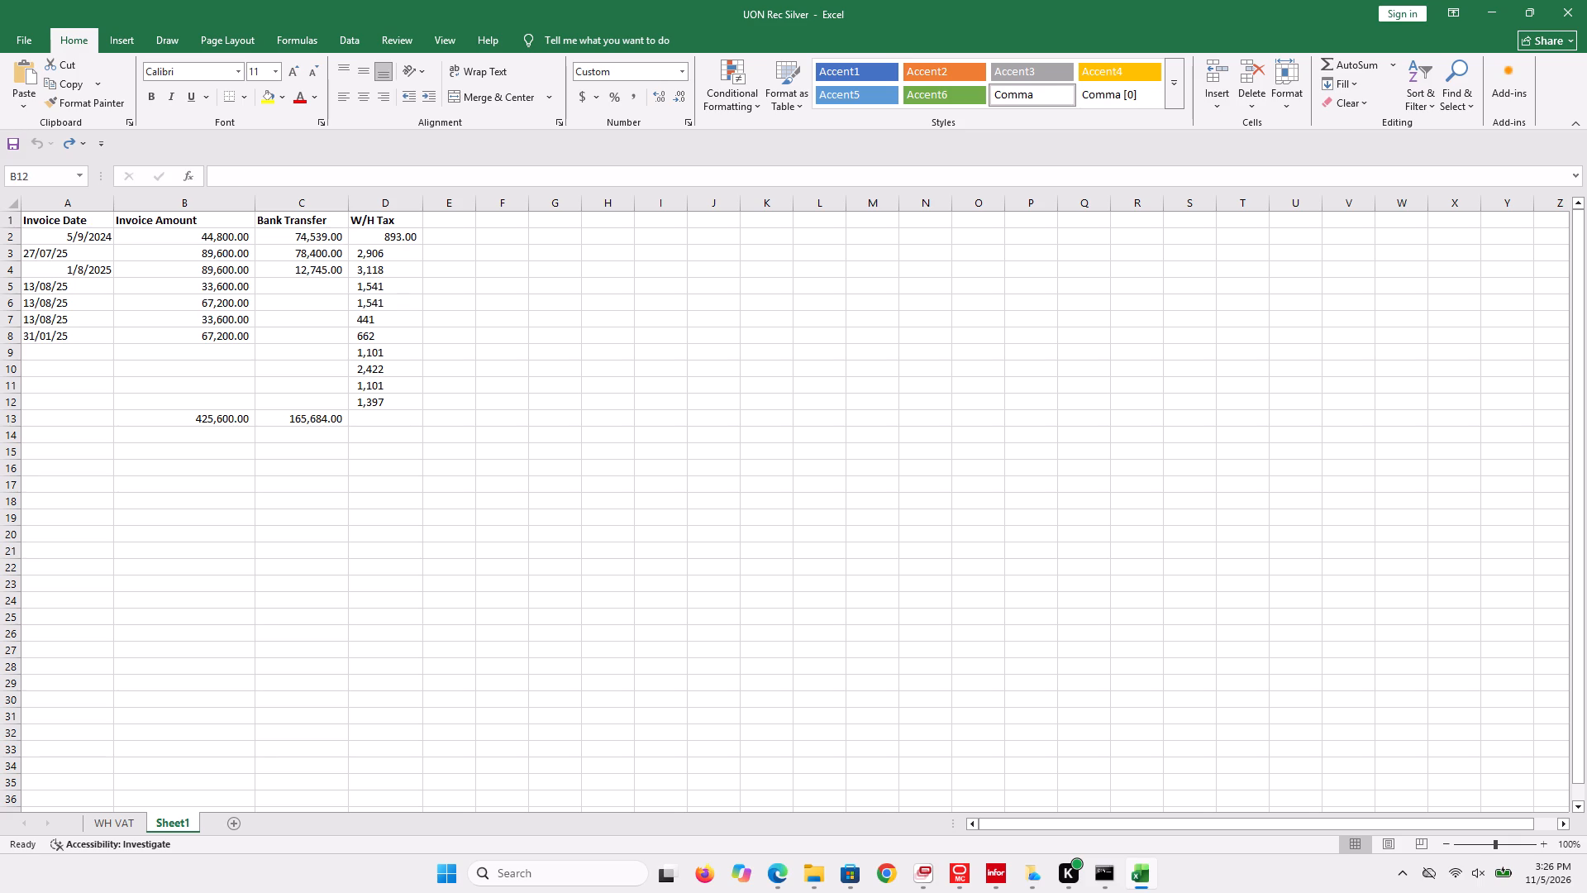
# Compare the withholding tax amounts in column I of the WH VAT sheet with the W/H Tax column in Sheet1.
pyautogui.click(120, 821)
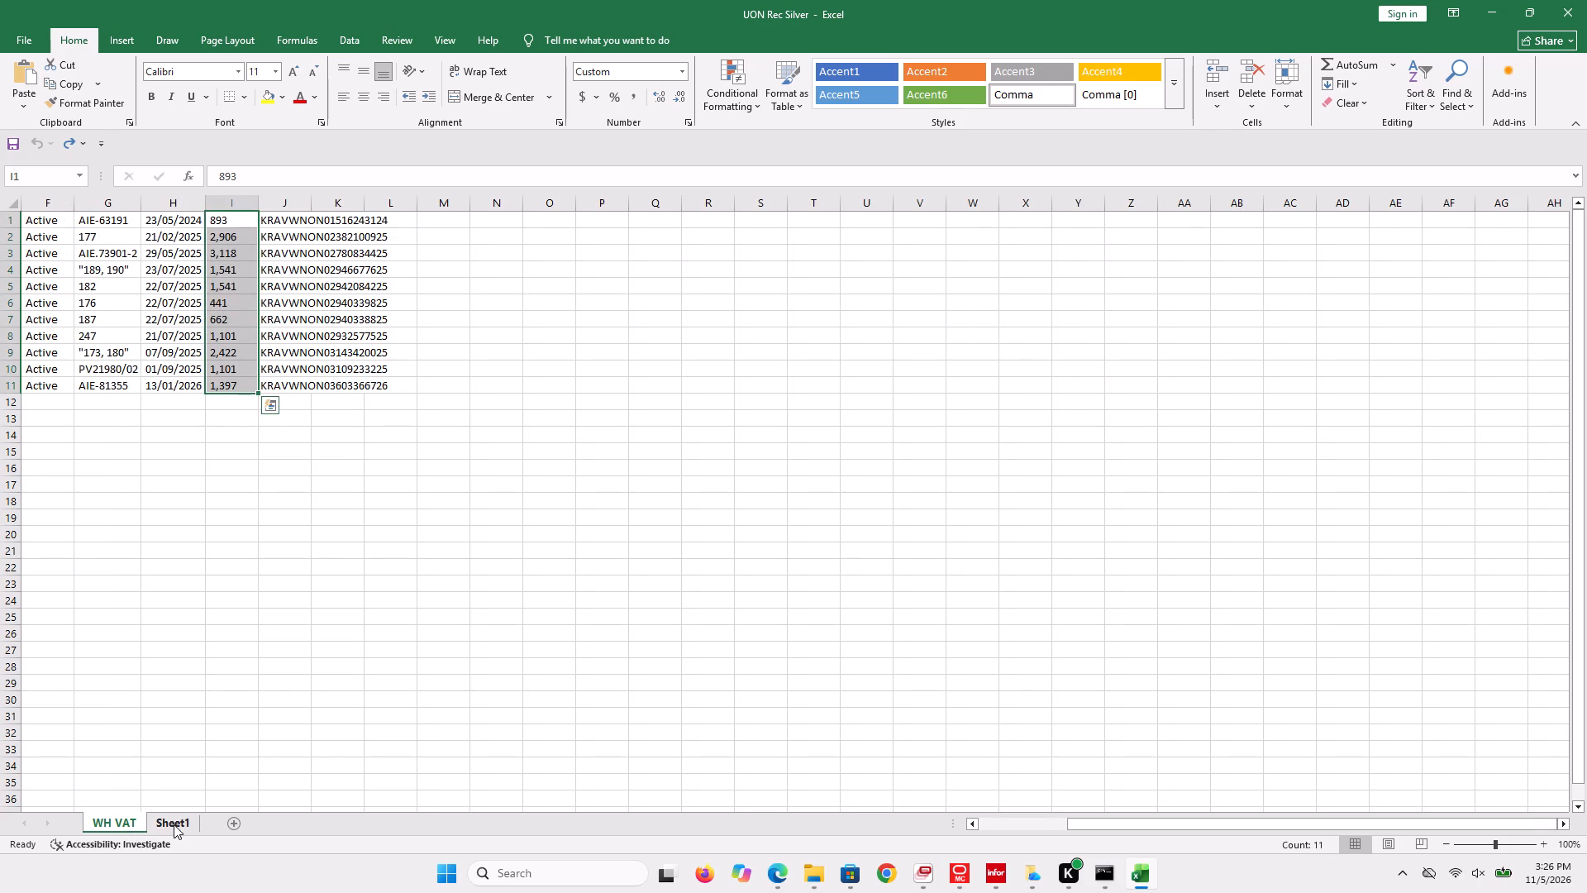
pyautogui.click(174, 824)
pyautogui.click(108, 829)
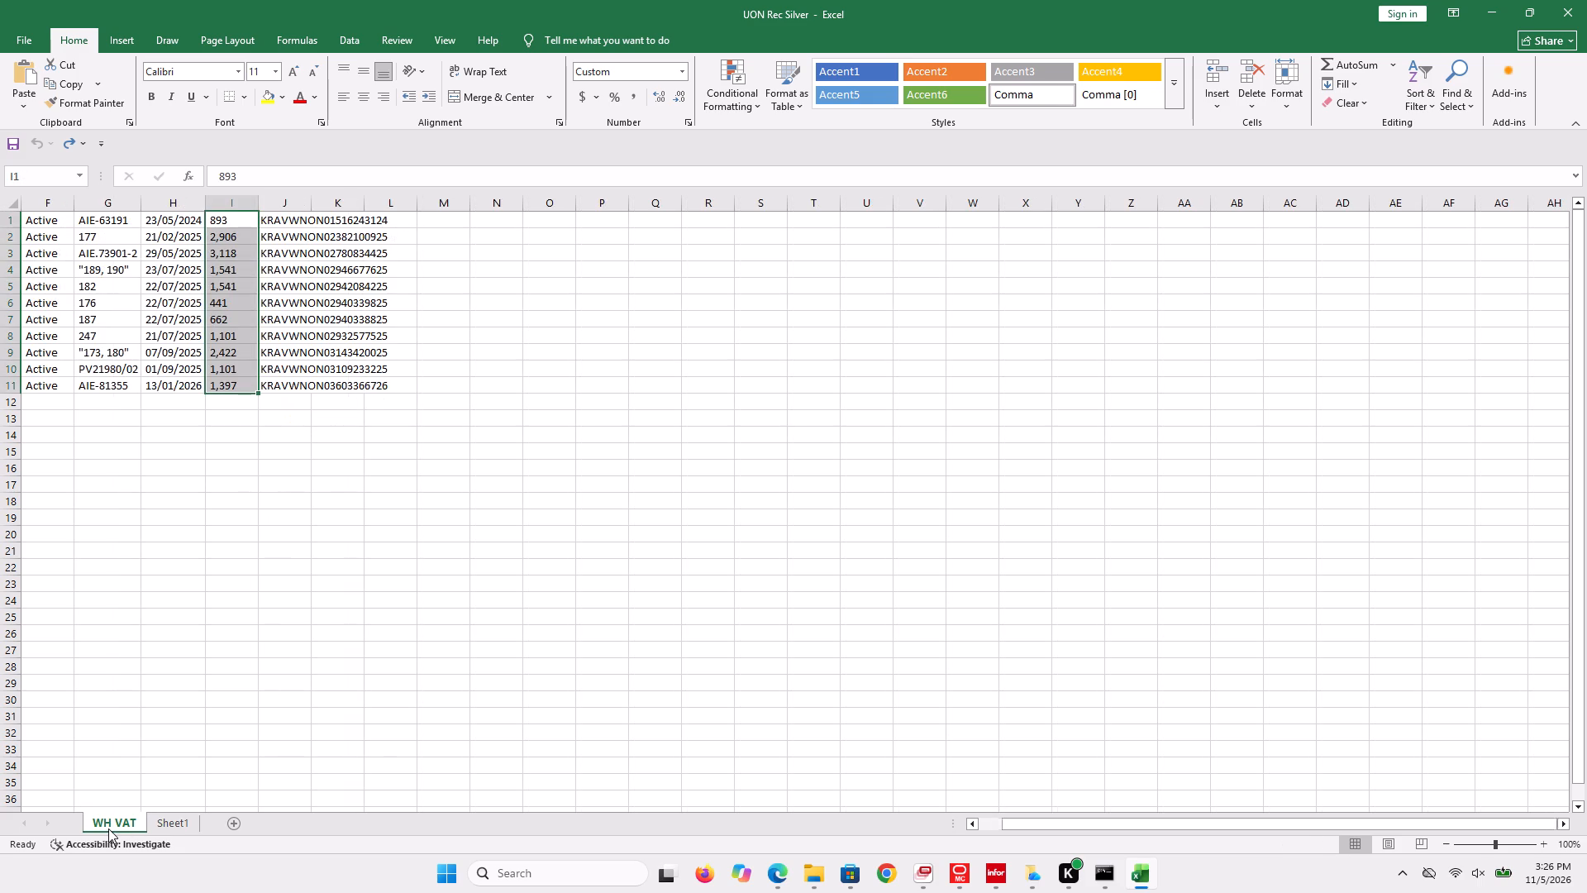
pyautogui.click(161, 819)
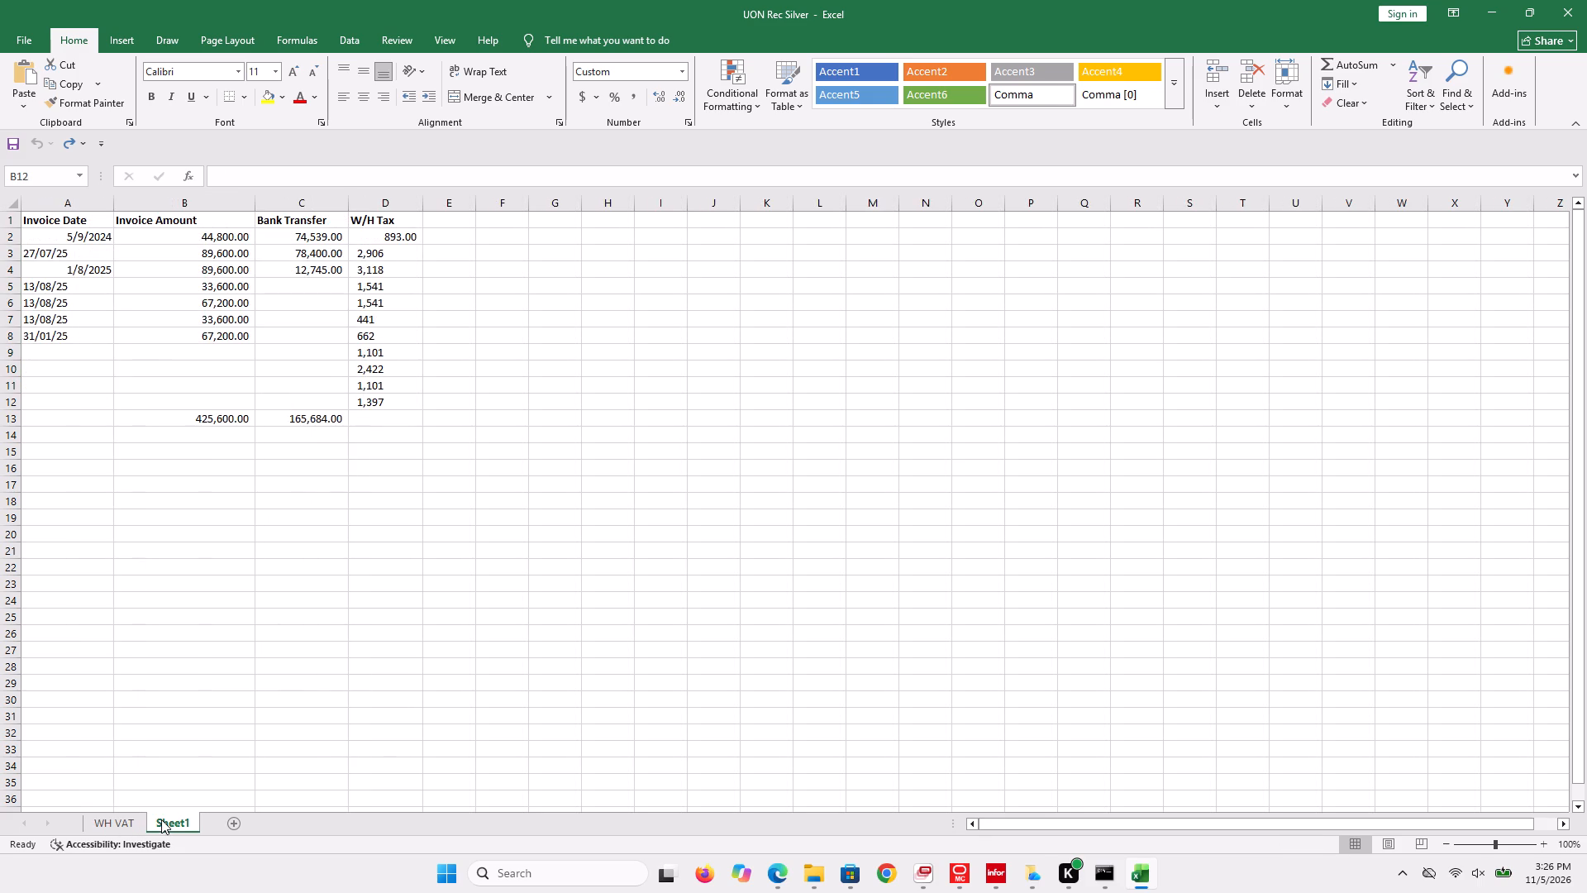
pyautogui.click(124, 821)
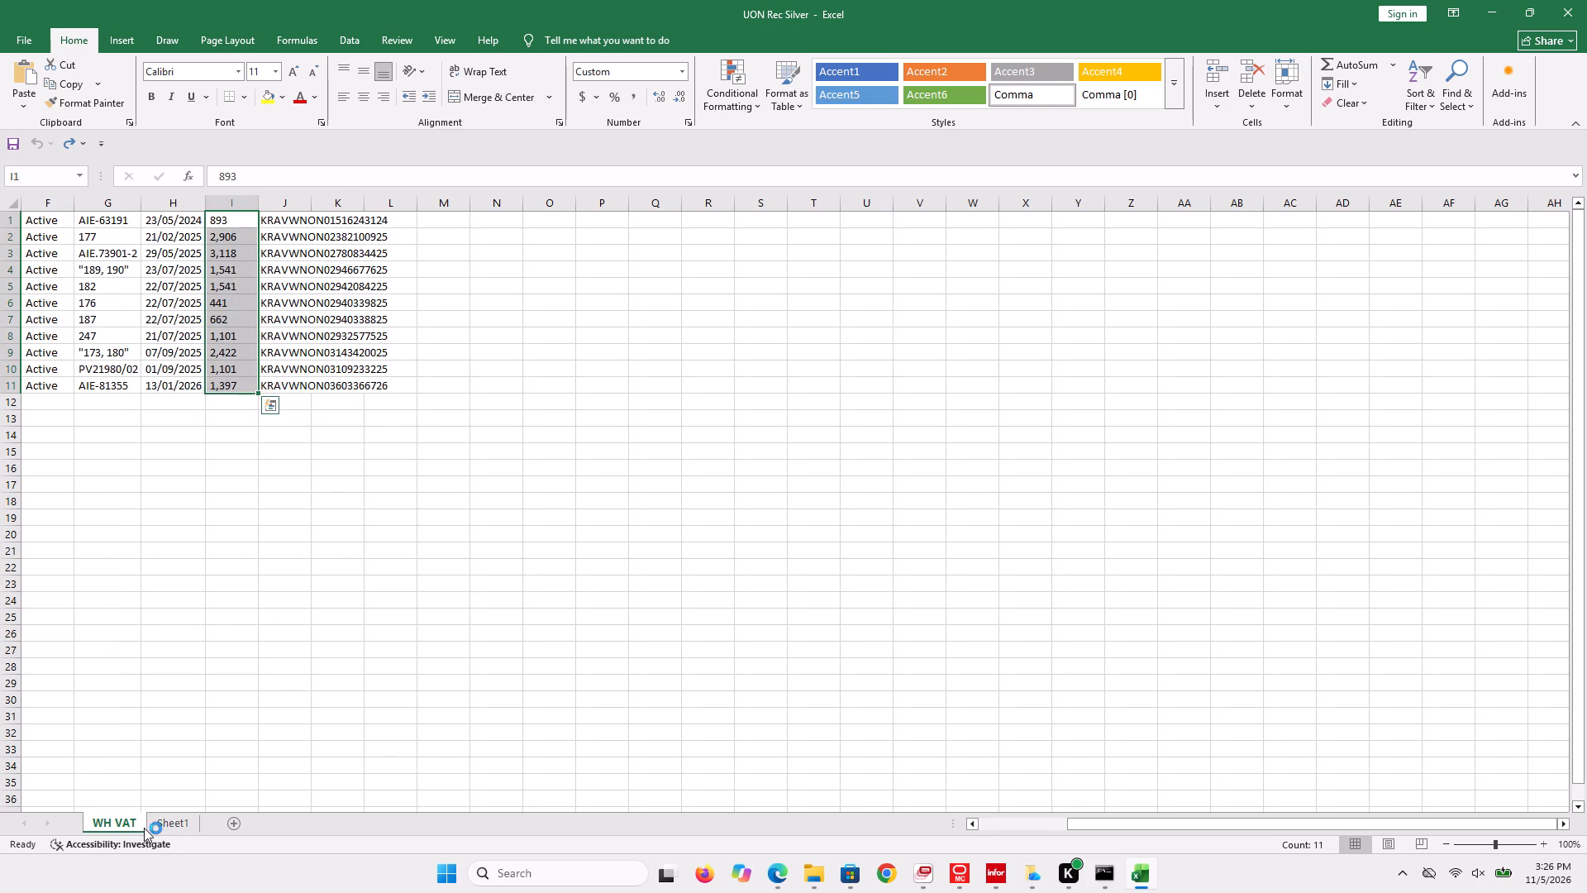
pyautogui.click(163, 822)
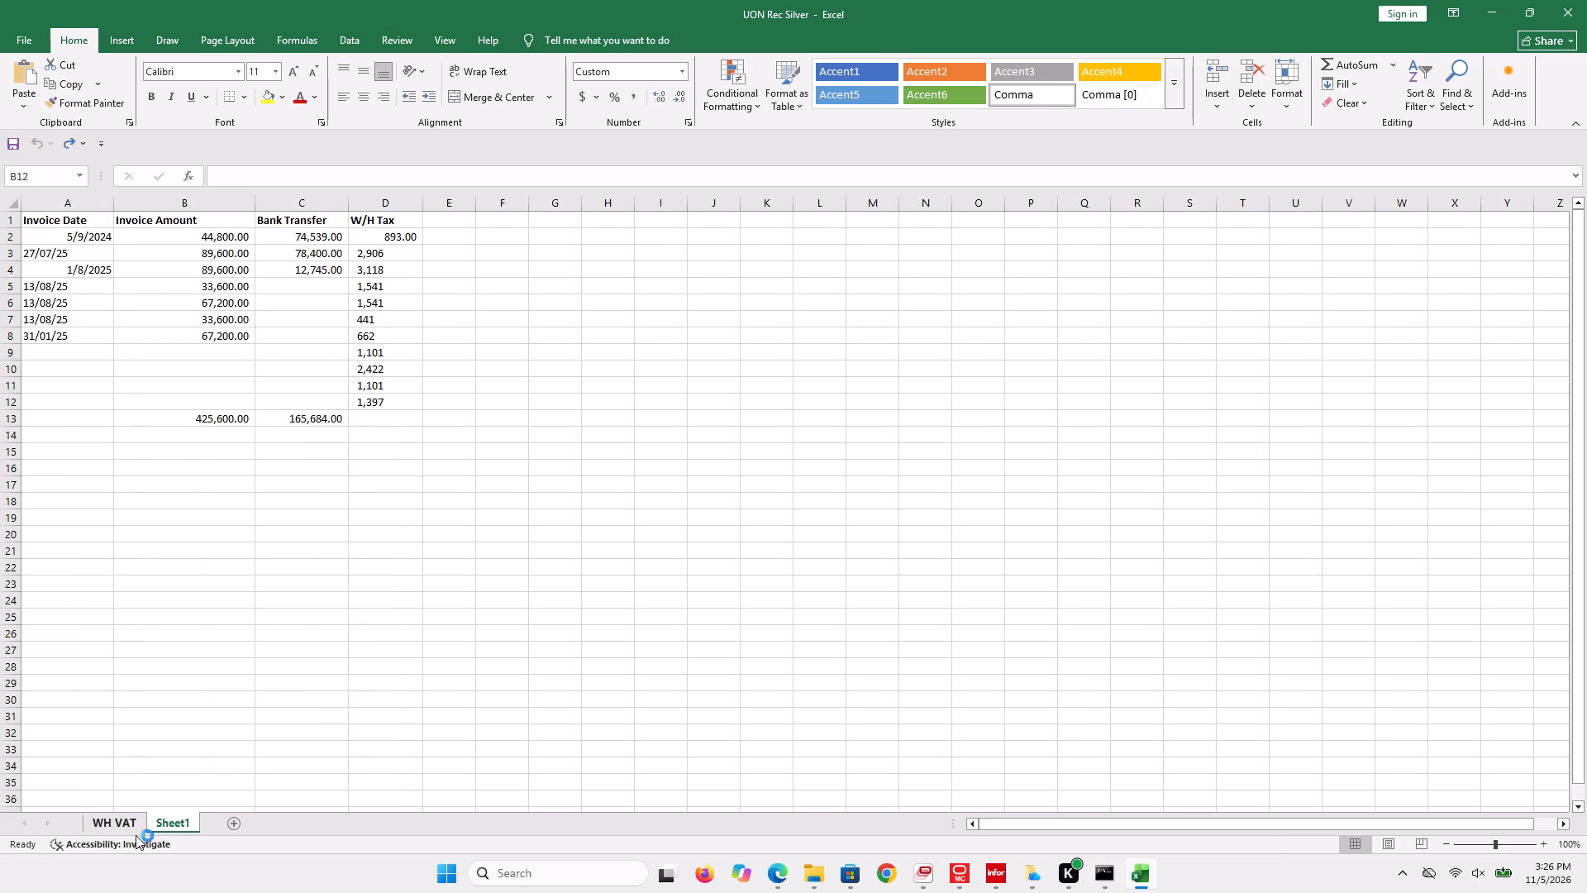
pyautogui.click(135, 829)
pyautogui.click(164, 820)
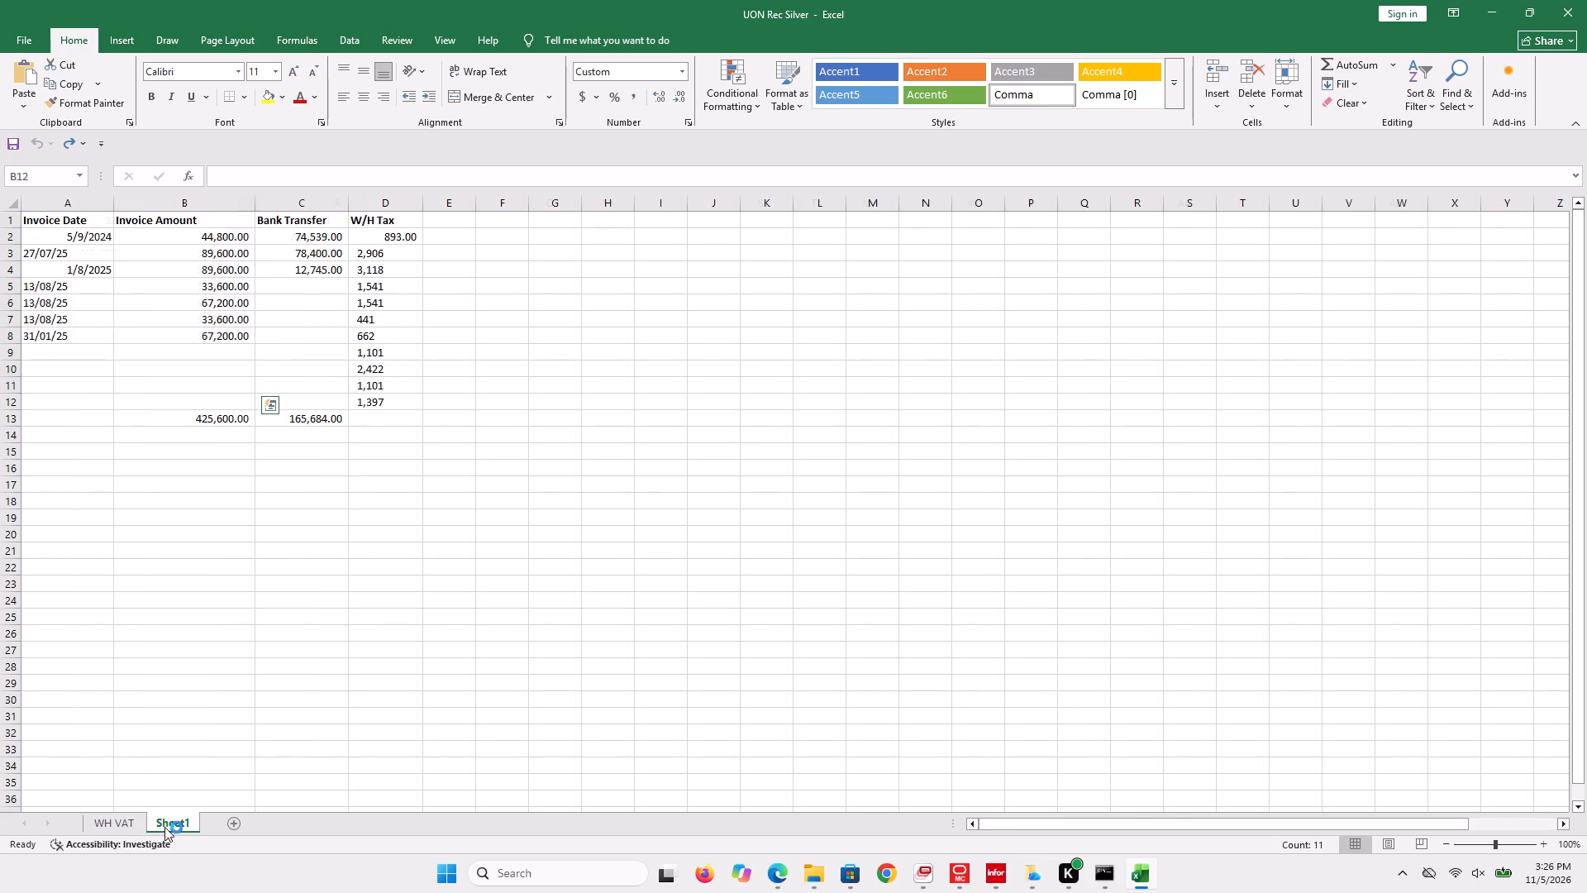
pyautogui.click(128, 820)
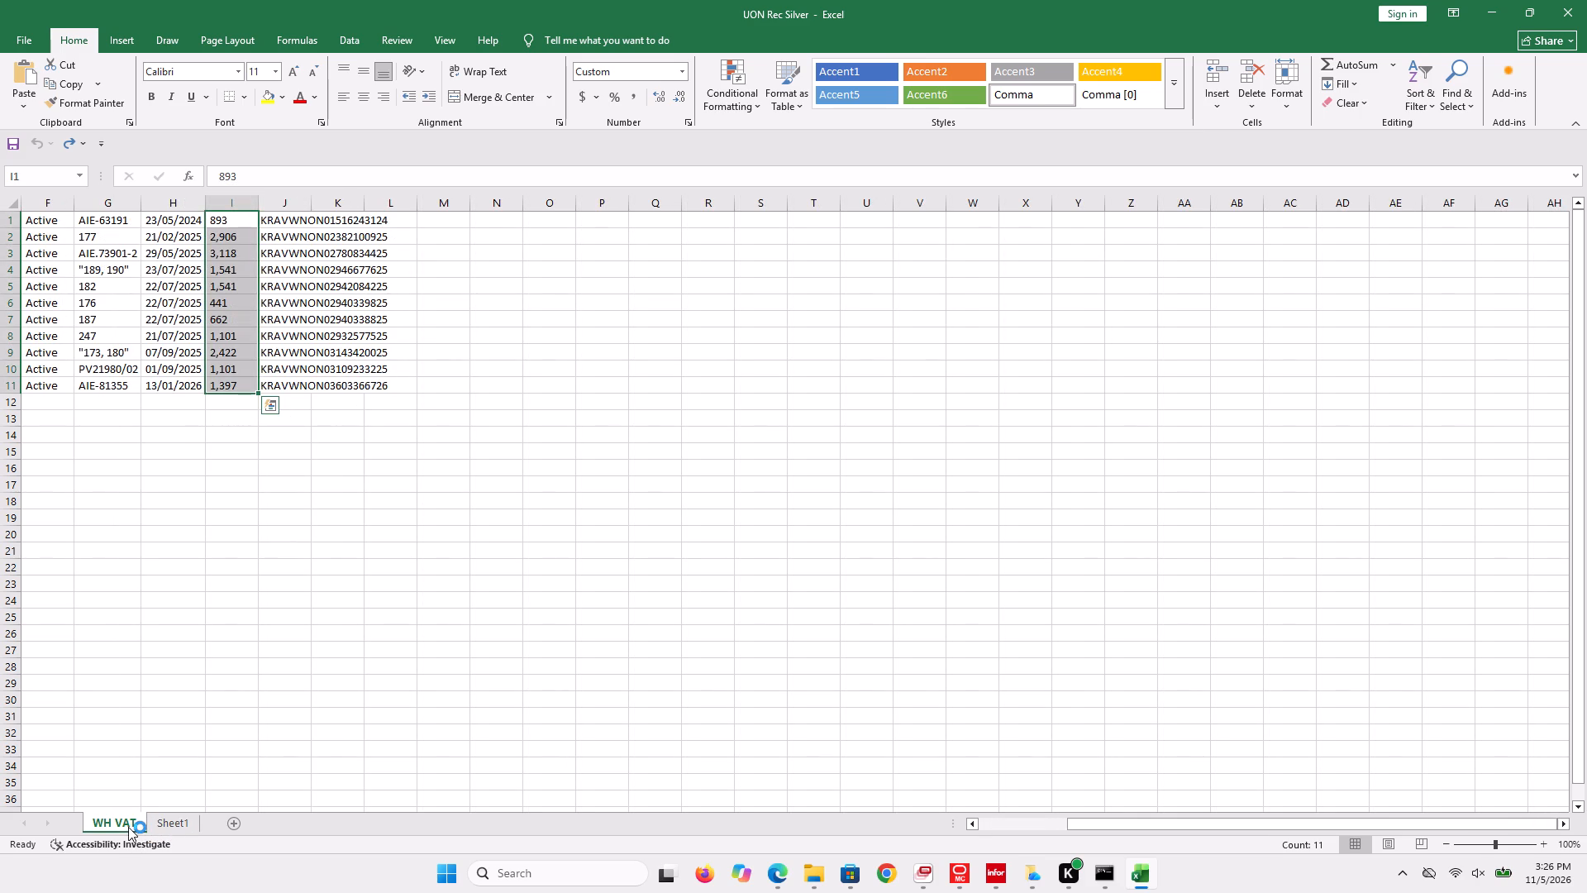
pyautogui.click(162, 819)
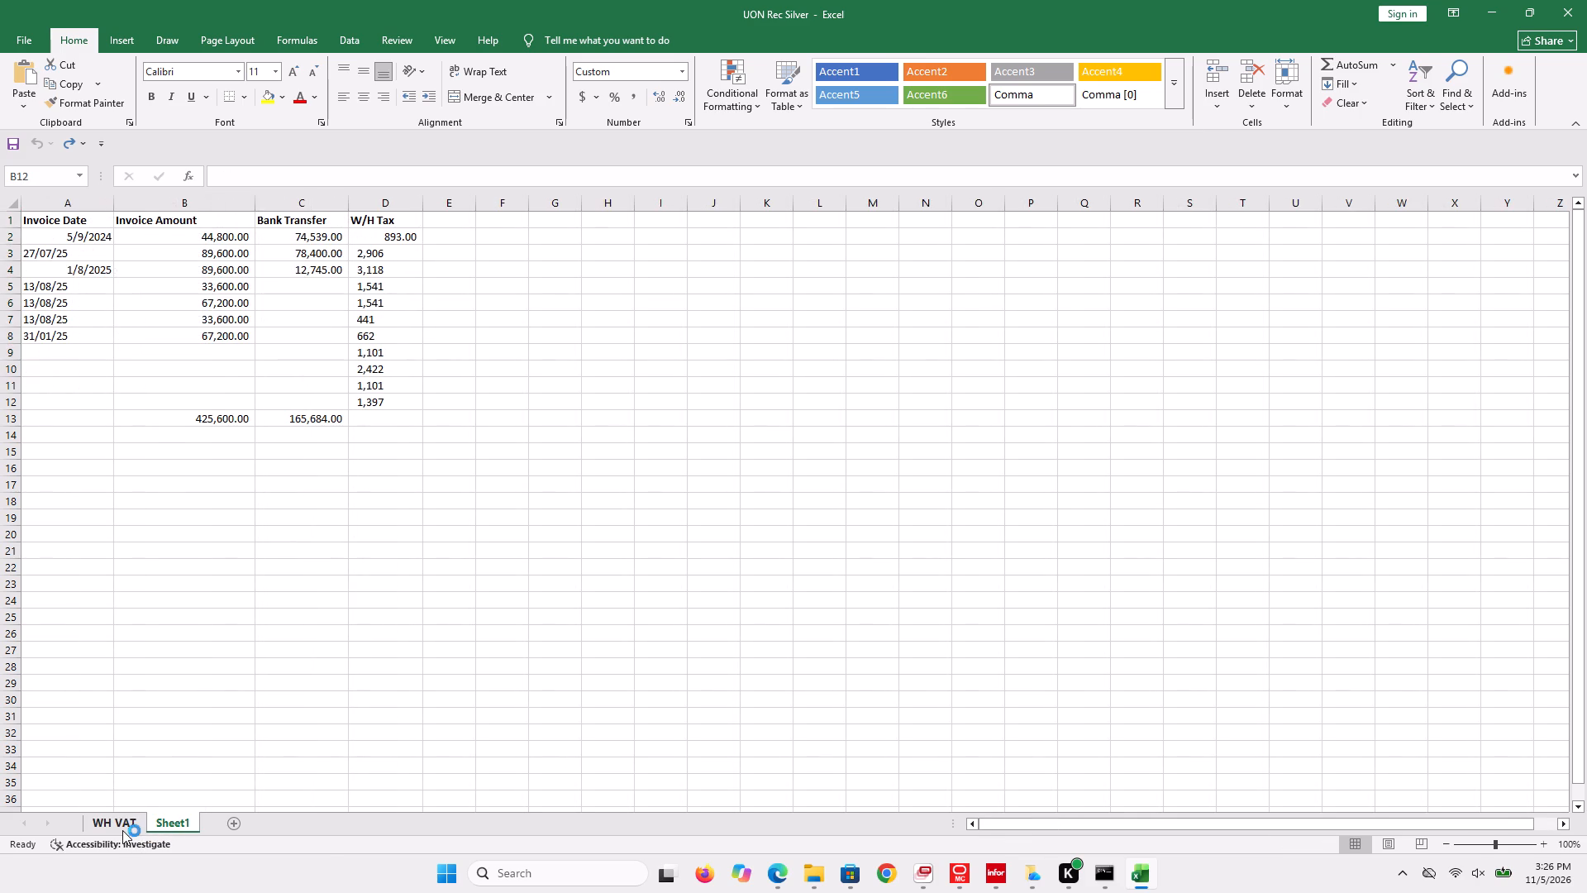
pyautogui.click(114, 824)
pyautogui.click(162, 819)
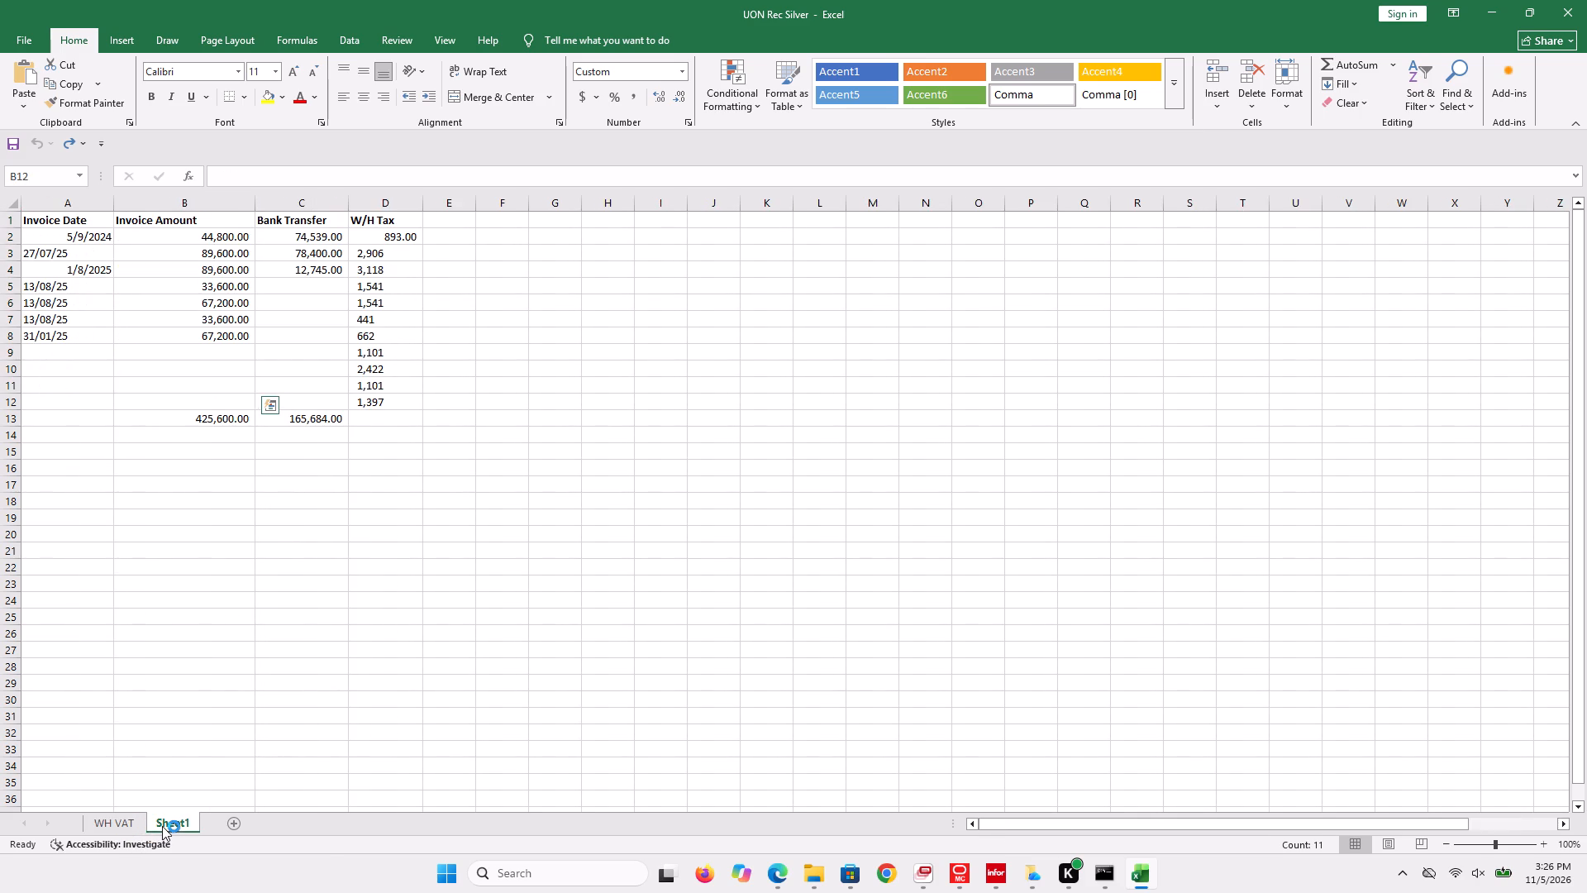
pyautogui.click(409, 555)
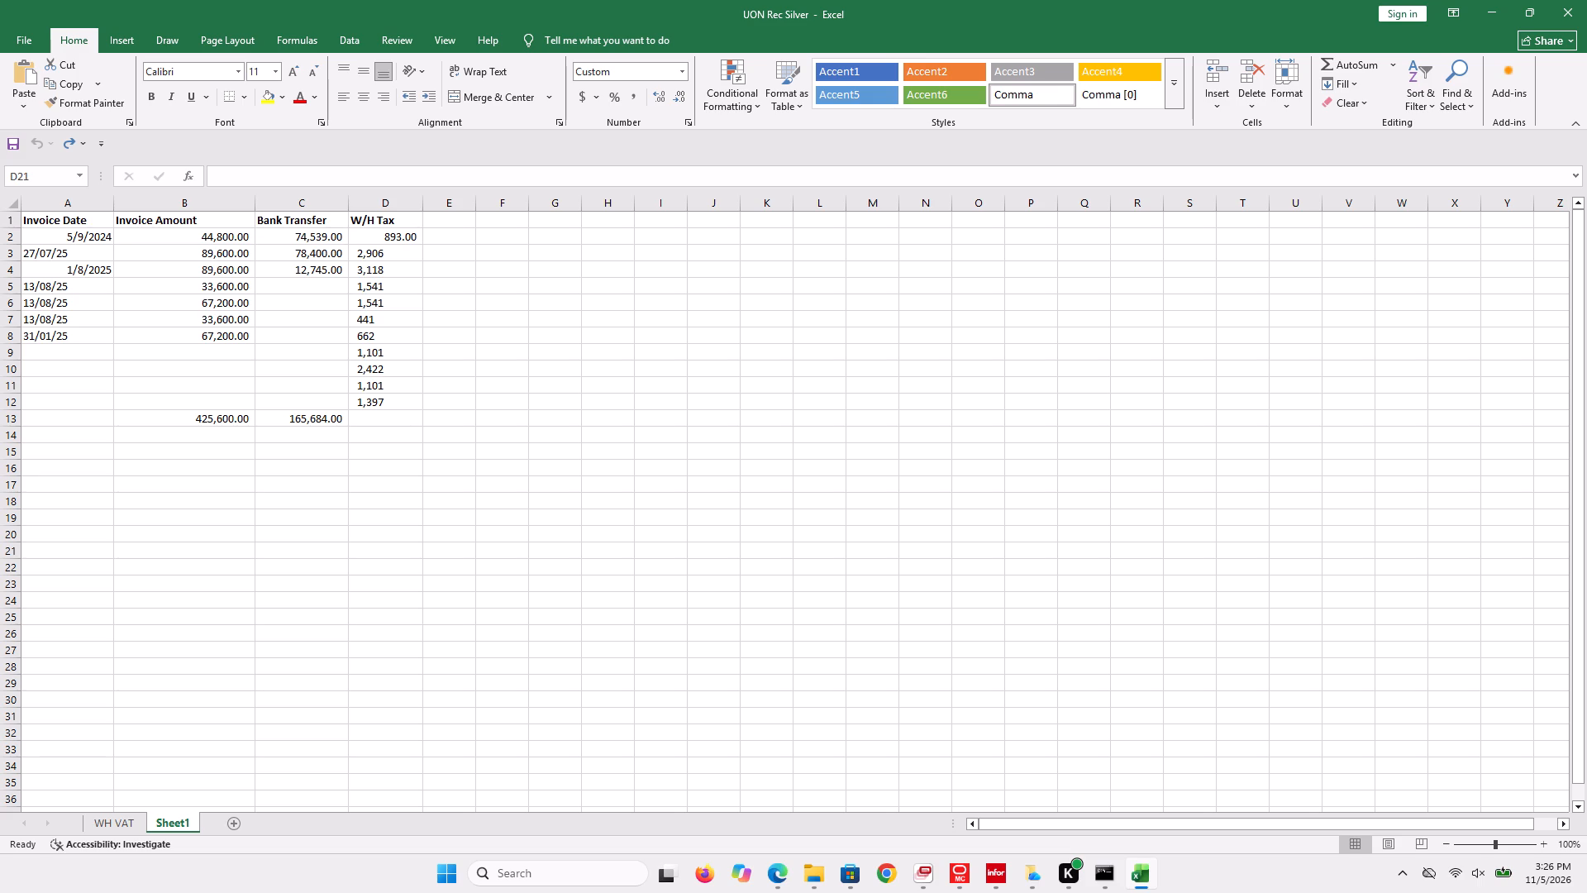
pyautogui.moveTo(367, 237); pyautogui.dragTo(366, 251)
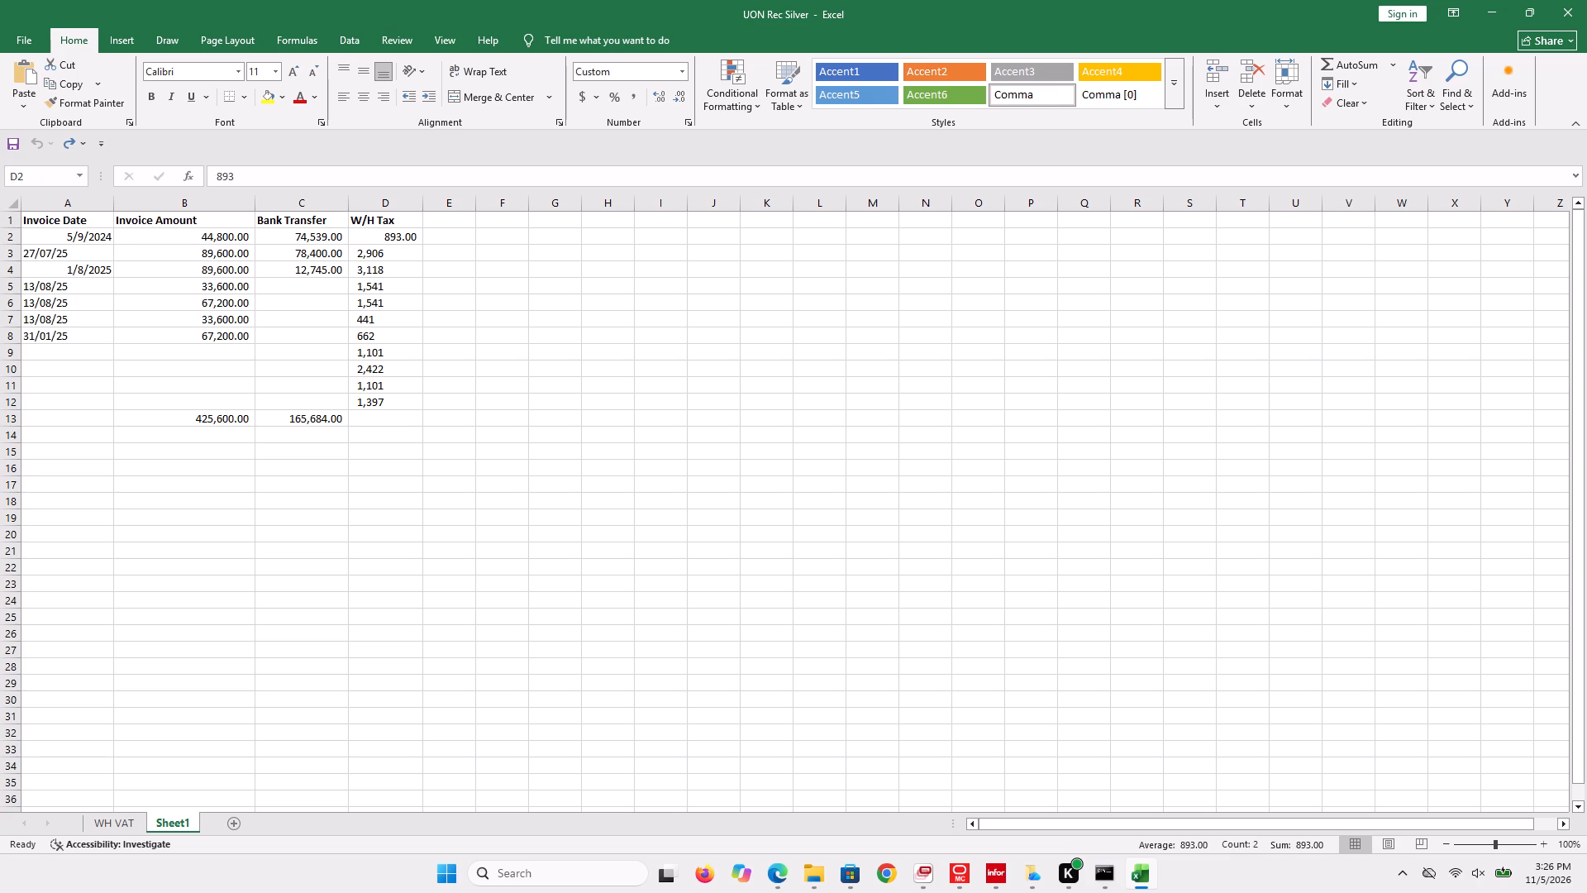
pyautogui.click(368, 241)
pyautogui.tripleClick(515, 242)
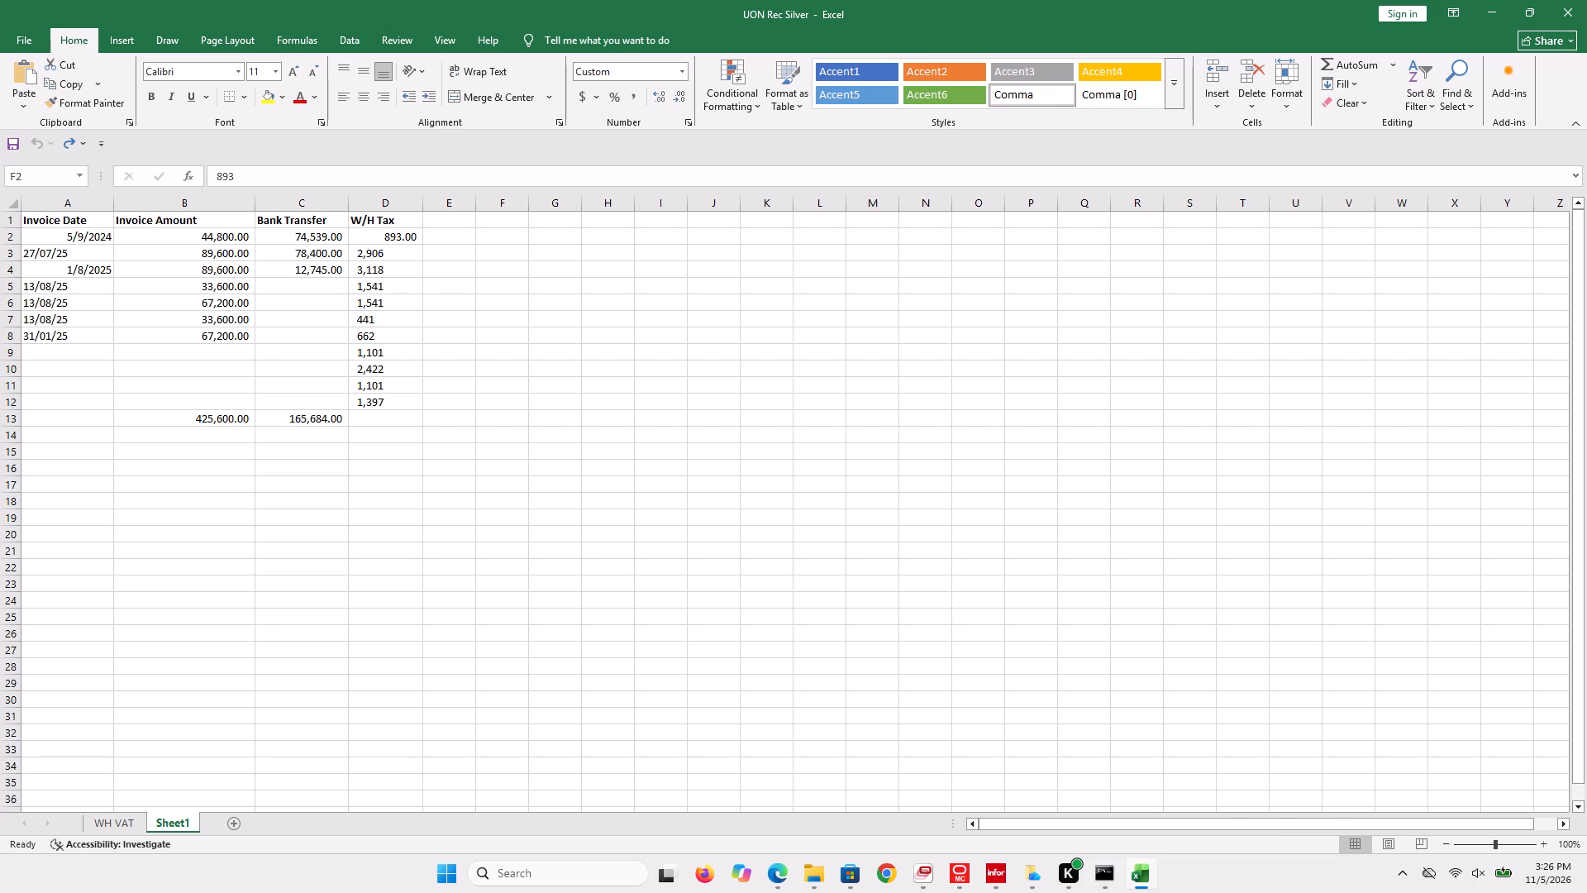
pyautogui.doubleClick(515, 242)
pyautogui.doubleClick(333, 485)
# Use AutoSum on the W/H Tax column cells D2 to D12 with the total placed in D13.
pyautogui.click(364, 238)
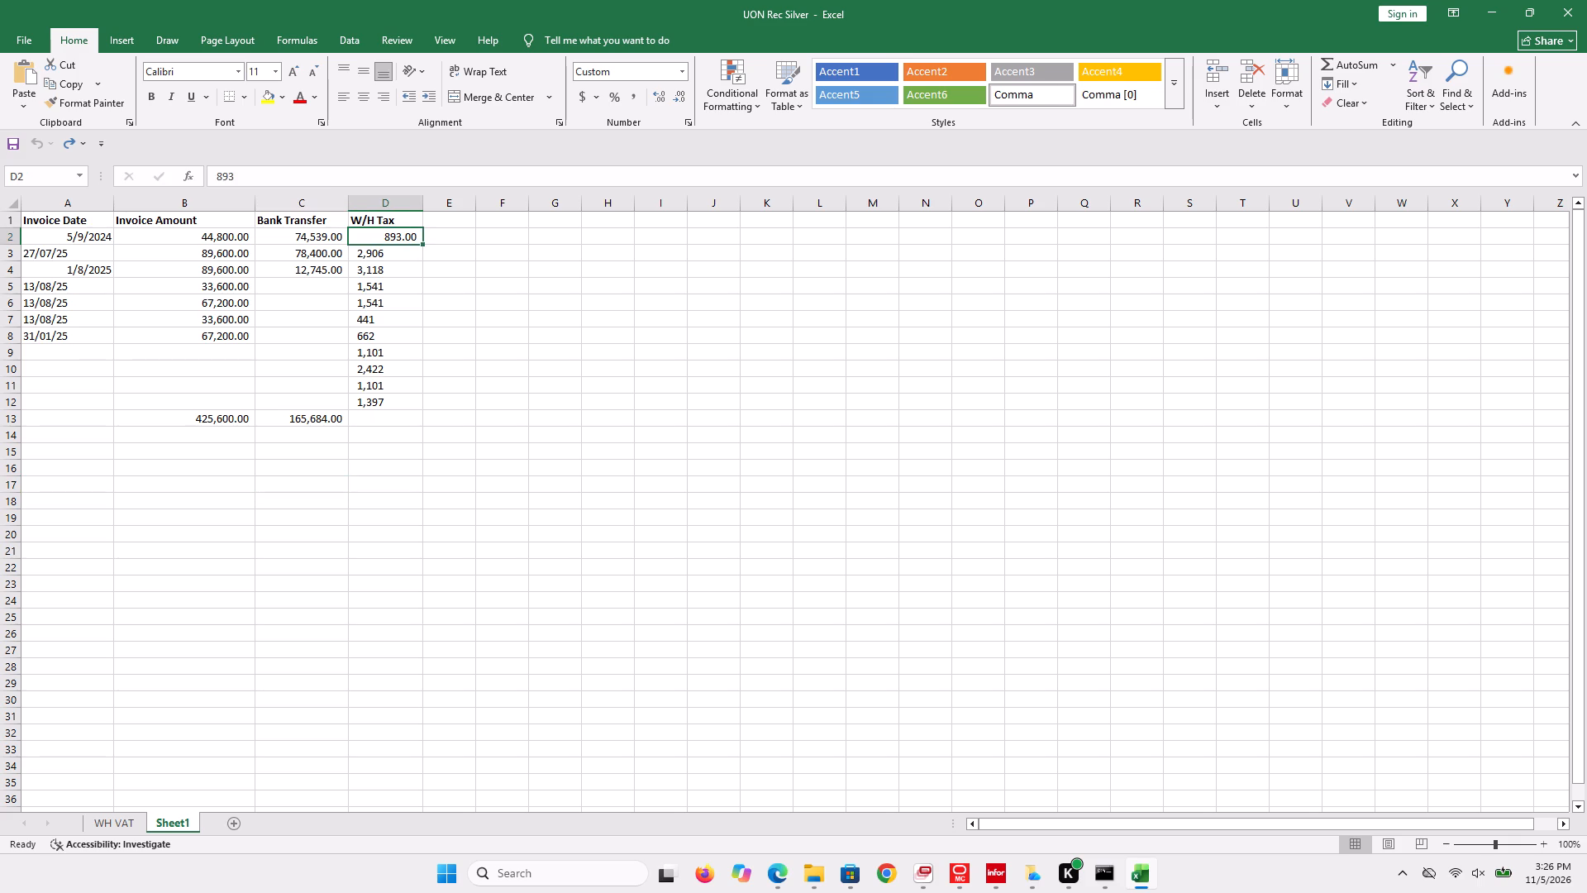
pyautogui.moveTo(364, 238); pyautogui.dragTo(386, 388)
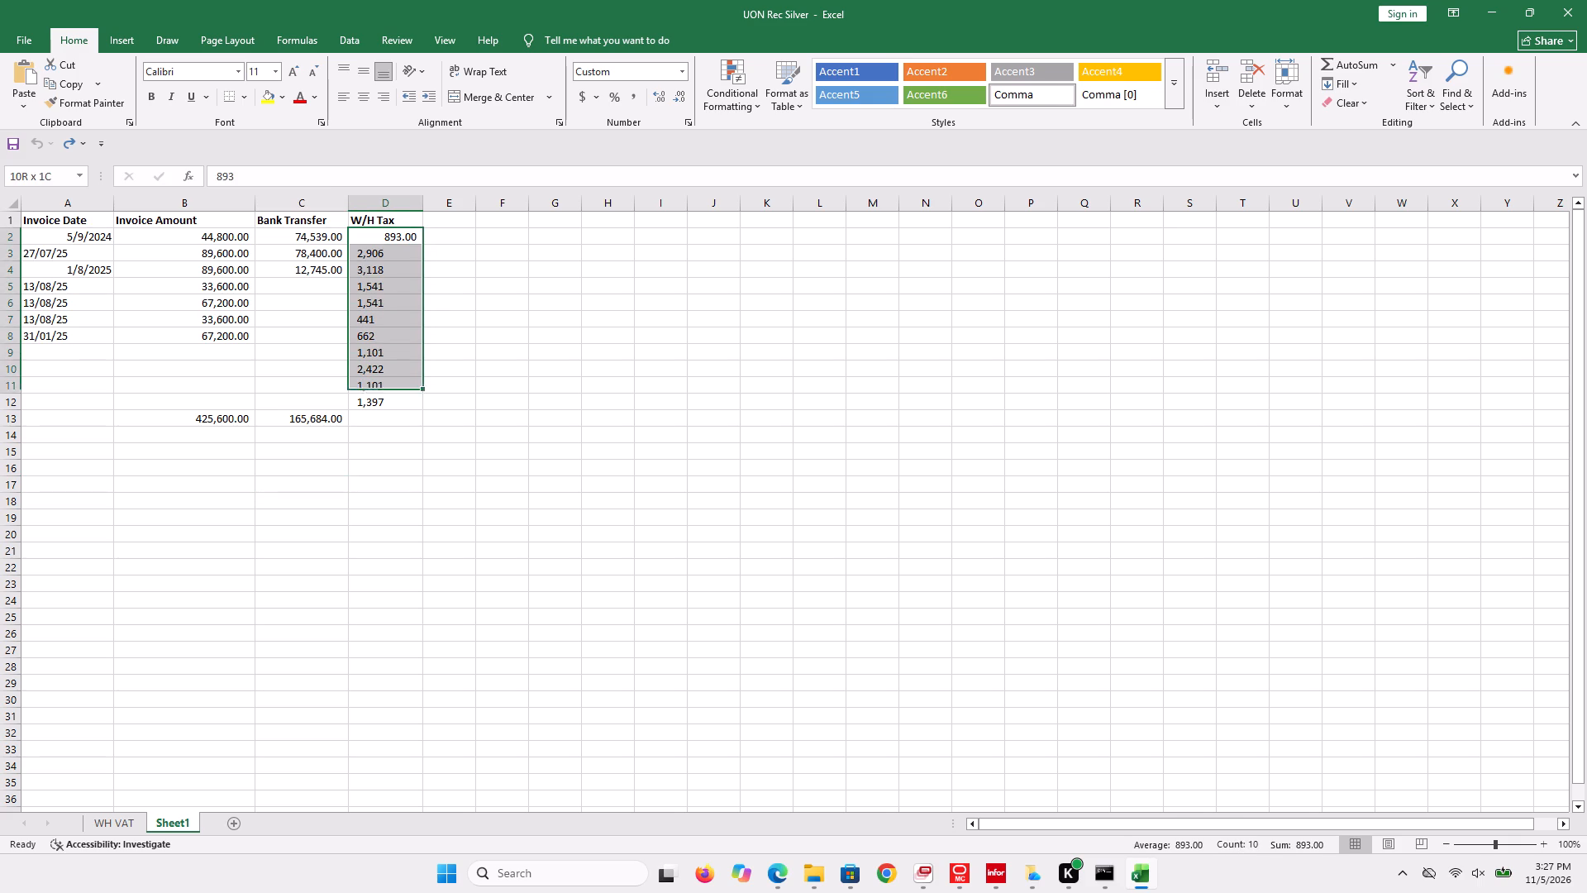
pyautogui.moveTo(386, 388); pyautogui.dragTo(387, 415)
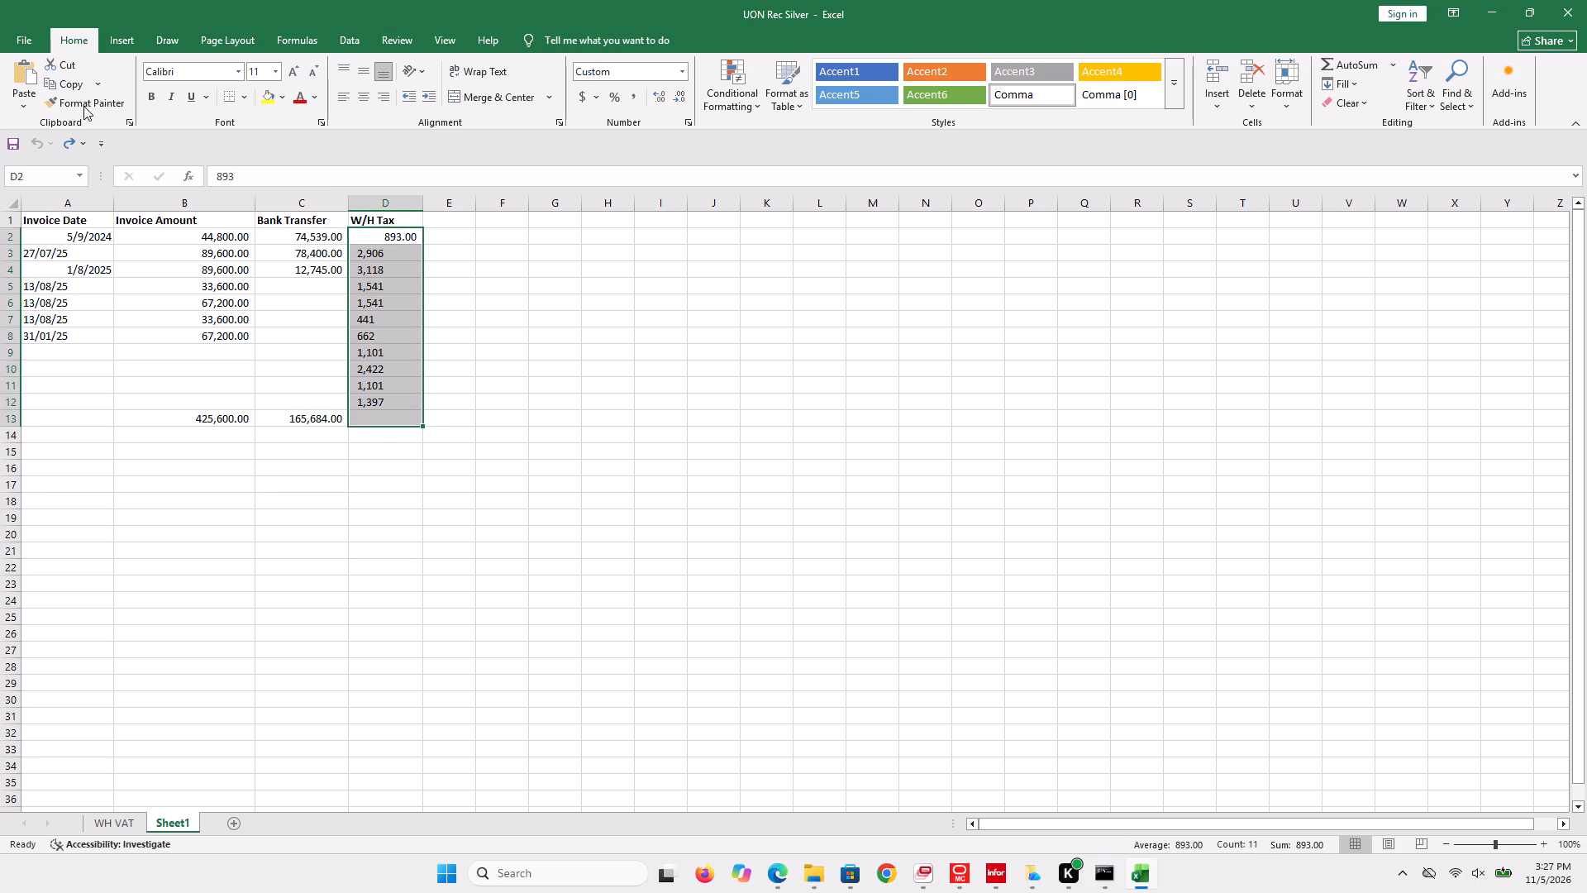
pyautogui.click(279, 41)
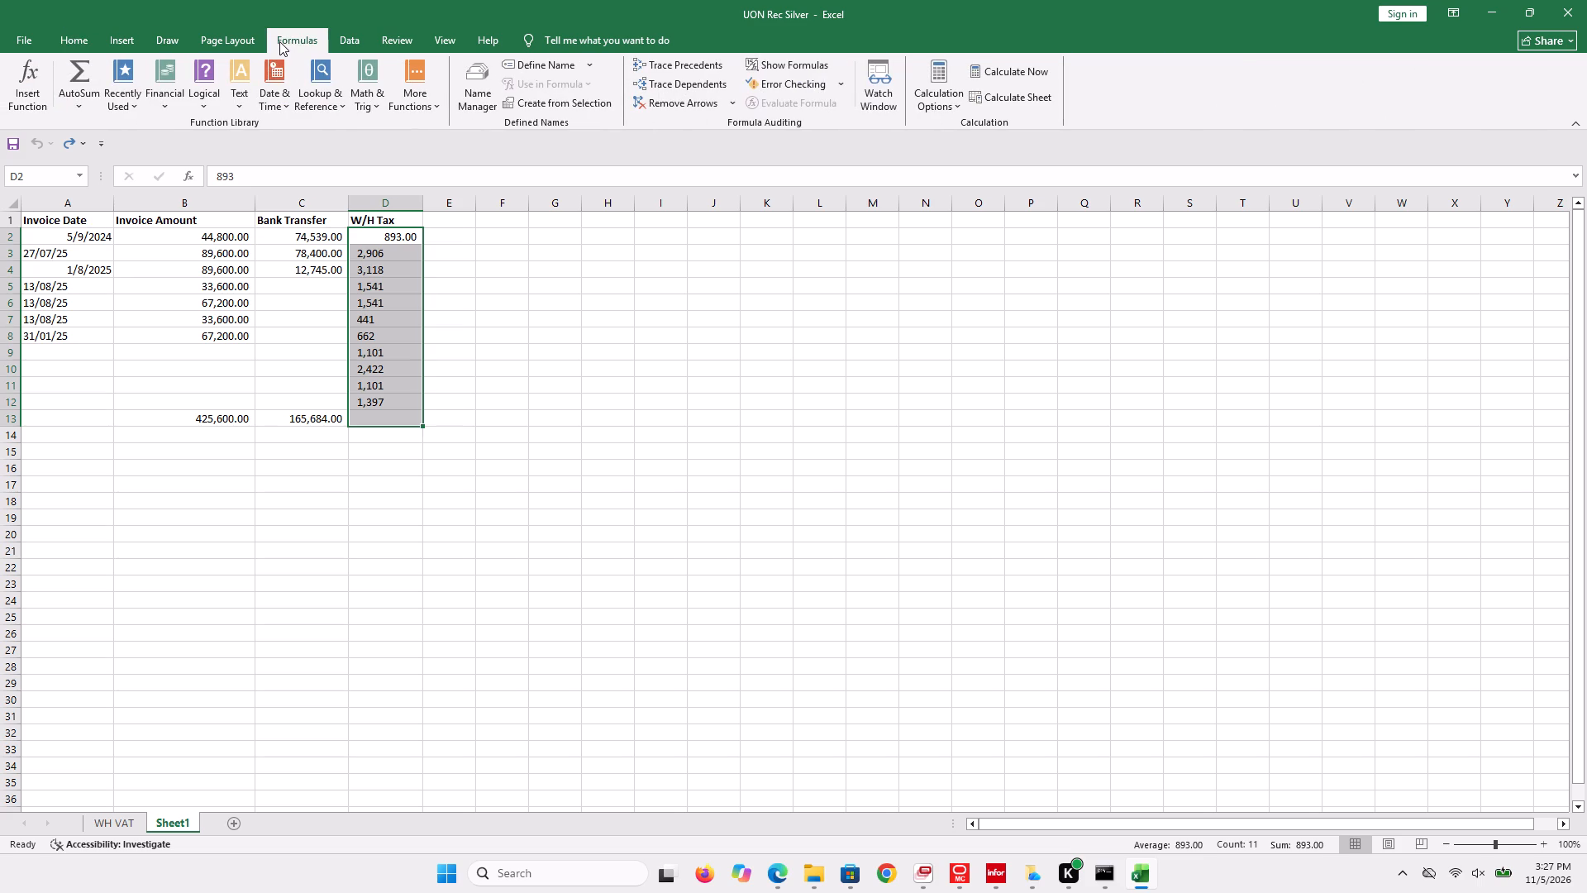
pyautogui.click(51, 72)
pyautogui.click(64, 78)
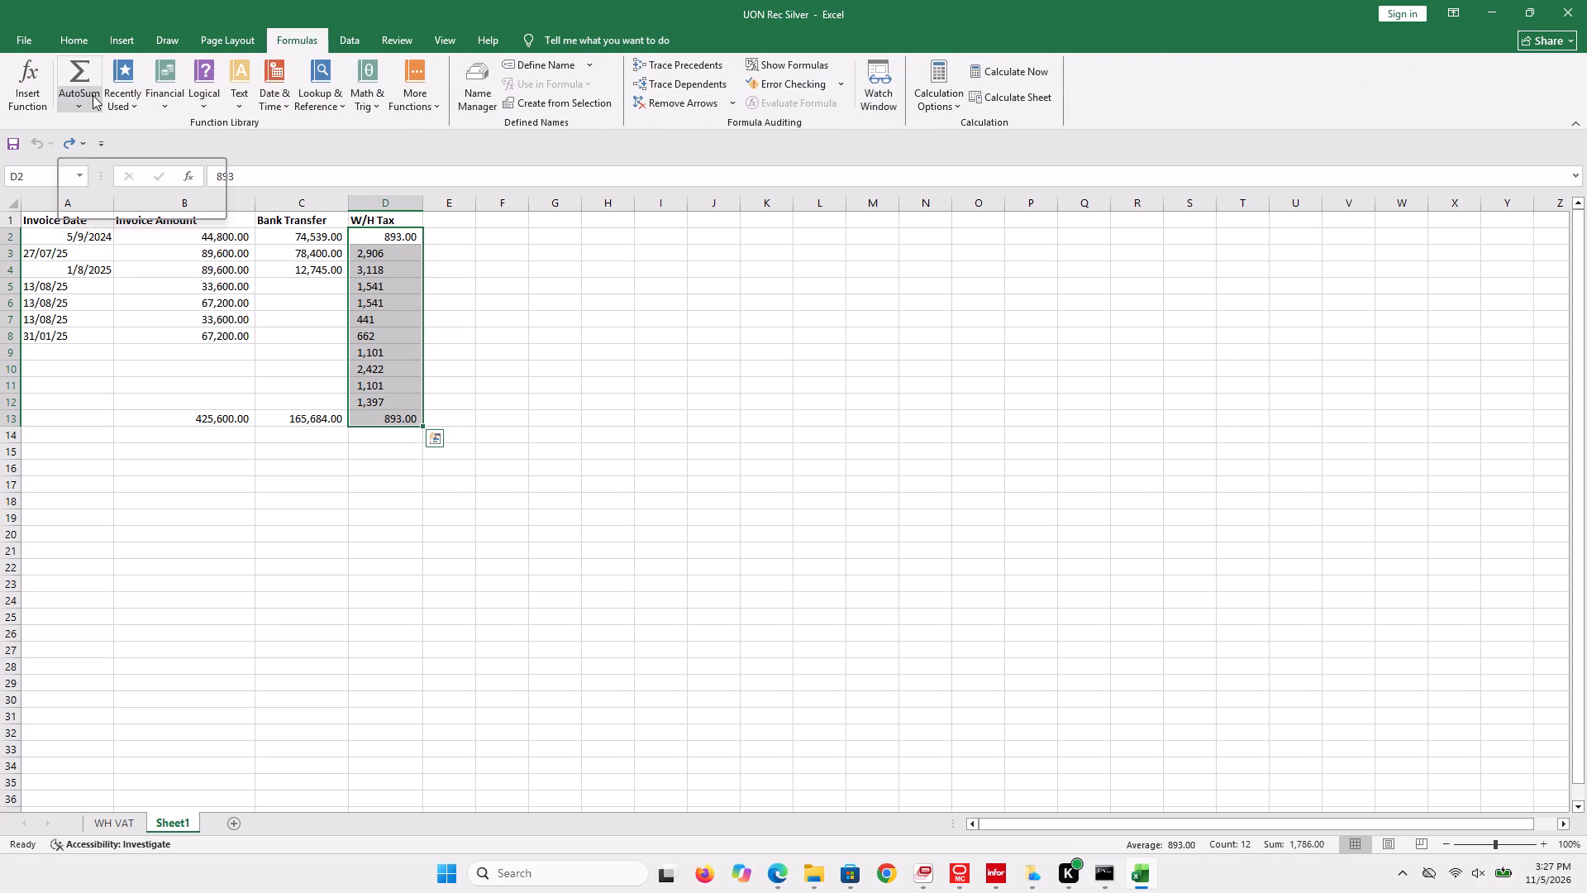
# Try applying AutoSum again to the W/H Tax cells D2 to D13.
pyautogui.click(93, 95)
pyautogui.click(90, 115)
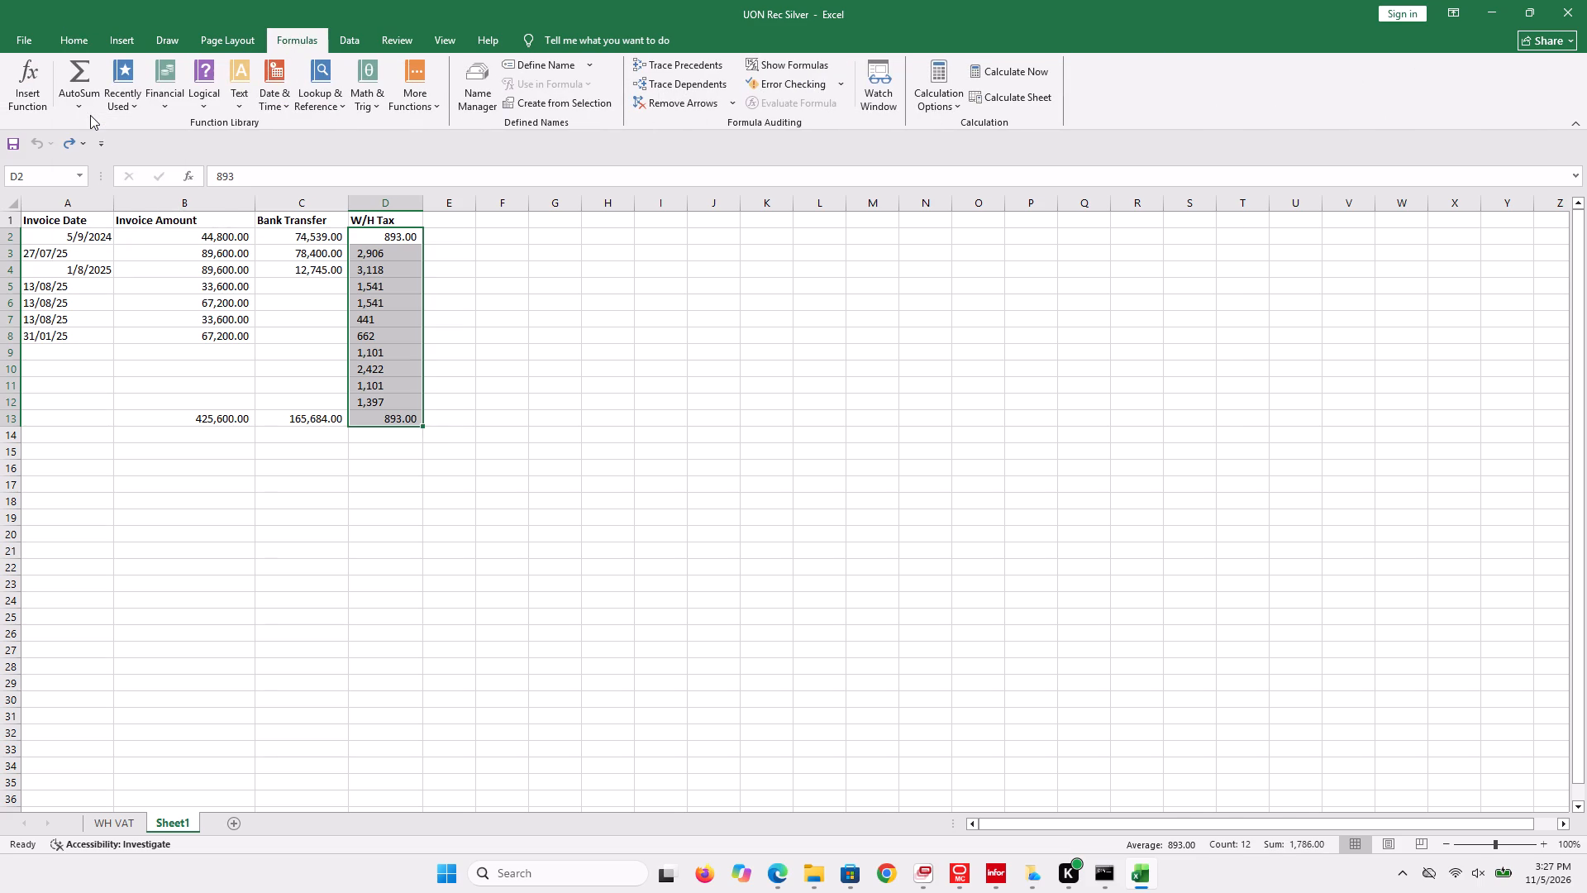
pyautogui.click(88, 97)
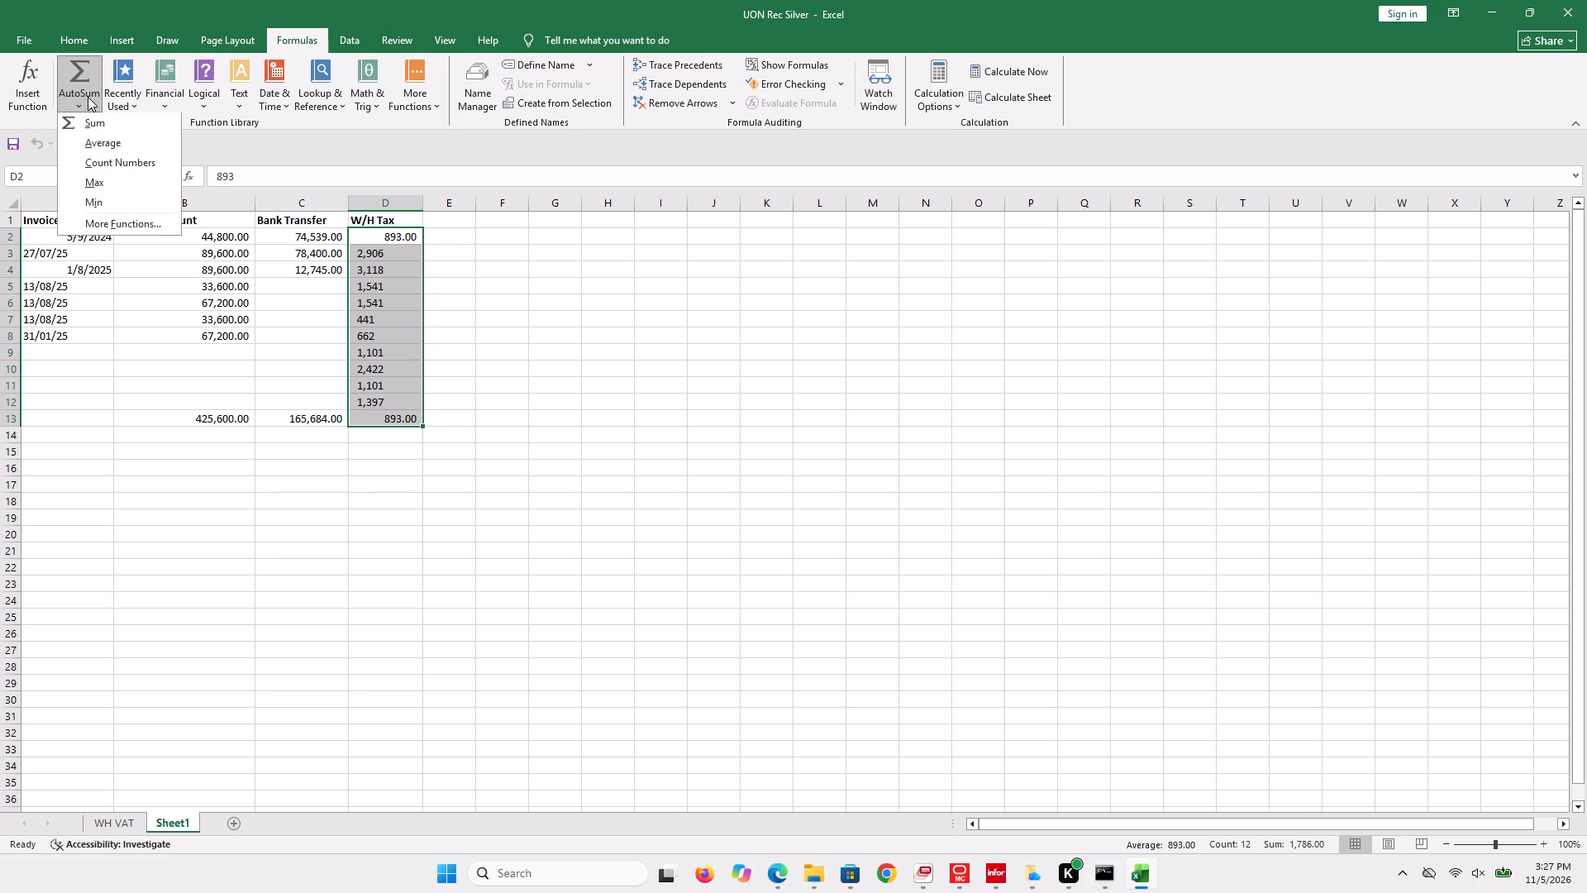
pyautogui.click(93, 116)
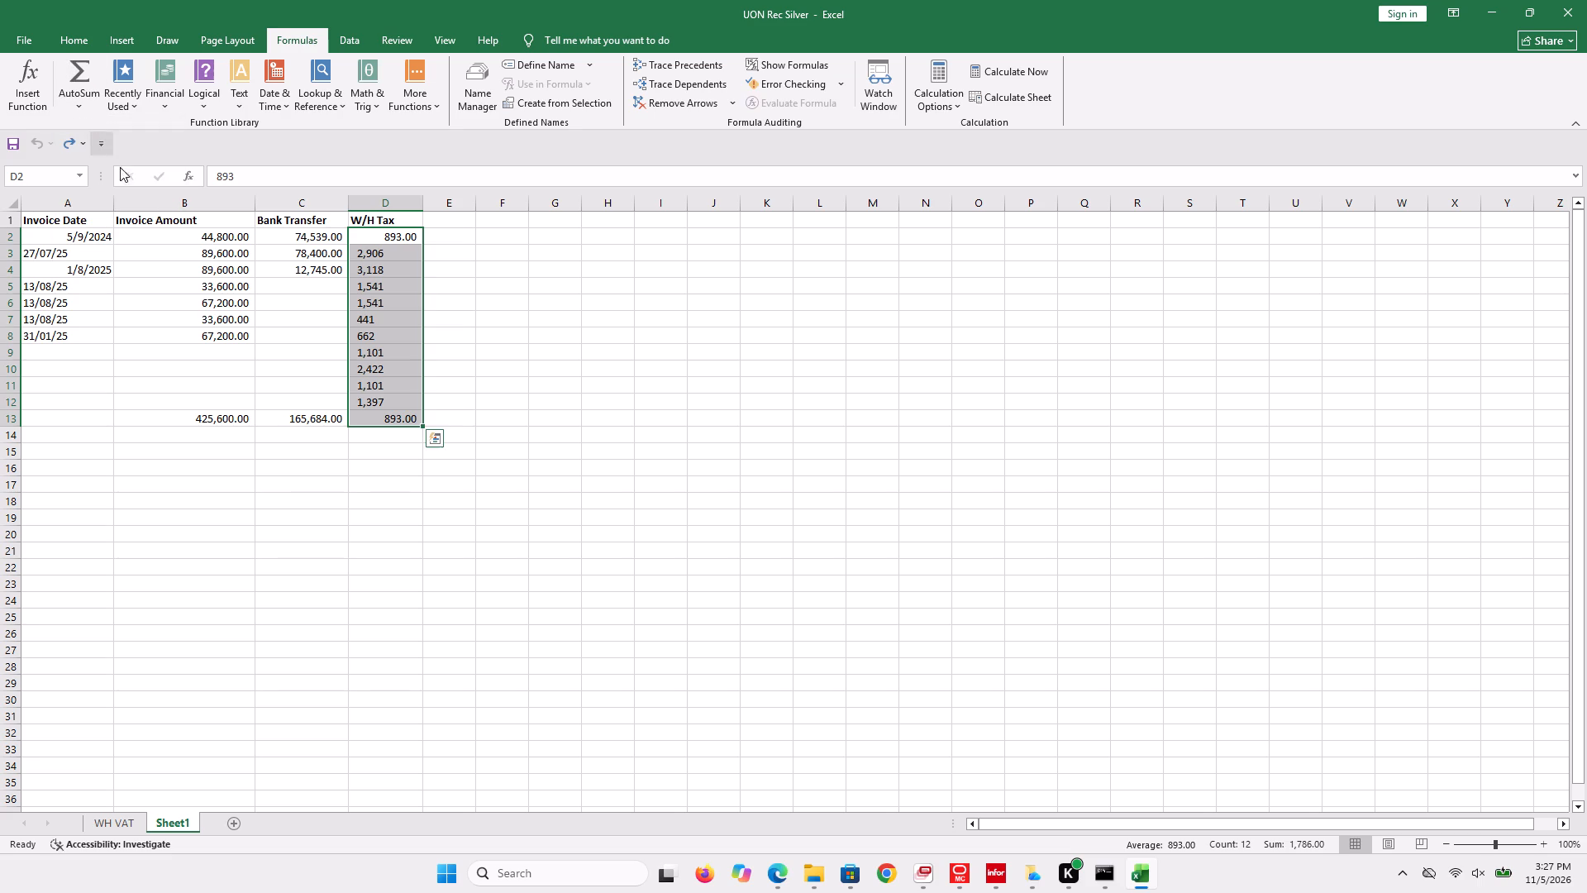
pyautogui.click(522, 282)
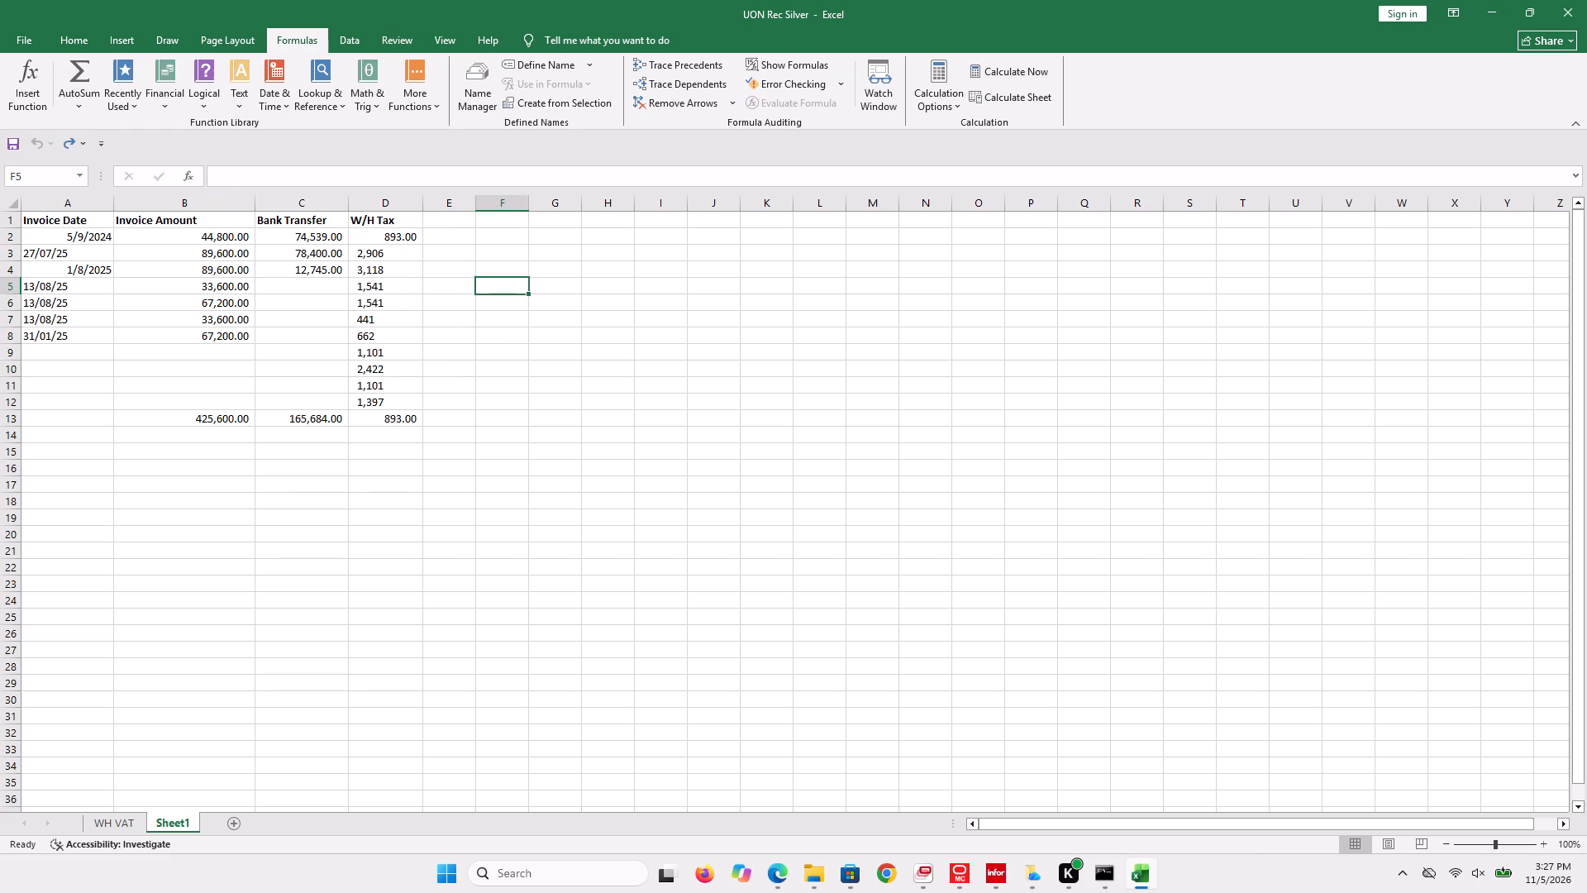
# Clear the W/H Tax total from cell D13.
pyautogui.click(392, 419)
pyautogui.press('BackSpace')
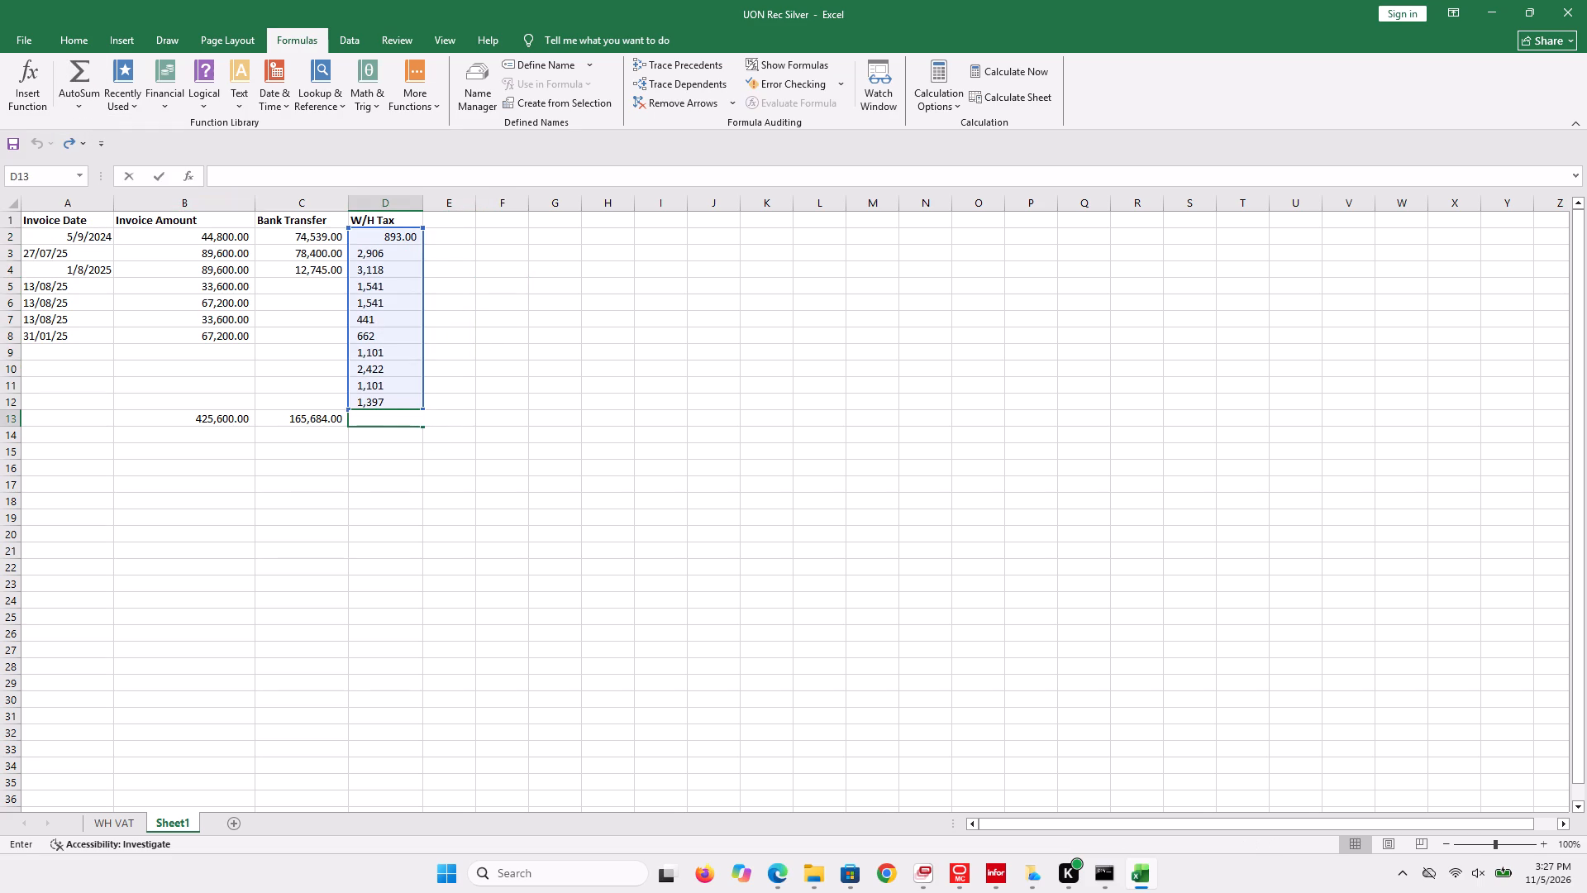
pyautogui.click(470, 489)
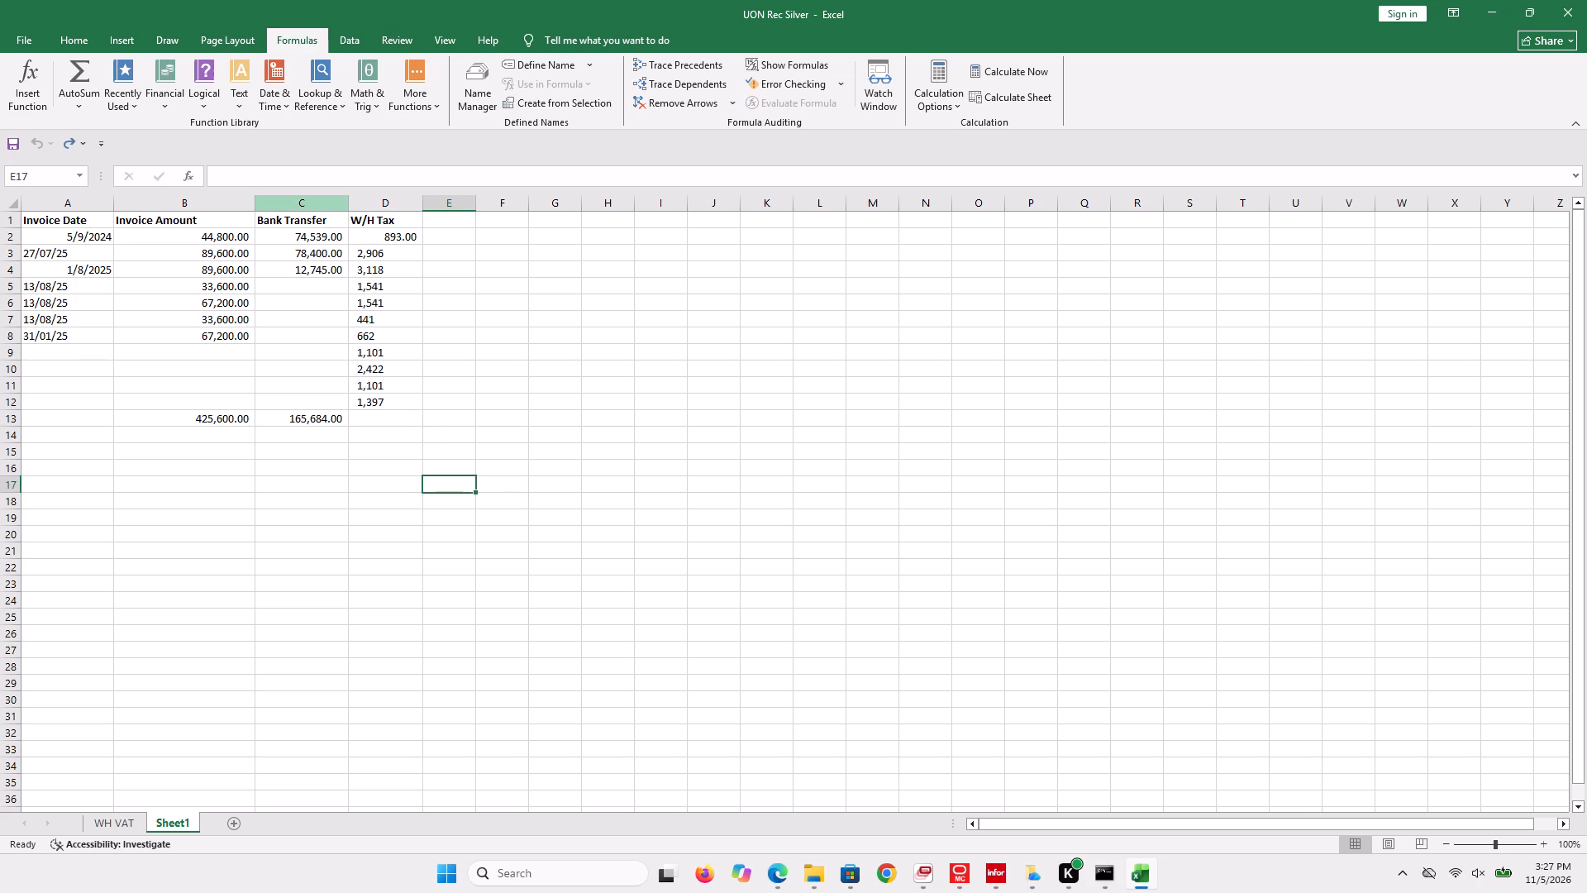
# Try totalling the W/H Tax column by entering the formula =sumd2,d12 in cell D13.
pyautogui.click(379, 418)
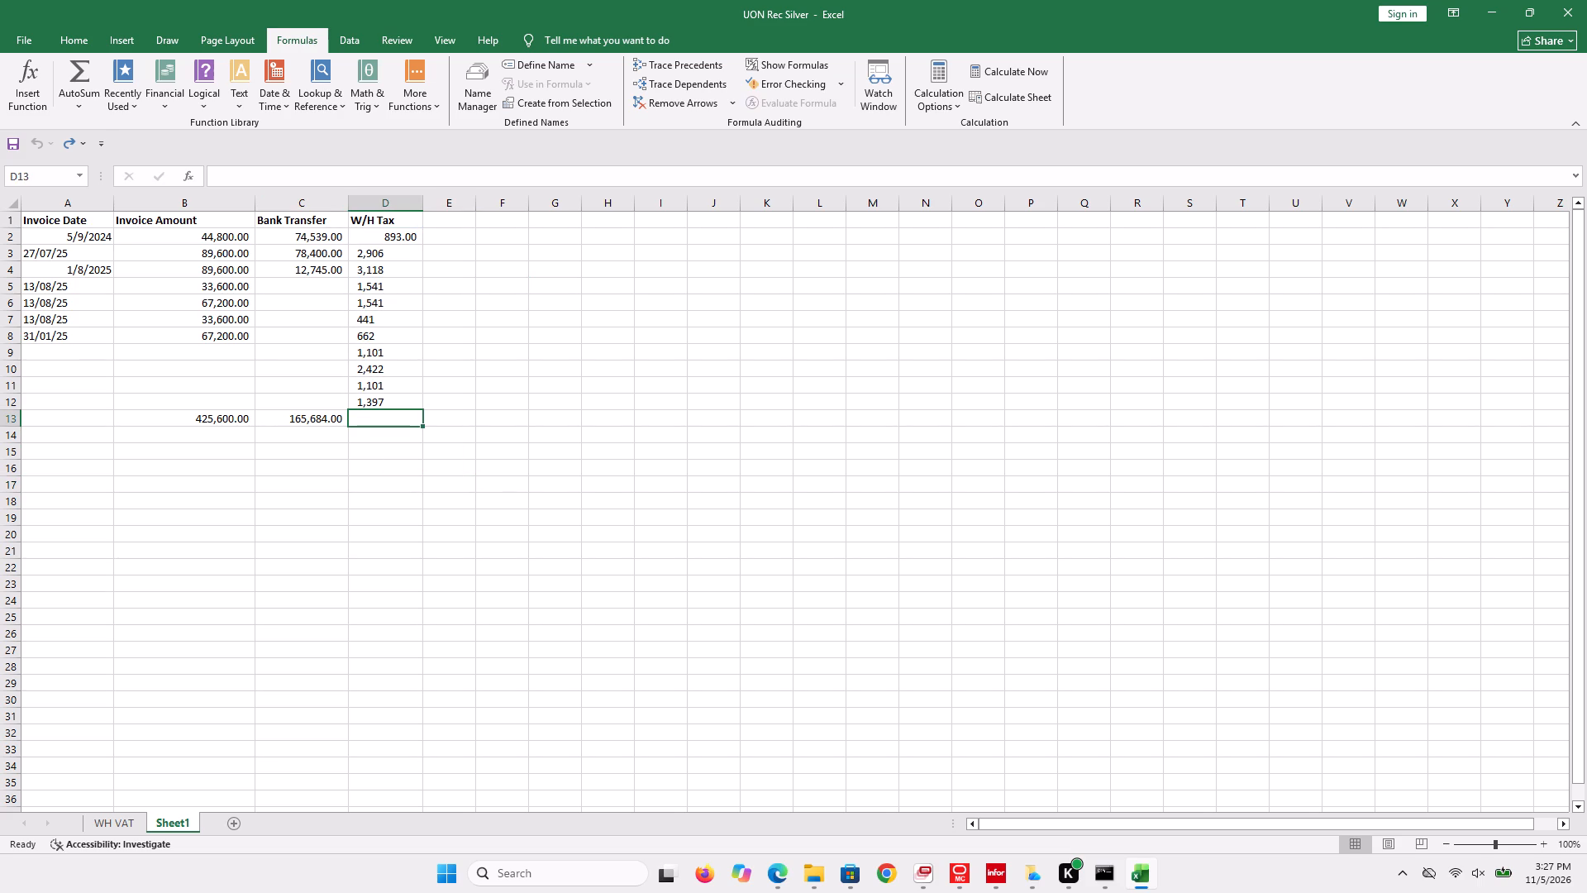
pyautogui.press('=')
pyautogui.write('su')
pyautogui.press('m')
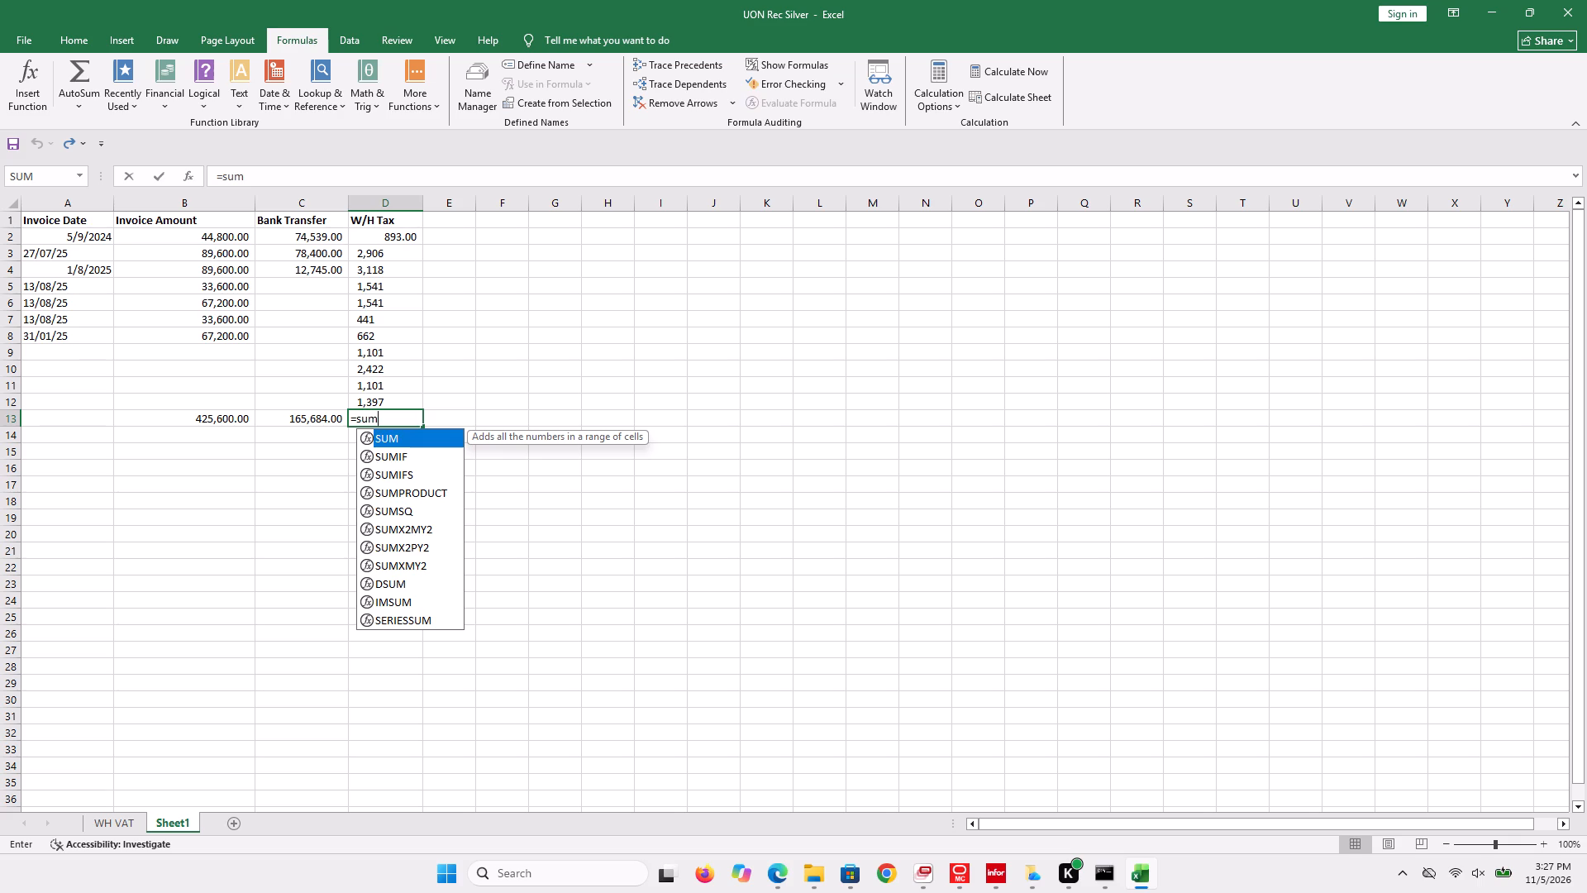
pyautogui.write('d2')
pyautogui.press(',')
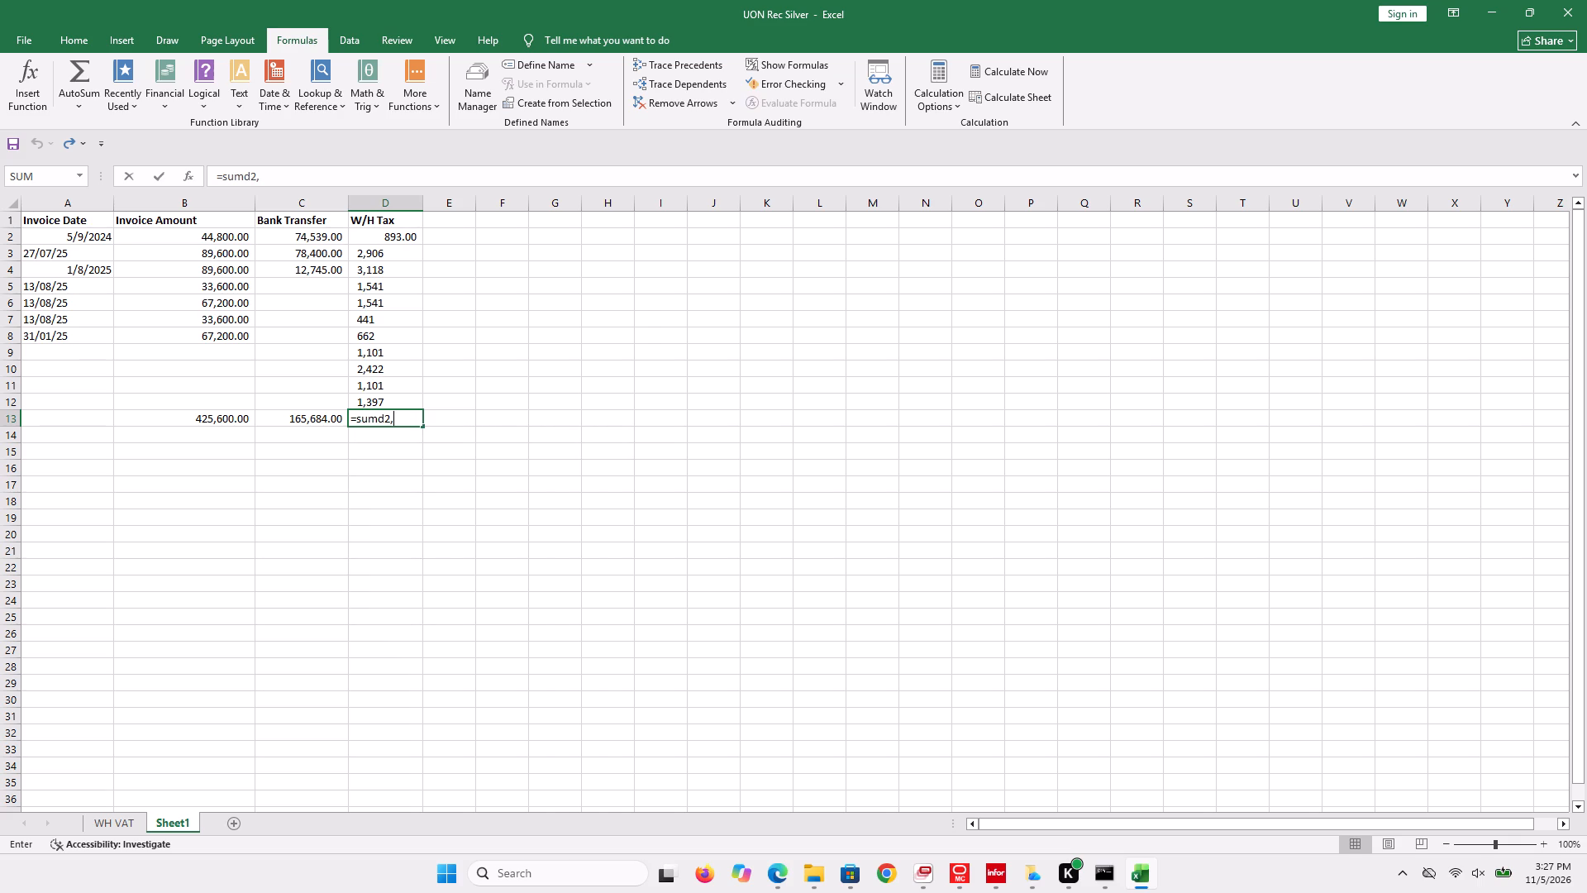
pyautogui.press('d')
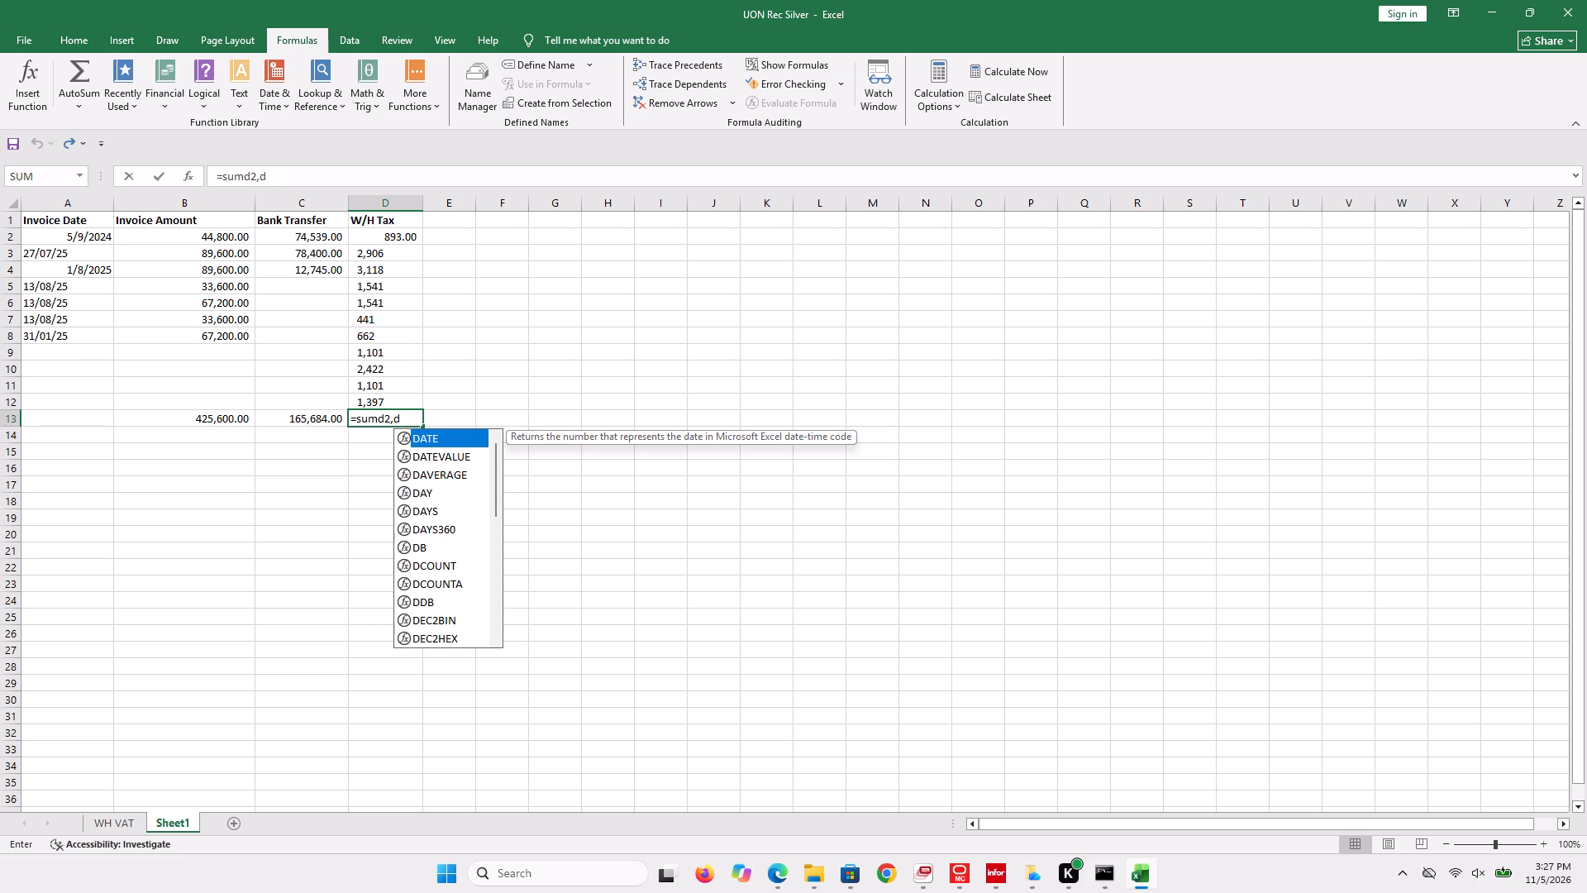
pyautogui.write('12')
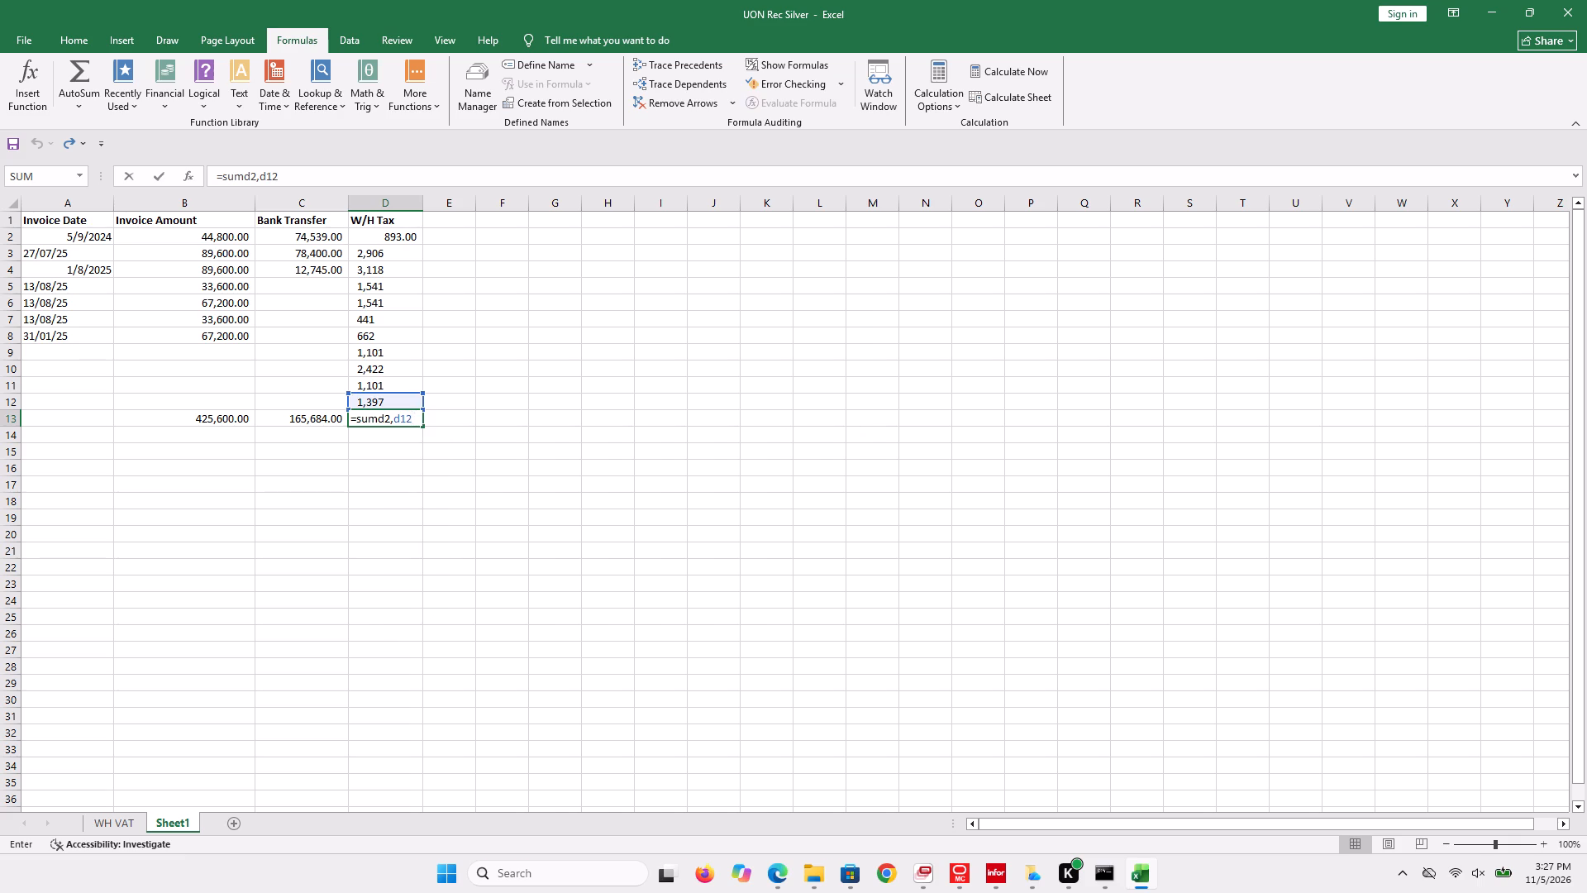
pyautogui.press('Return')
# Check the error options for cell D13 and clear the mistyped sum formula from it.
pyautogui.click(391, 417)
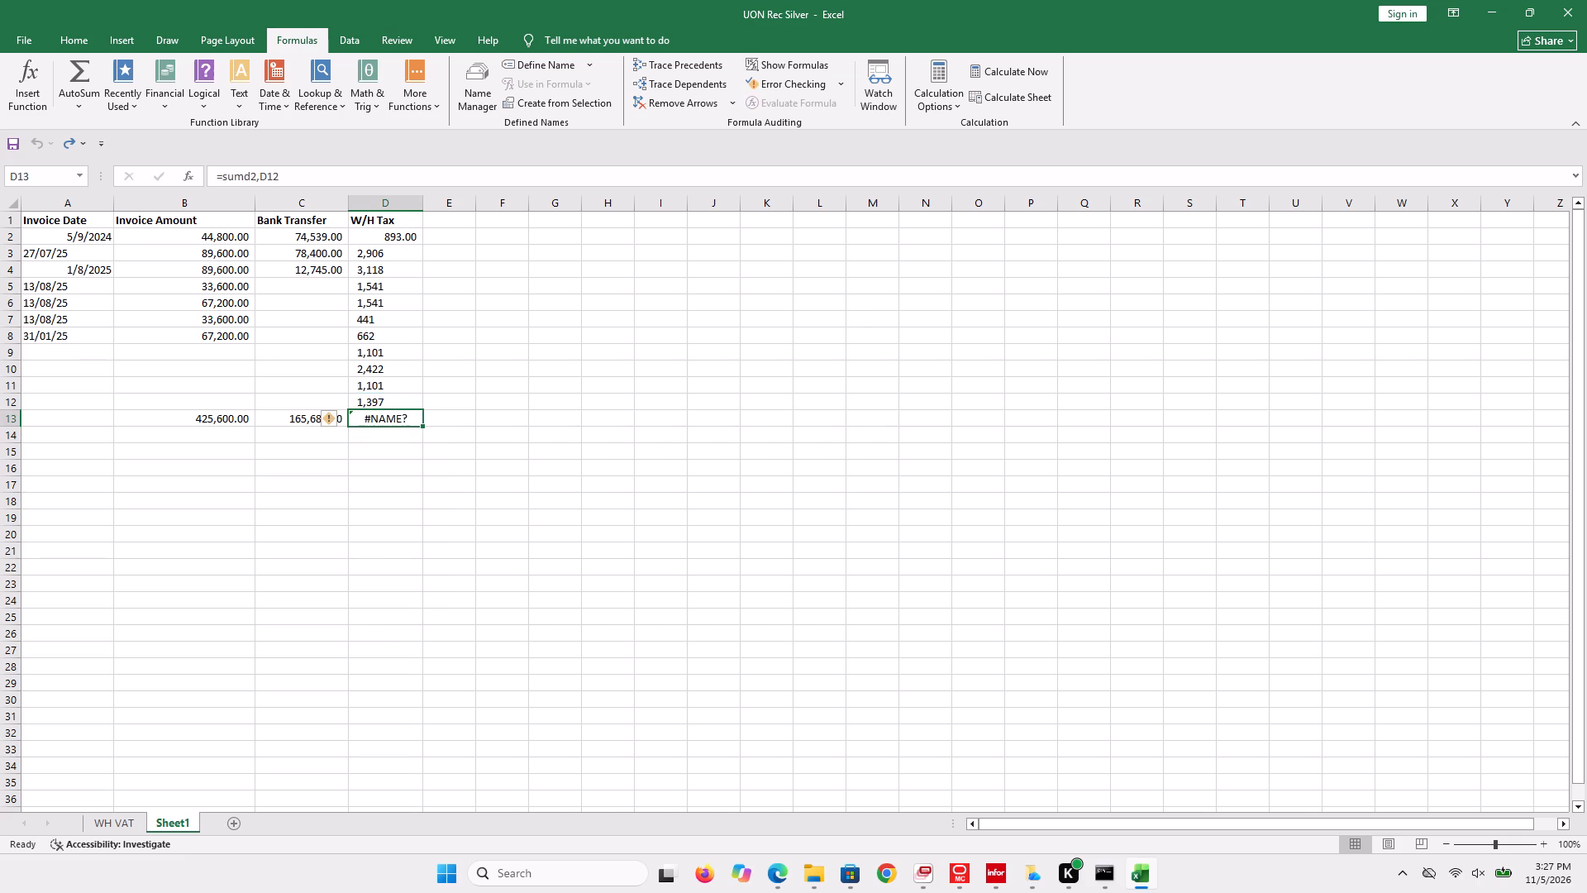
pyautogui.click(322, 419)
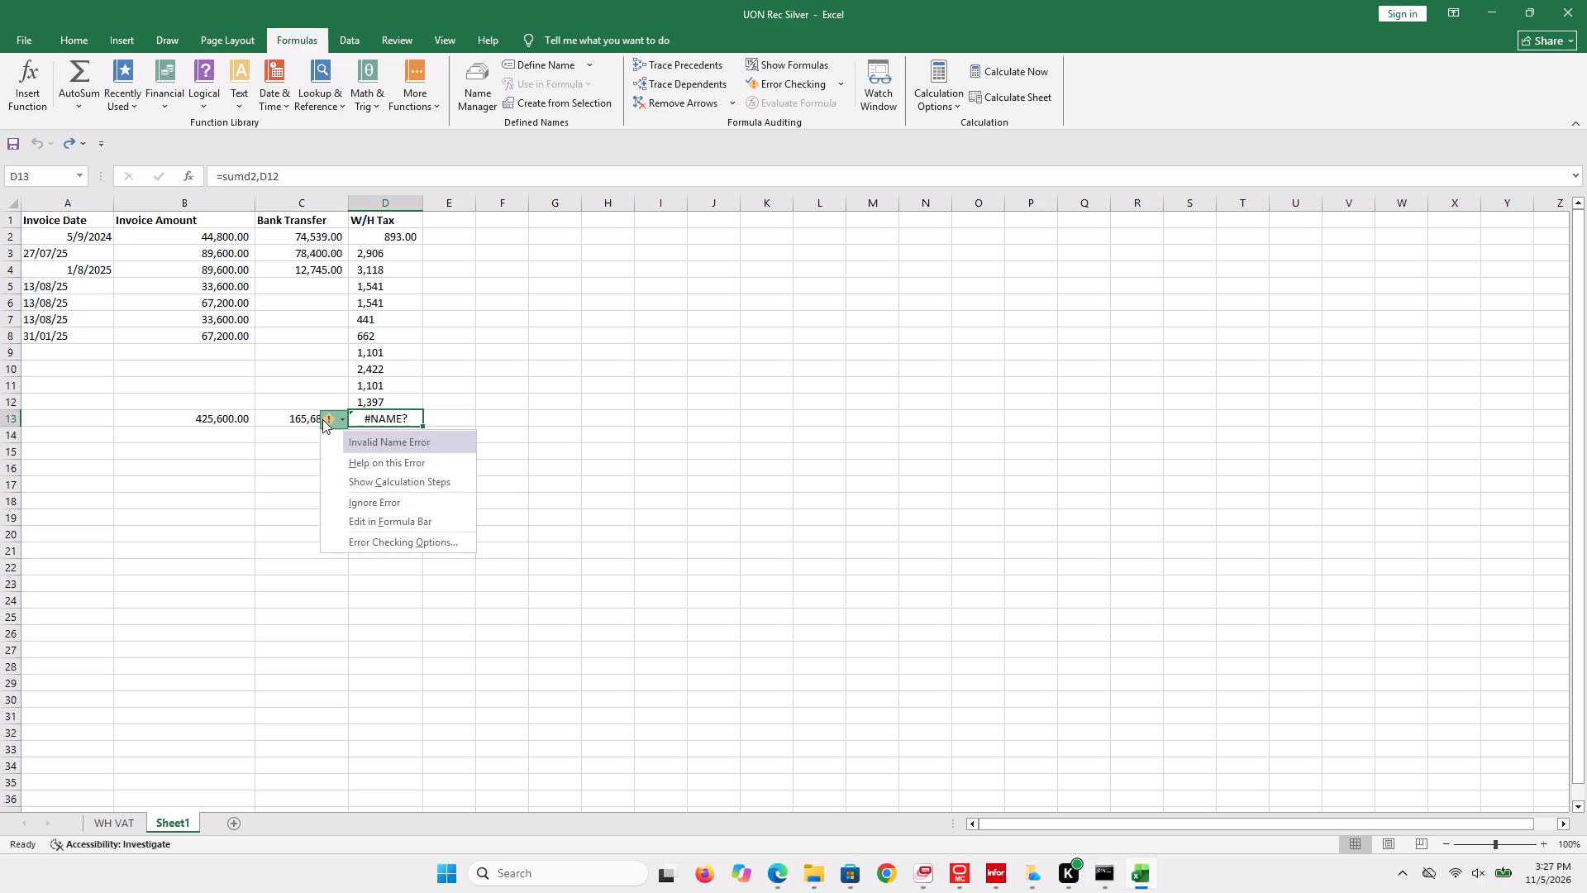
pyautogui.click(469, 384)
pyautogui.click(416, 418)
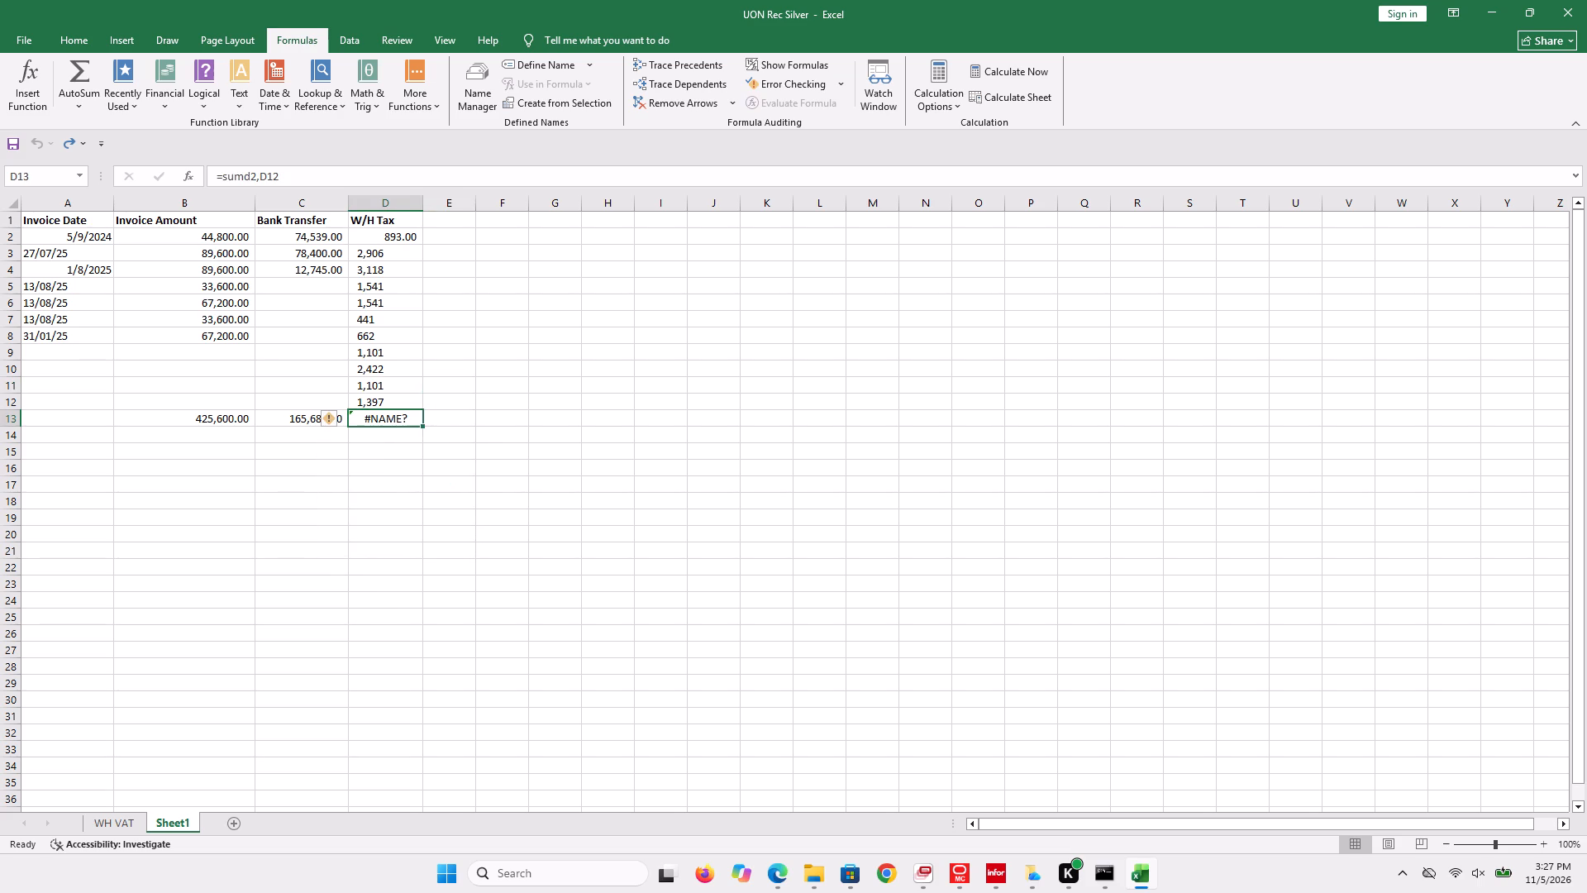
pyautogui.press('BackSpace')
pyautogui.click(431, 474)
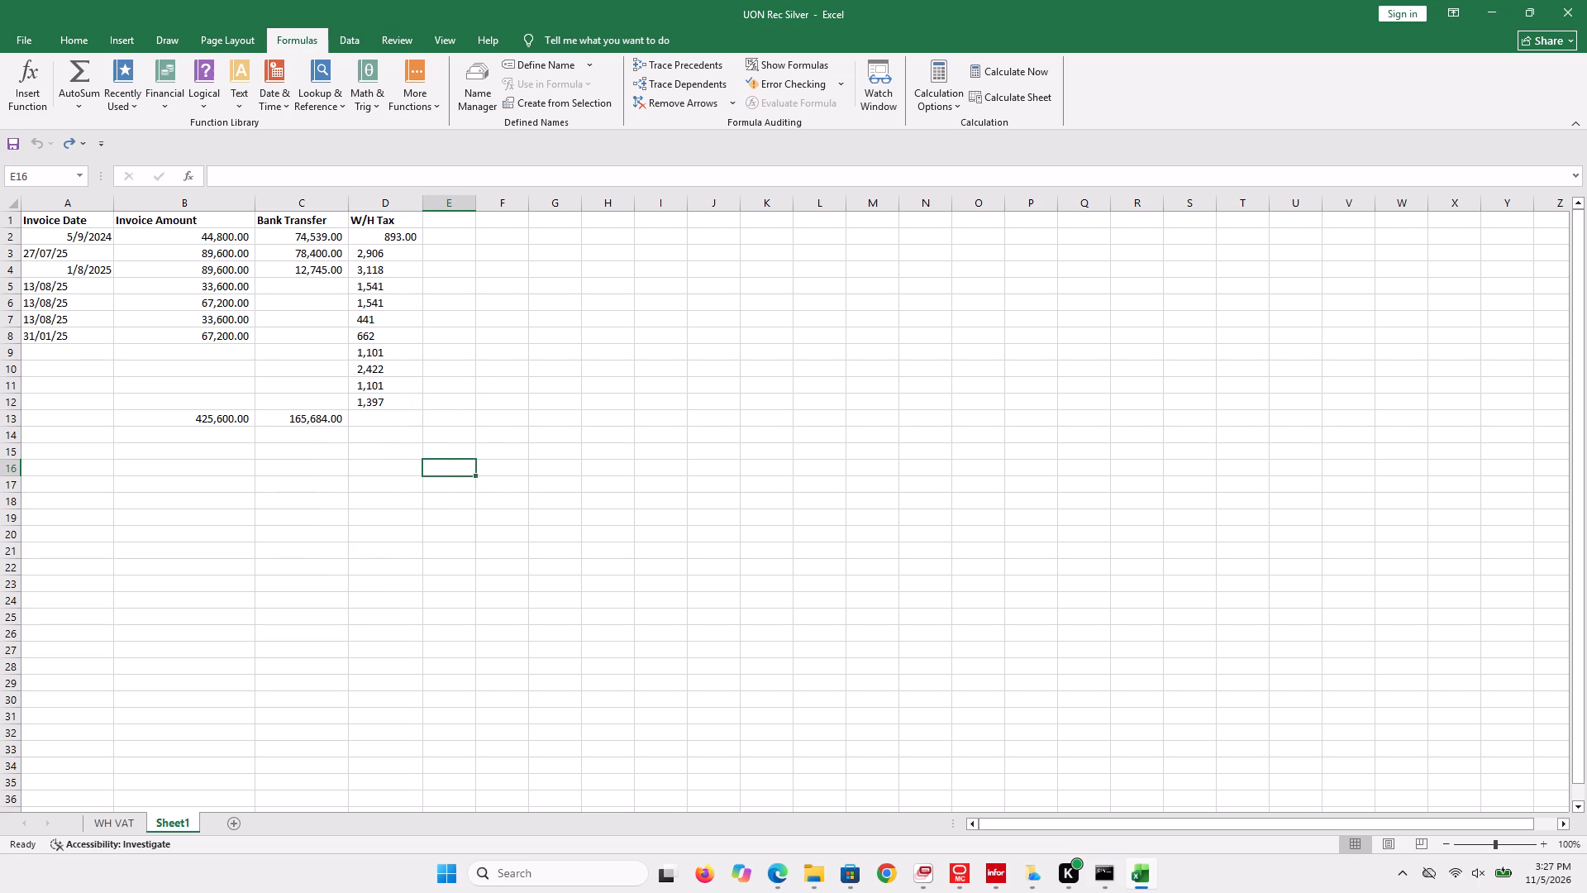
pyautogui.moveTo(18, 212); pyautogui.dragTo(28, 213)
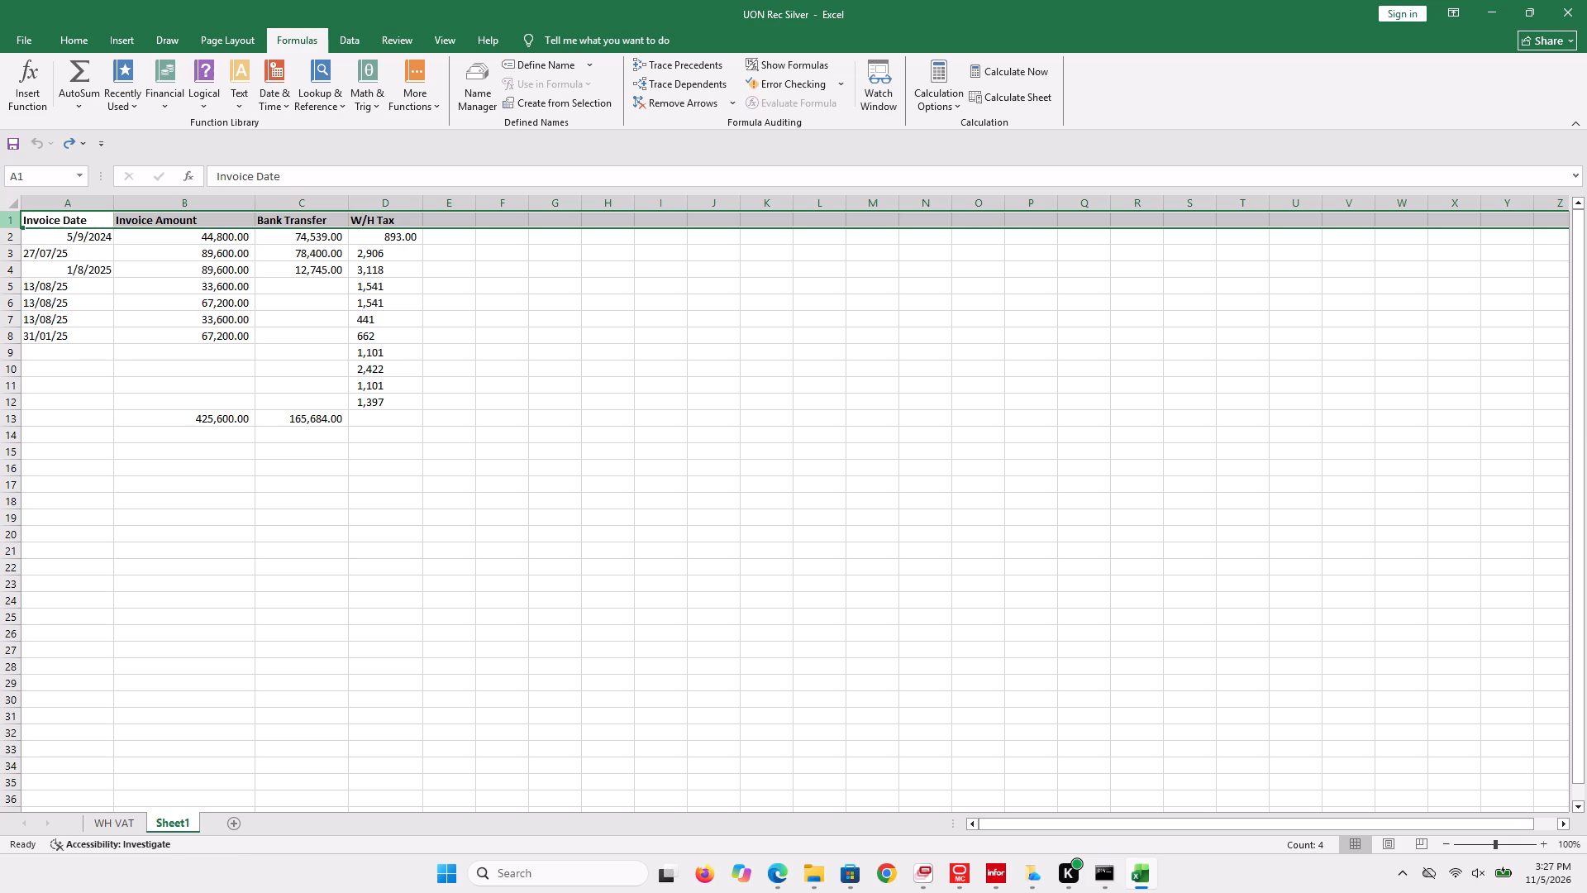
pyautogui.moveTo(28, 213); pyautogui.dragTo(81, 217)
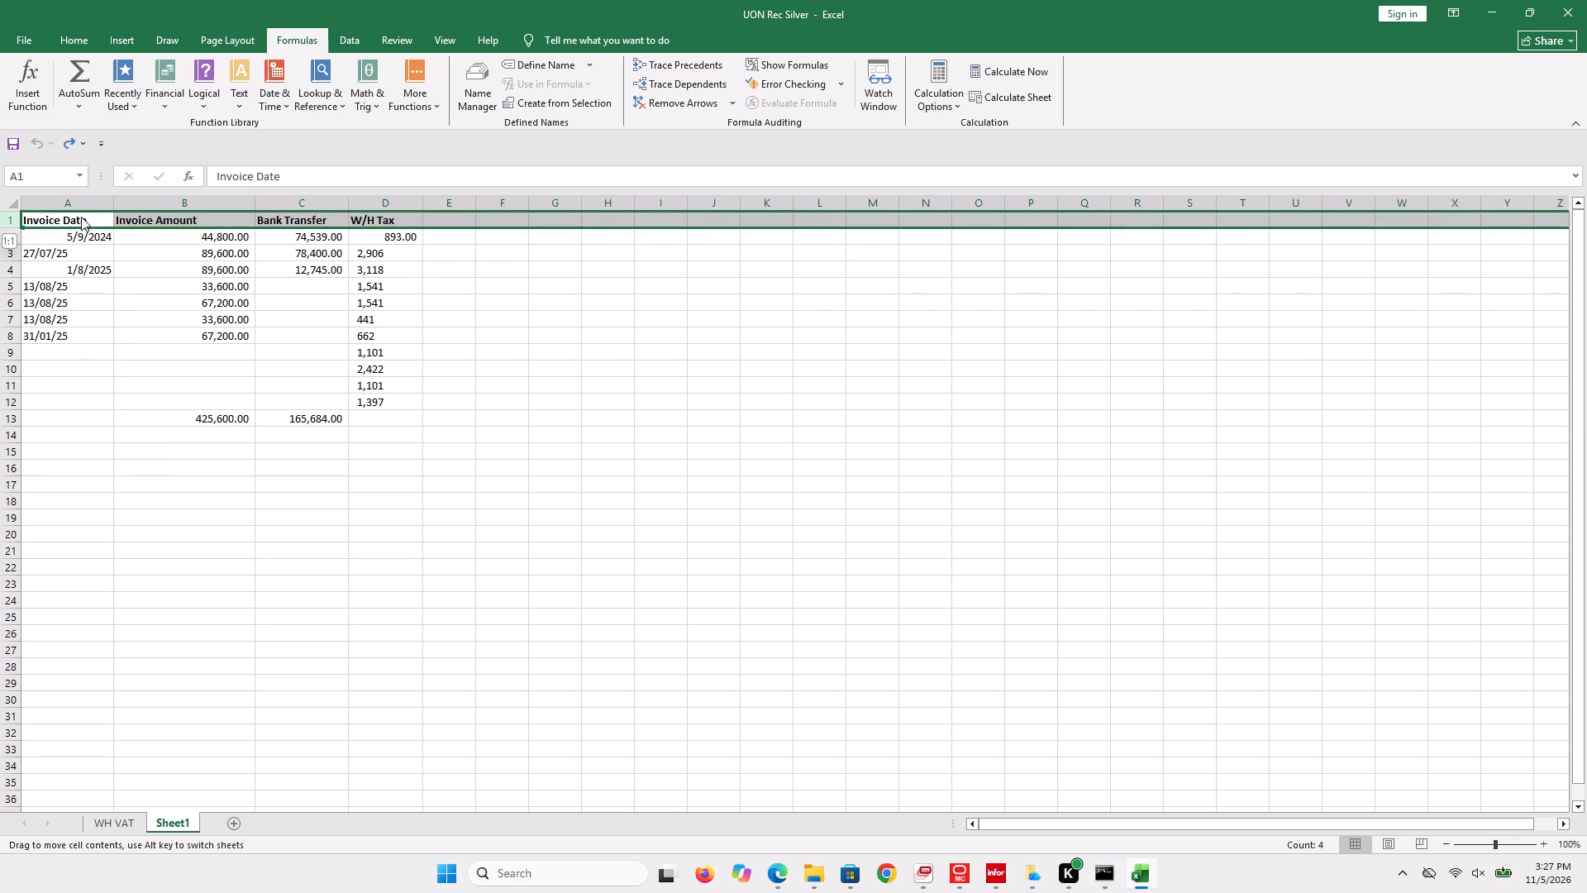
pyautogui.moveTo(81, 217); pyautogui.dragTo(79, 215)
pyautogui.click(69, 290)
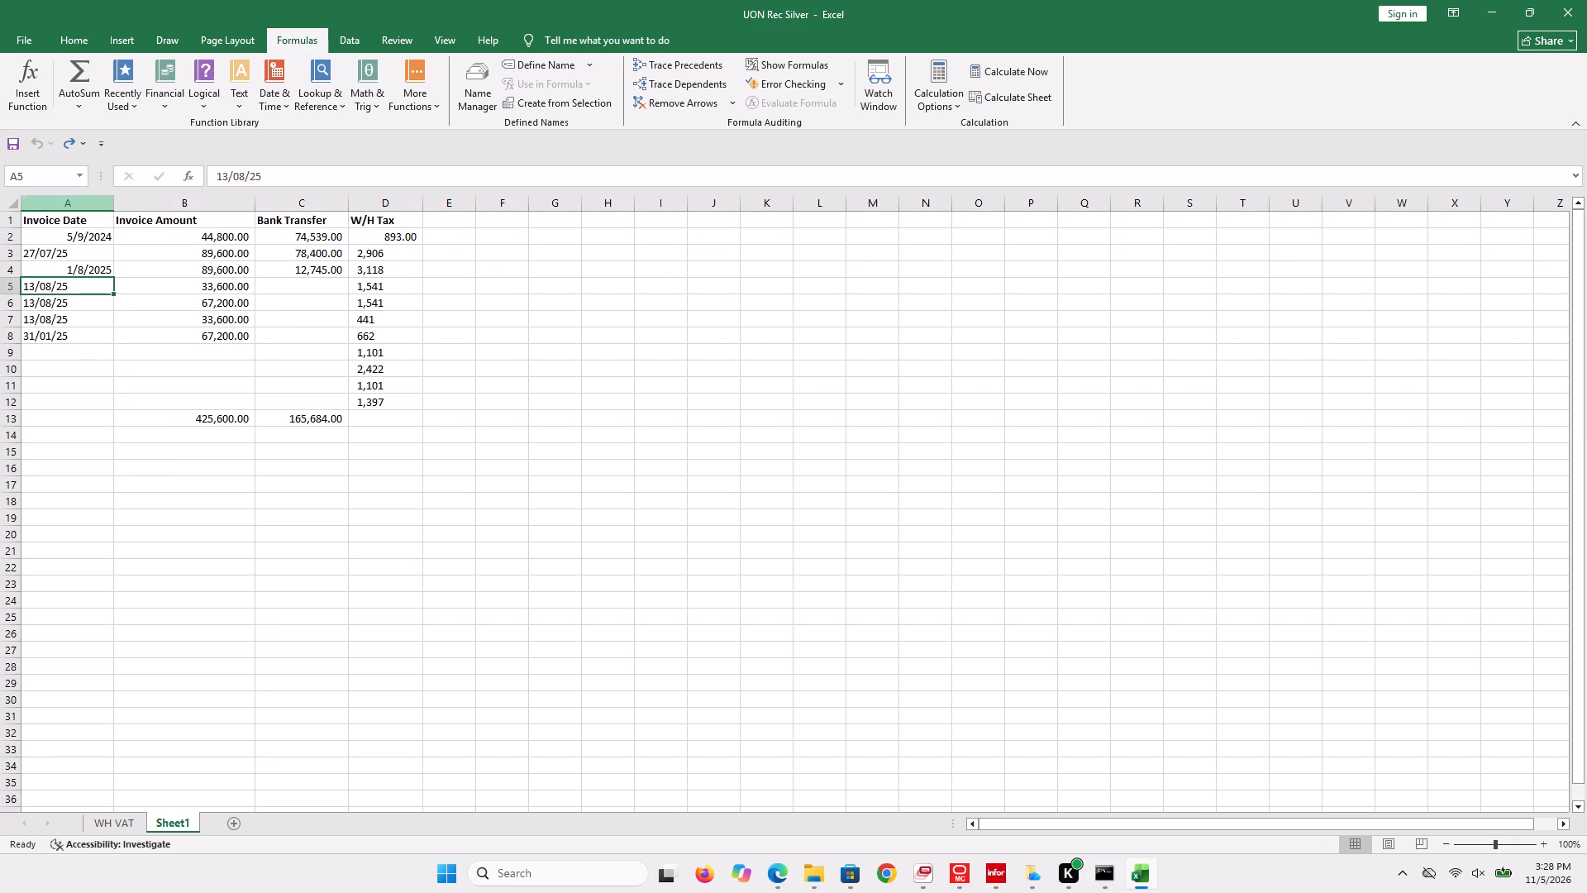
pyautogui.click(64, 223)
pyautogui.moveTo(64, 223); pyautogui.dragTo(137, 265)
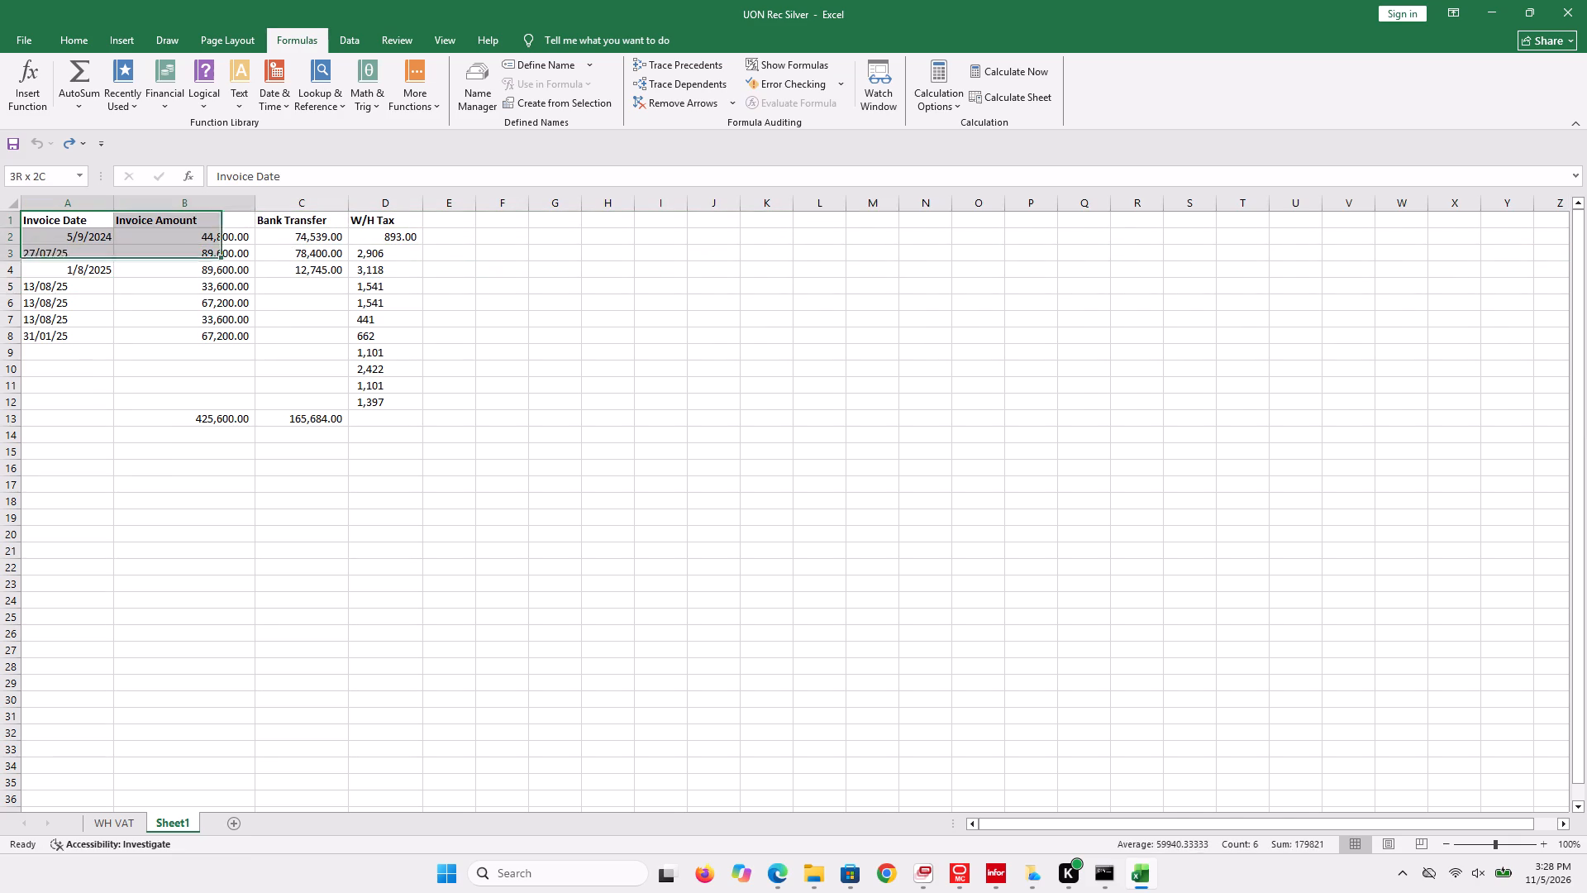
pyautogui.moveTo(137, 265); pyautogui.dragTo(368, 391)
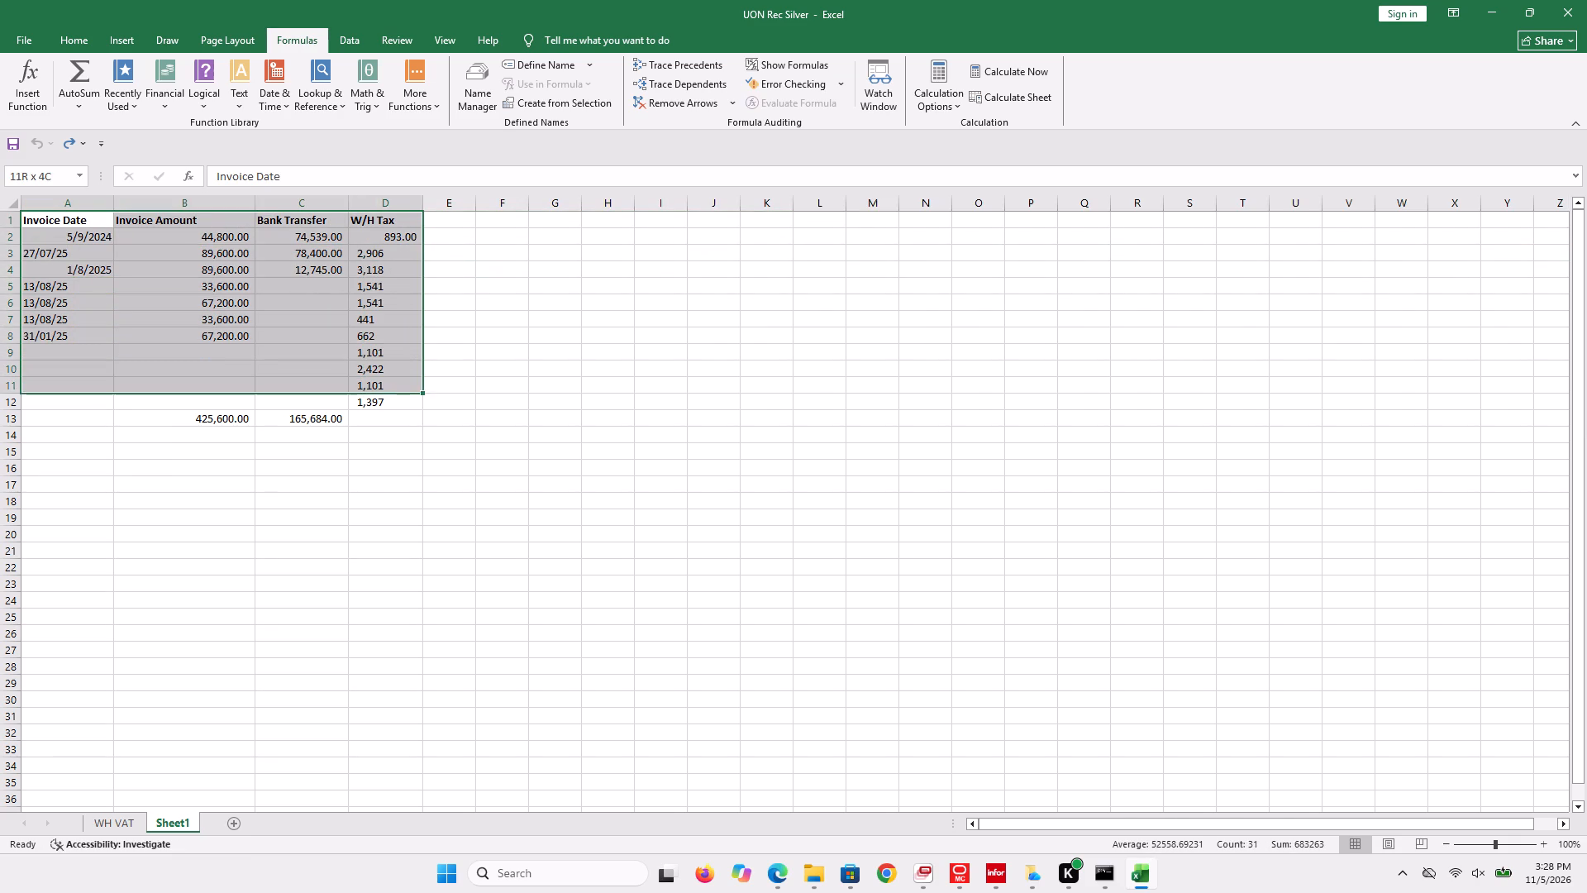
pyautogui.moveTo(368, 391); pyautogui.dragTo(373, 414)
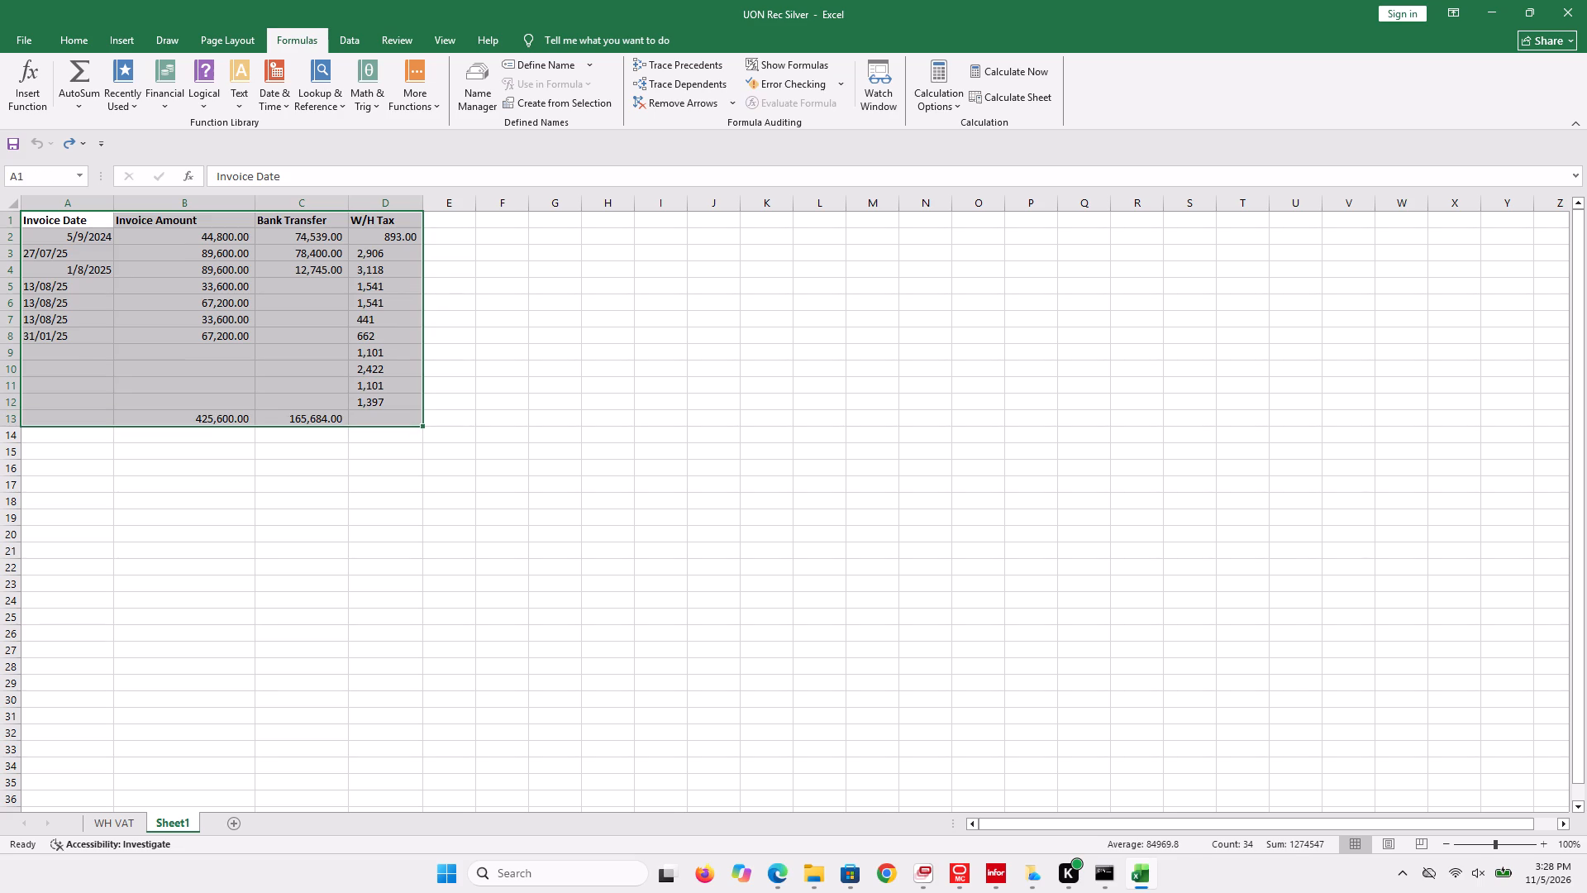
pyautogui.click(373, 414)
# Copy the whole reconciliation table, cells A1 to D13, in Sheet1.
pyautogui.click(51, 221)
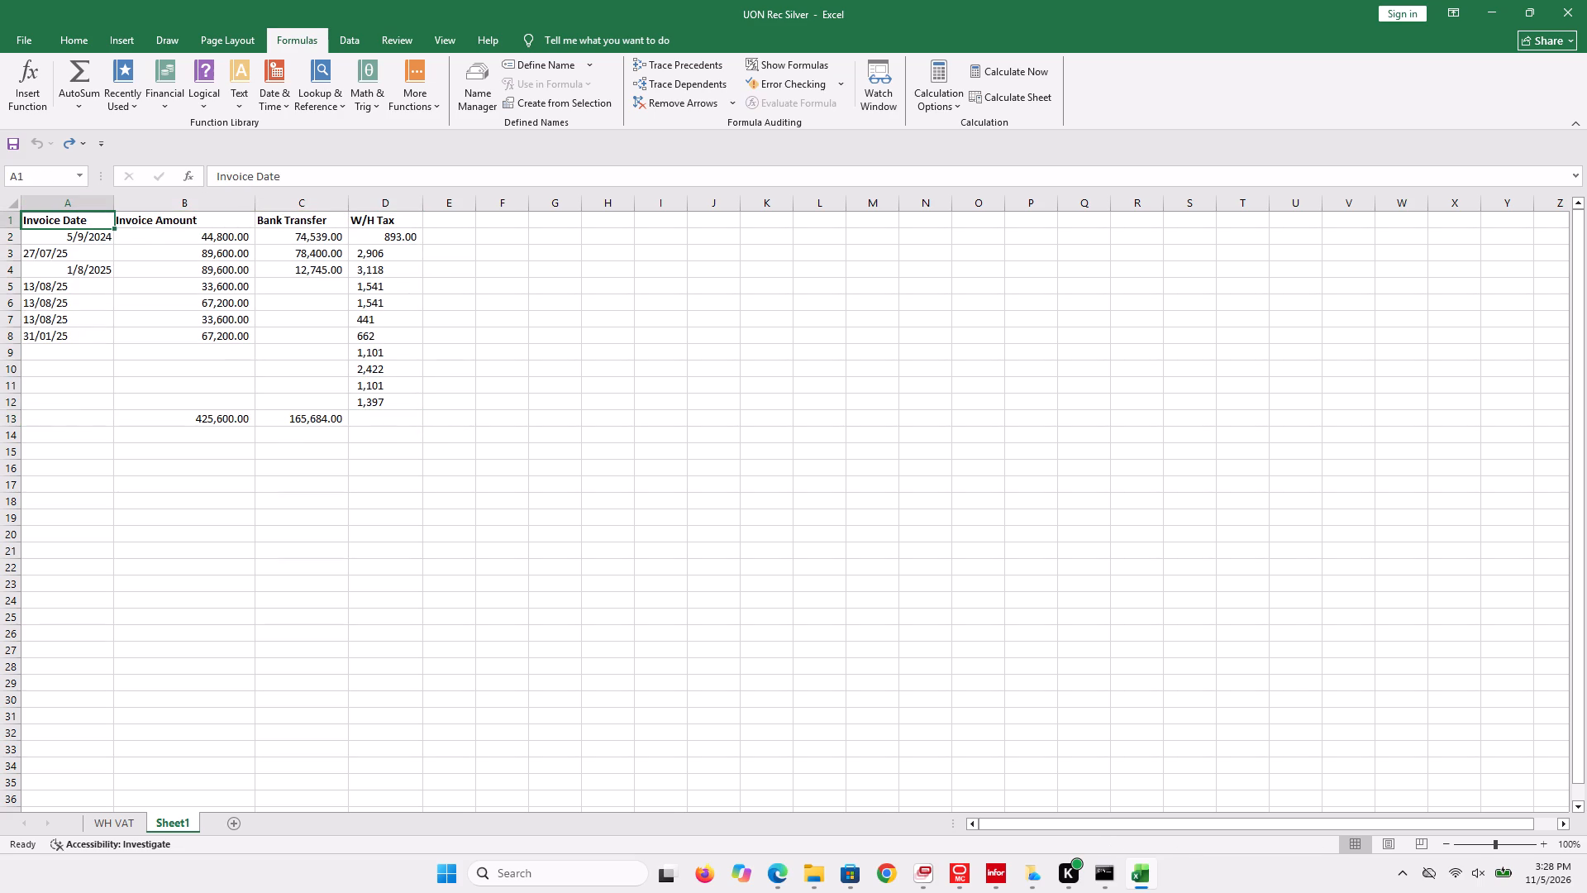
pyautogui.moveTo(51, 221); pyautogui.dragTo(370, 418)
pyautogui.rightClick(370, 418)
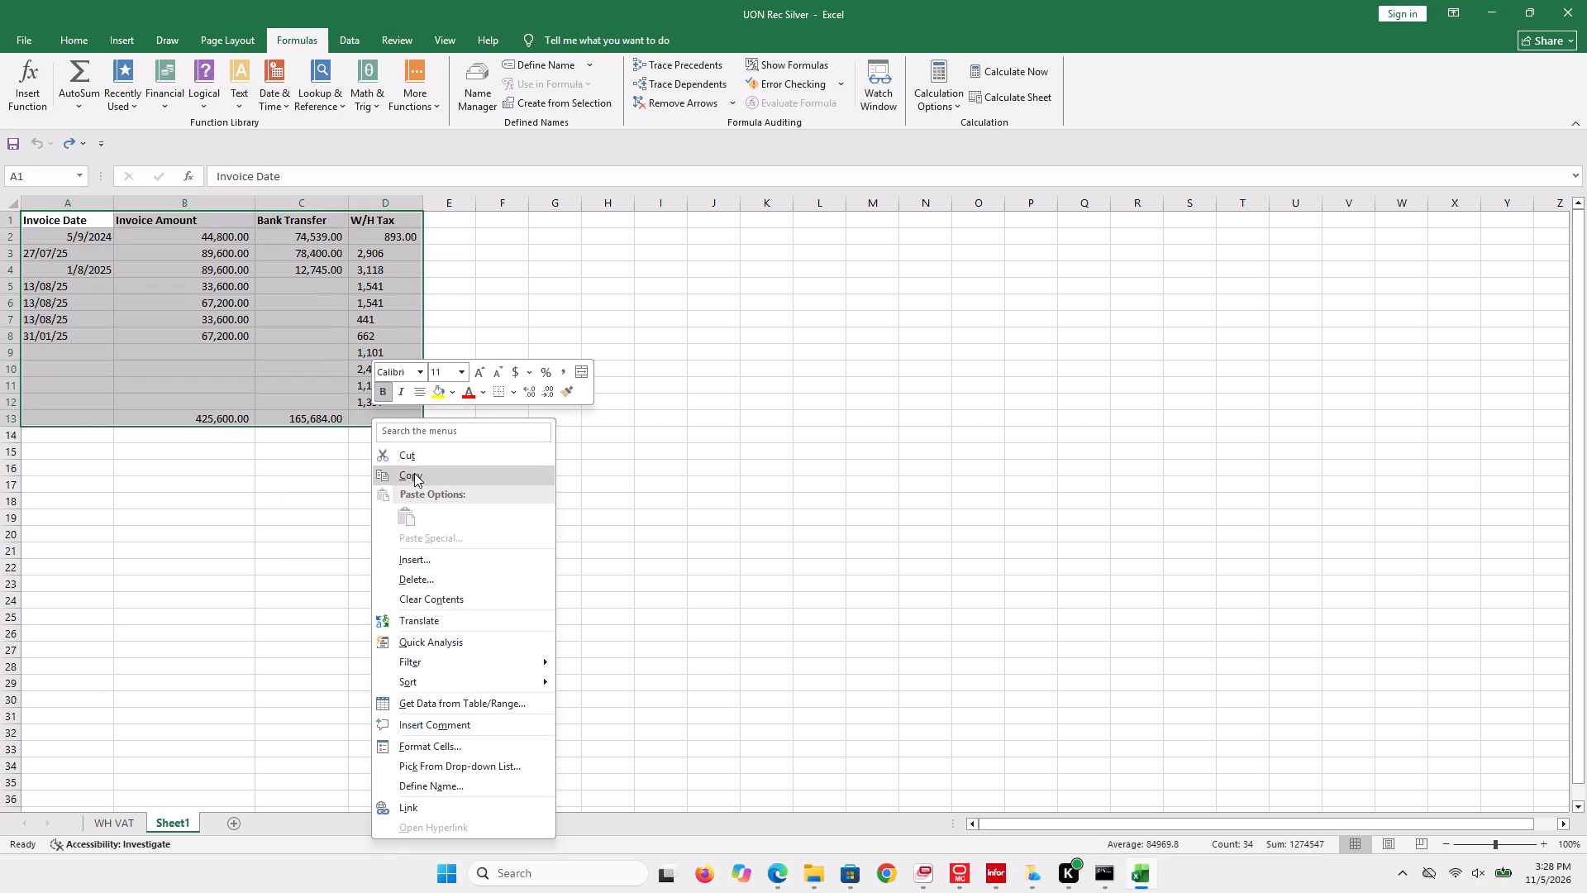
pyautogui.click(415, 476)
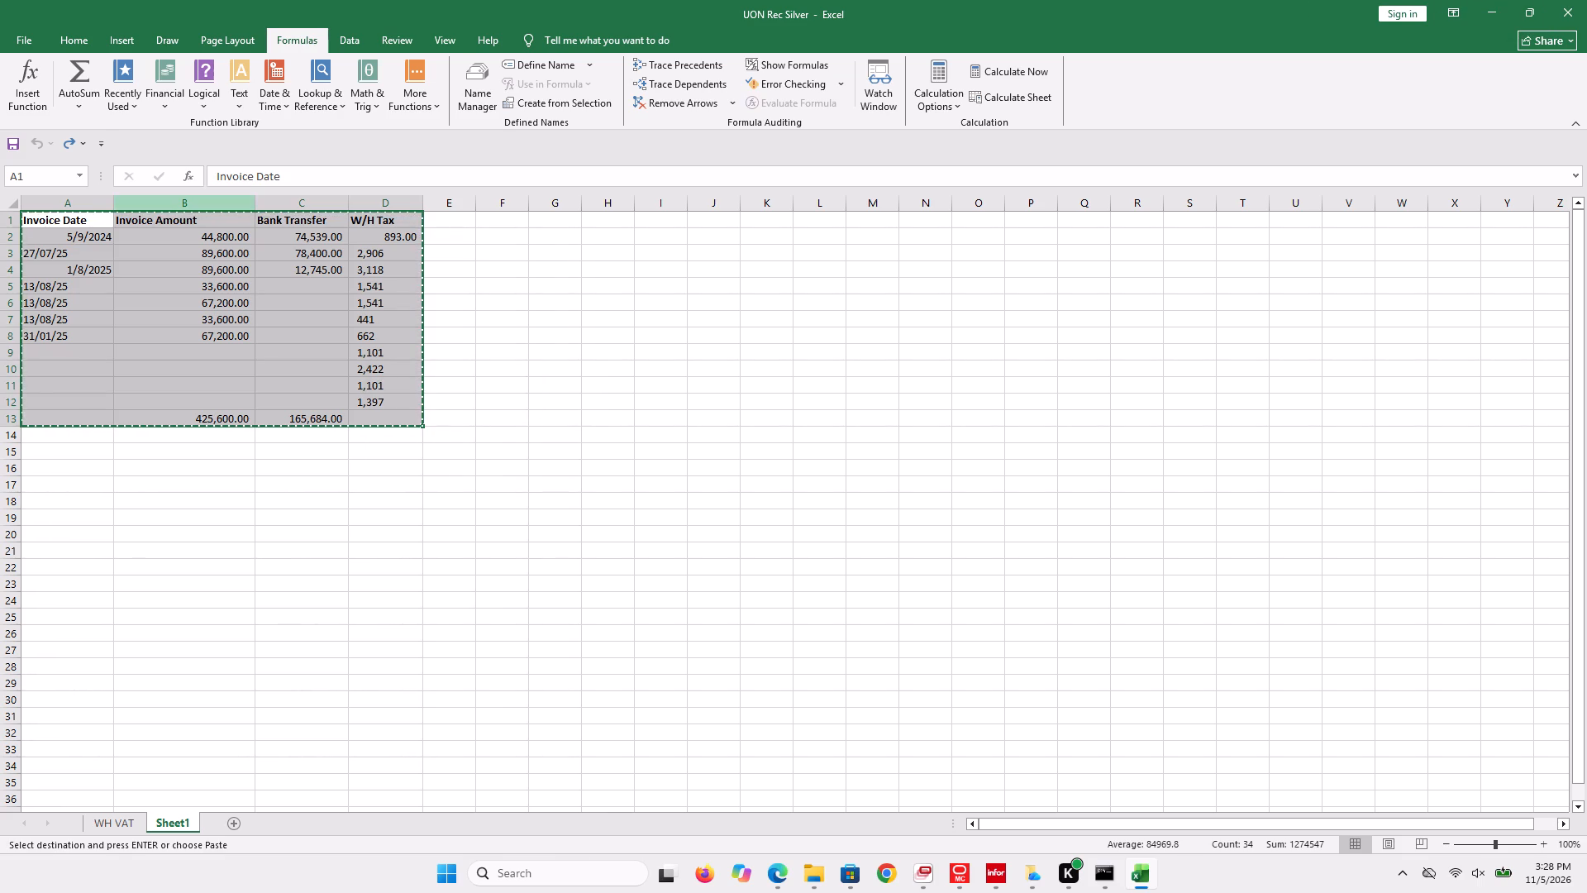
# Save the UON Rec Silver workbook.
pyautogui.click(13, 41)
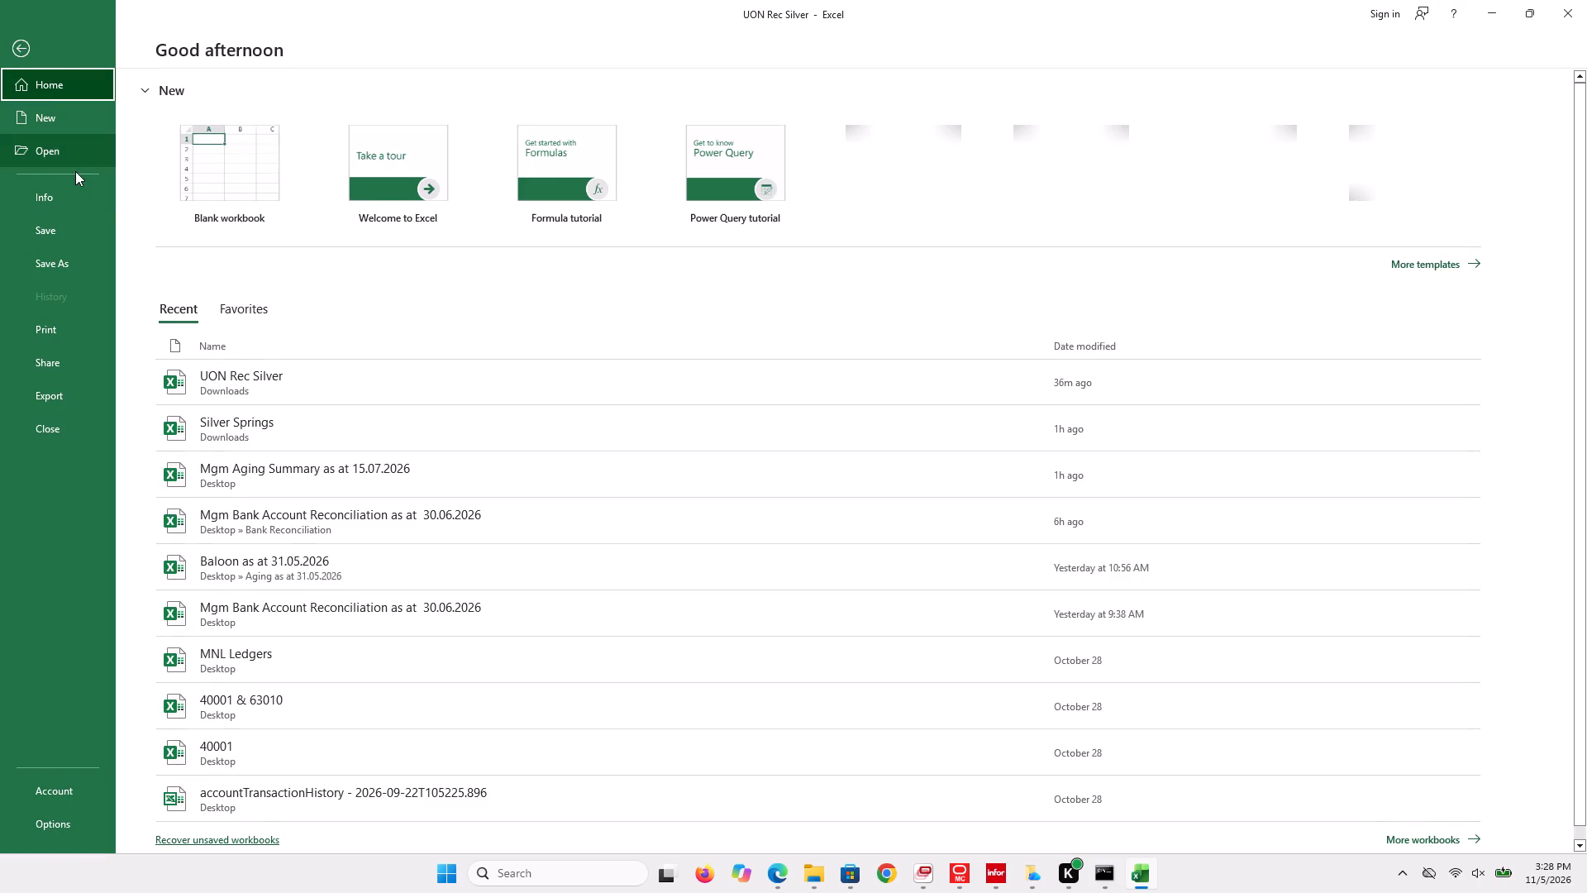
pyautogui.click(43, 226)
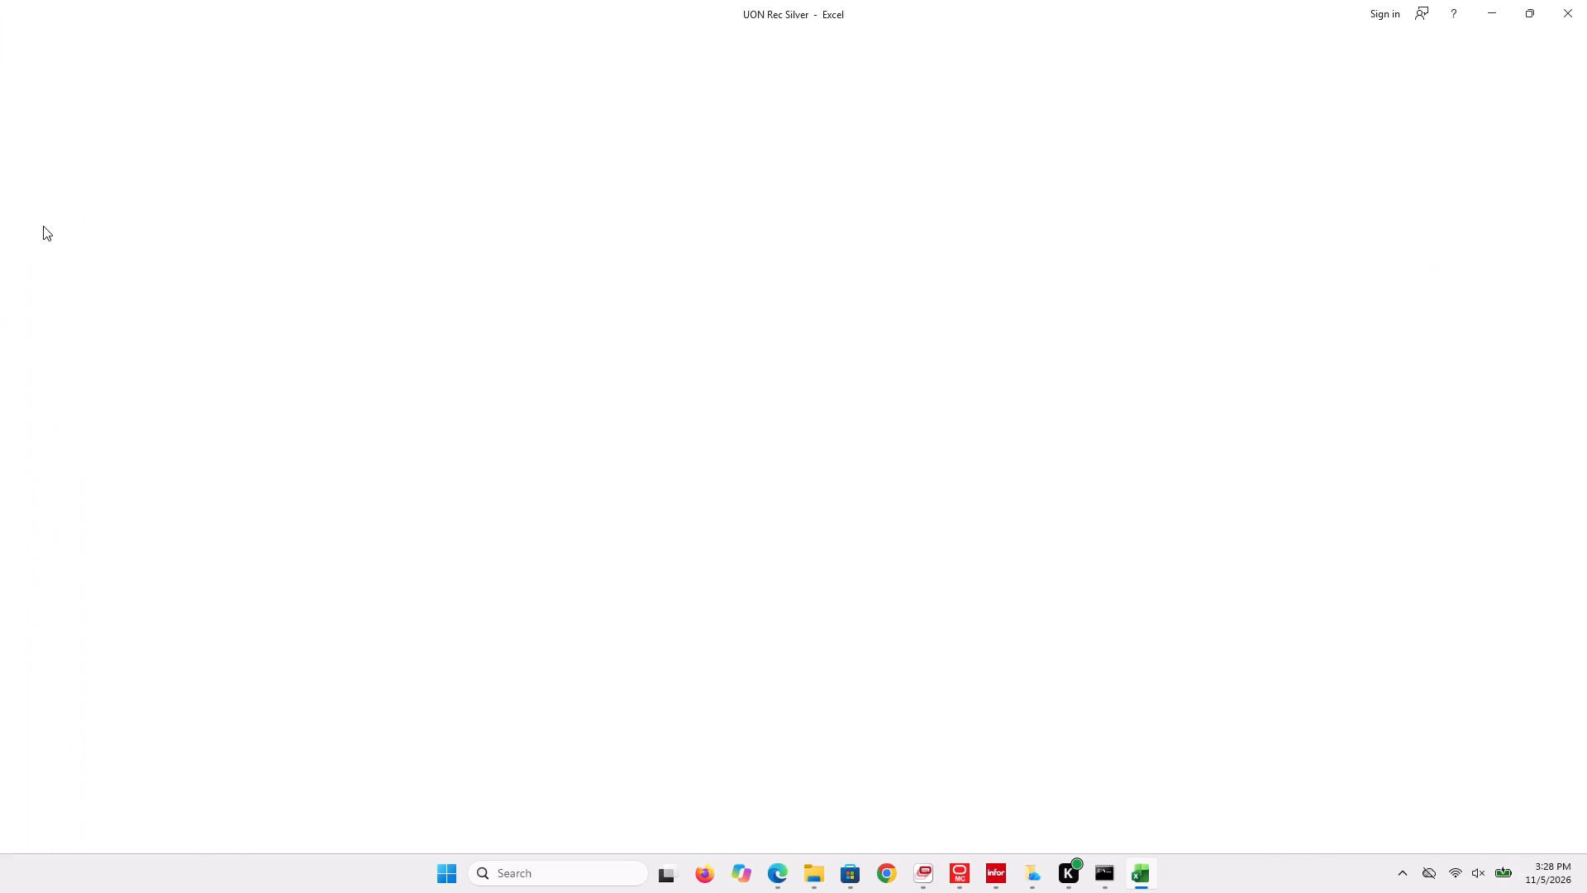
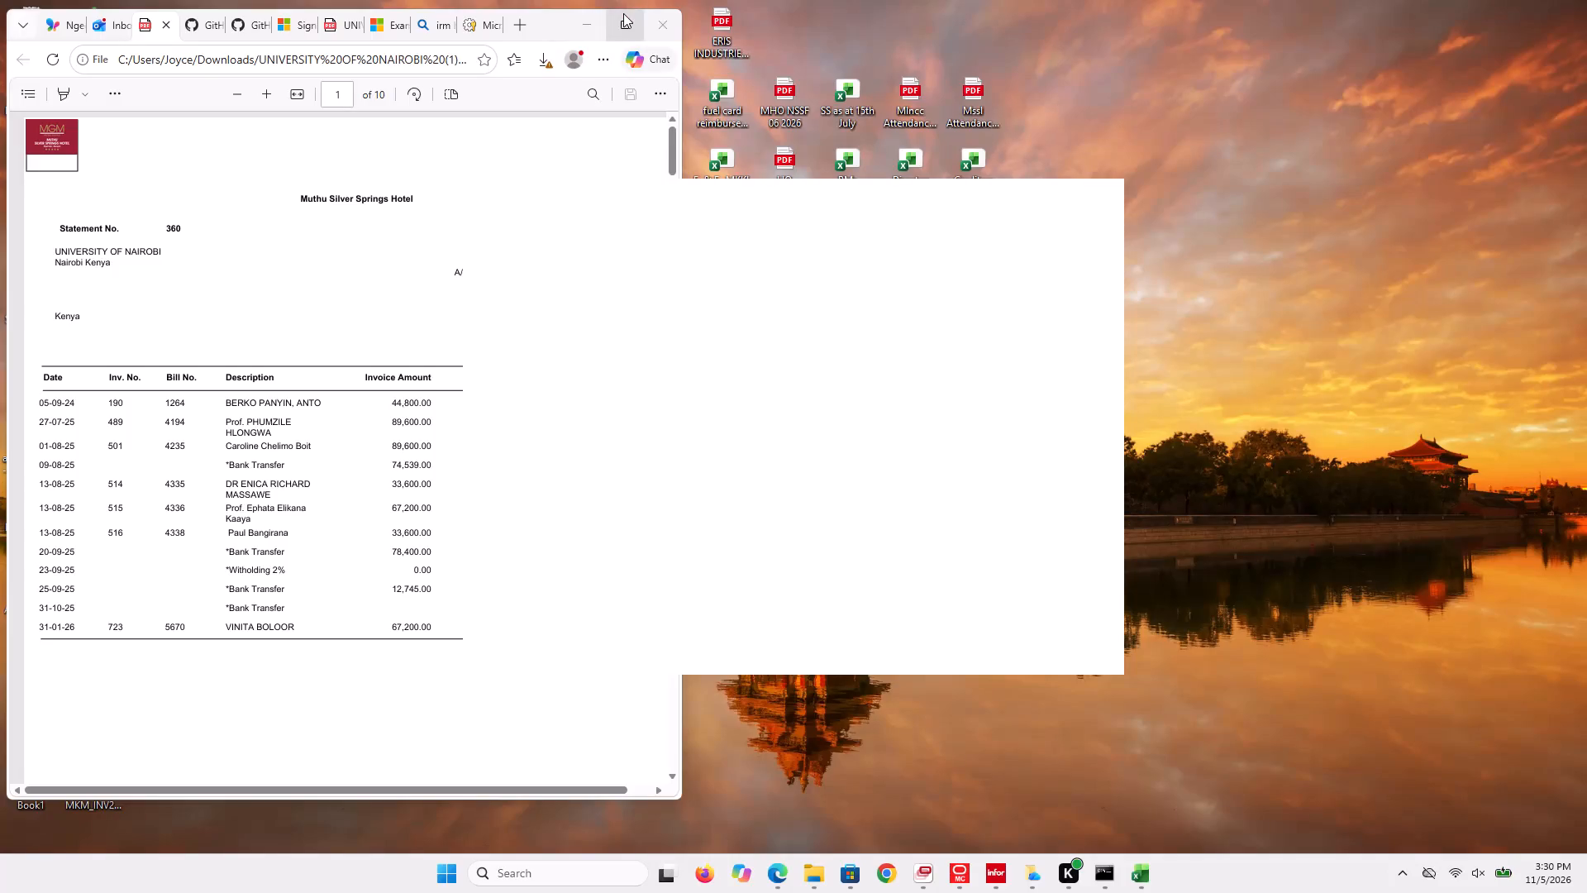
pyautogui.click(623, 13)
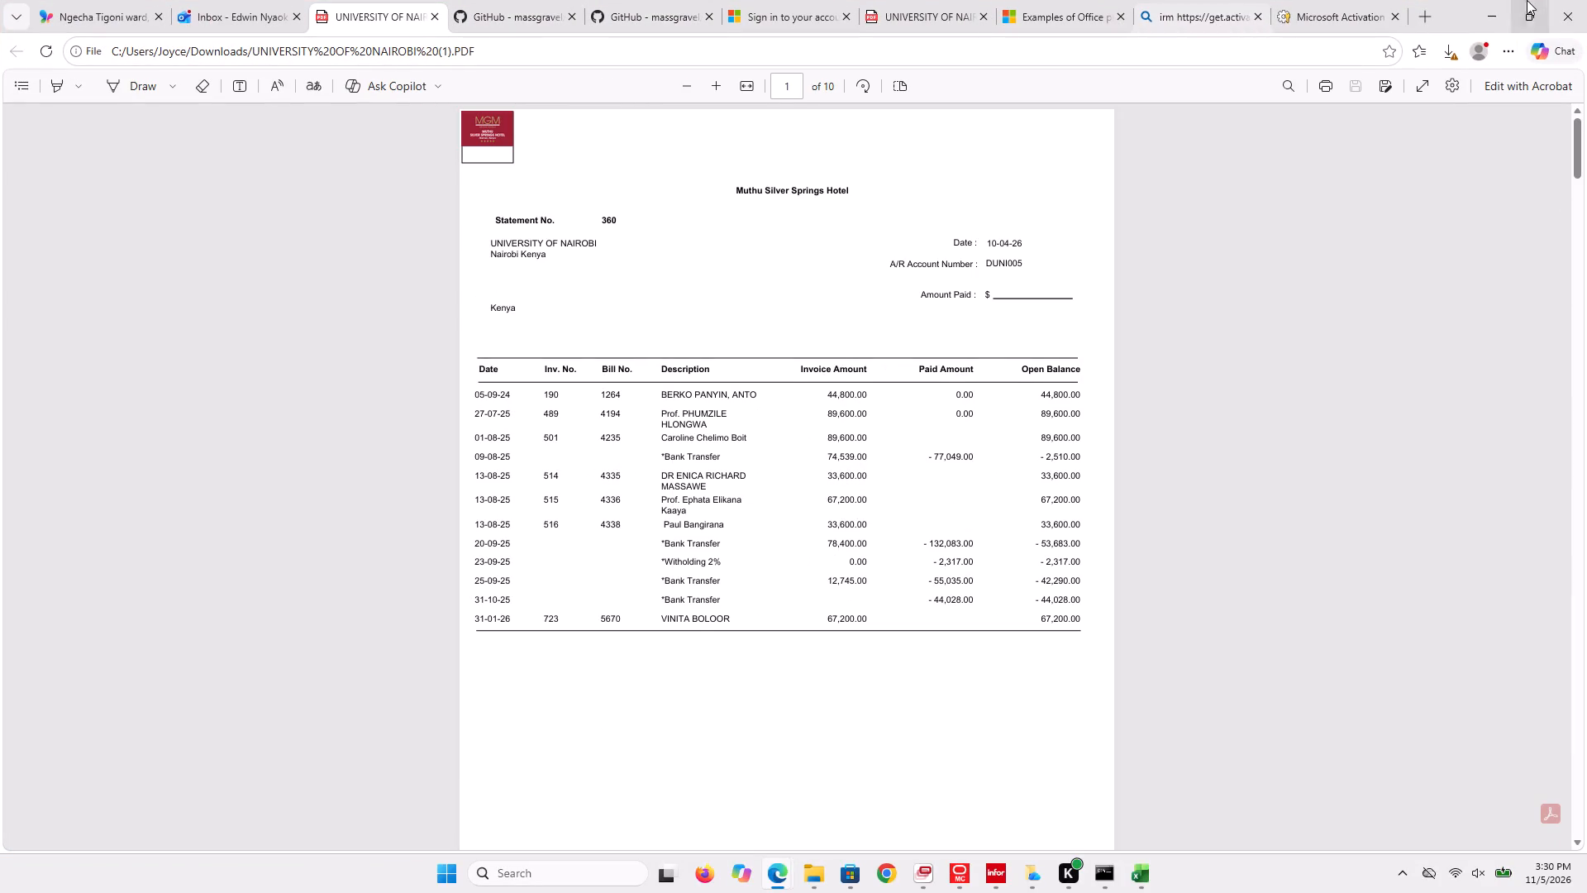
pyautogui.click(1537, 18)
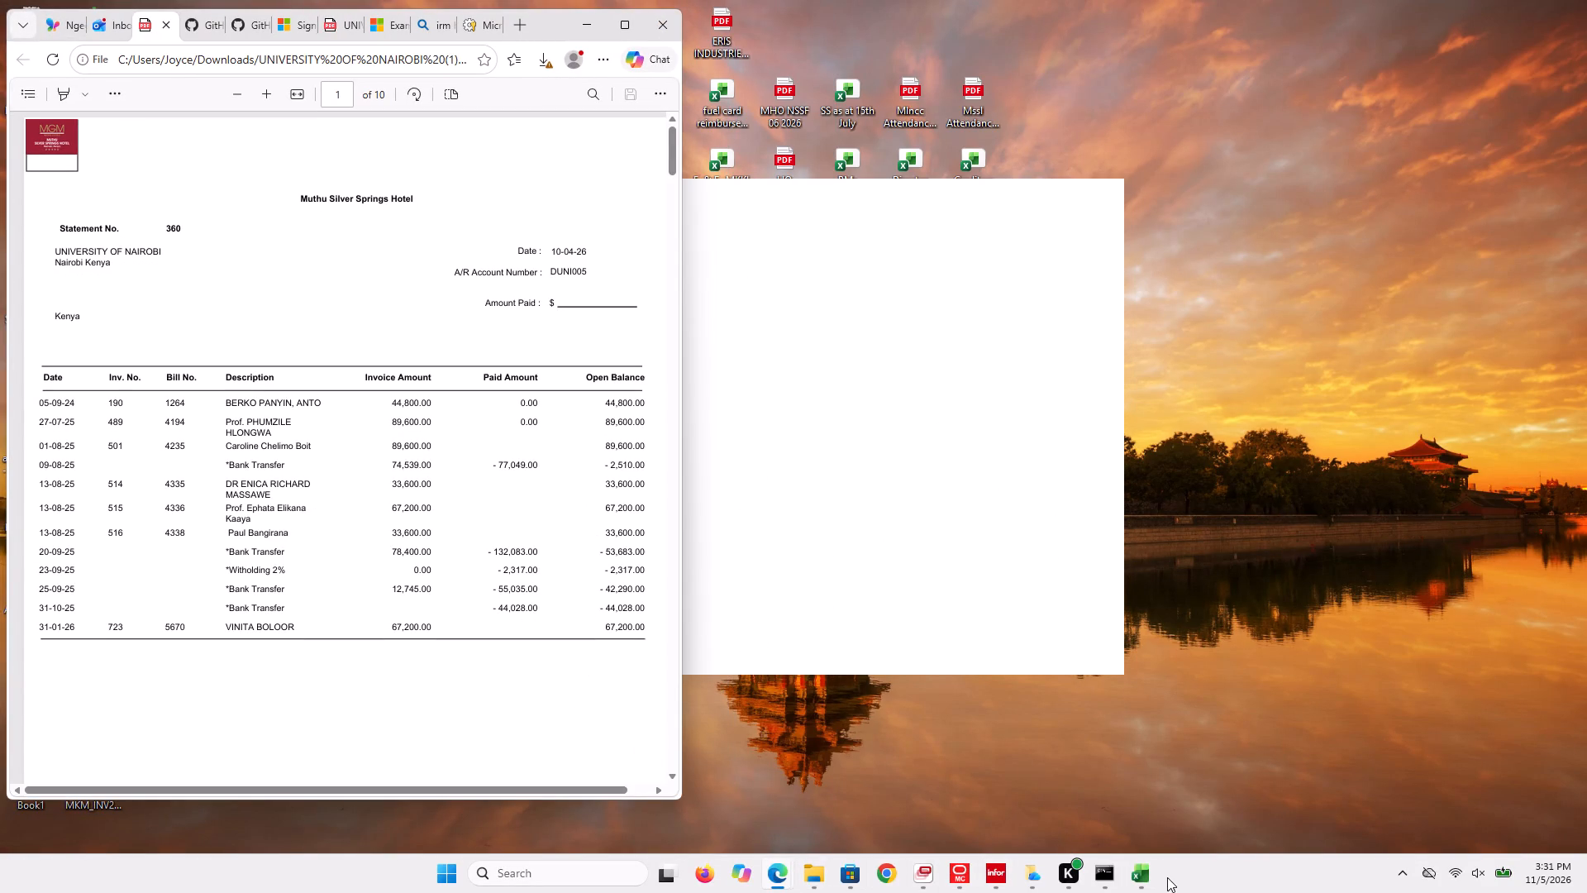
# Switch to the blank Excel workbook and open the recent workbook UON Rec Silver from Downloads.
pyautogui.click(1129, 876)
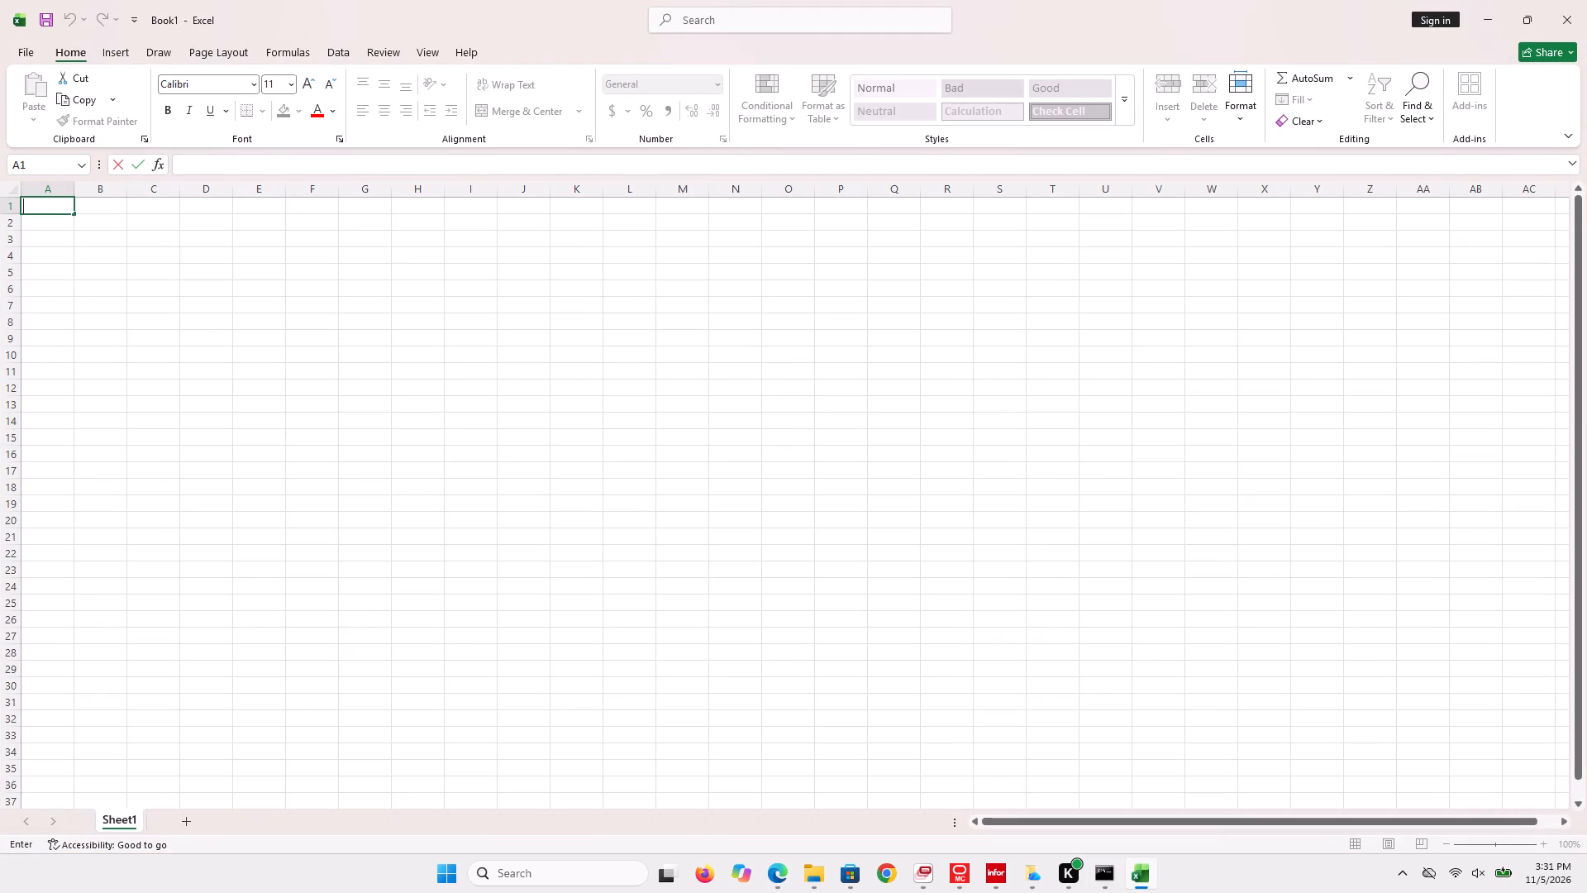
pyautogui.click(27, 62)
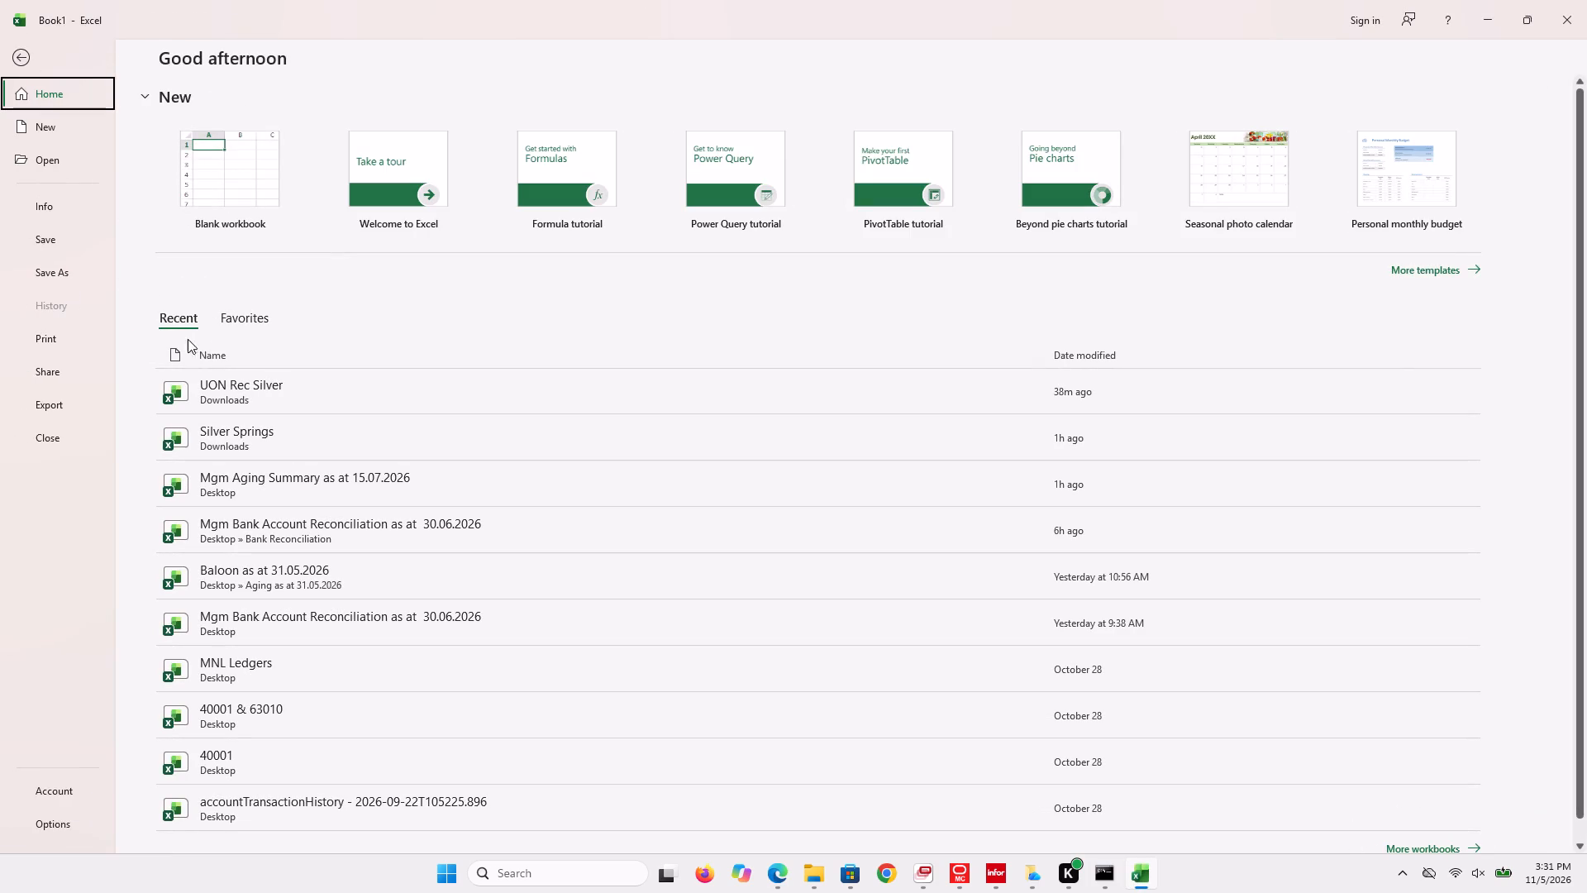
pyautogui.doubleClick(246, 371)
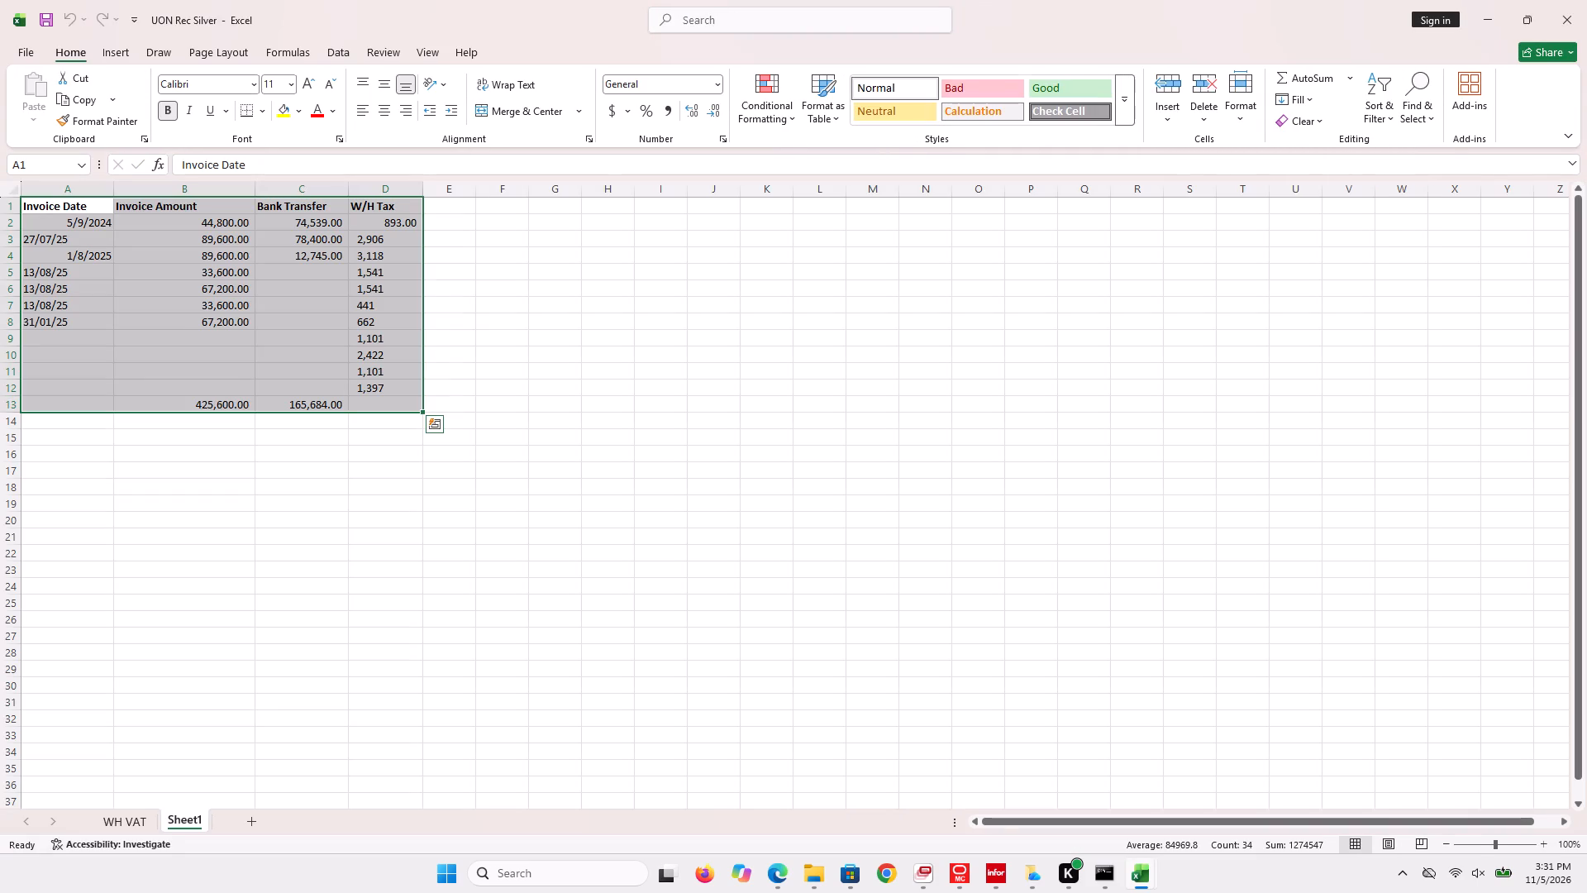
# Delete the WH VAT sheet from the UON Rec Silver workbook, leaving only Sheet1.
pyautogui.click(129, 818)
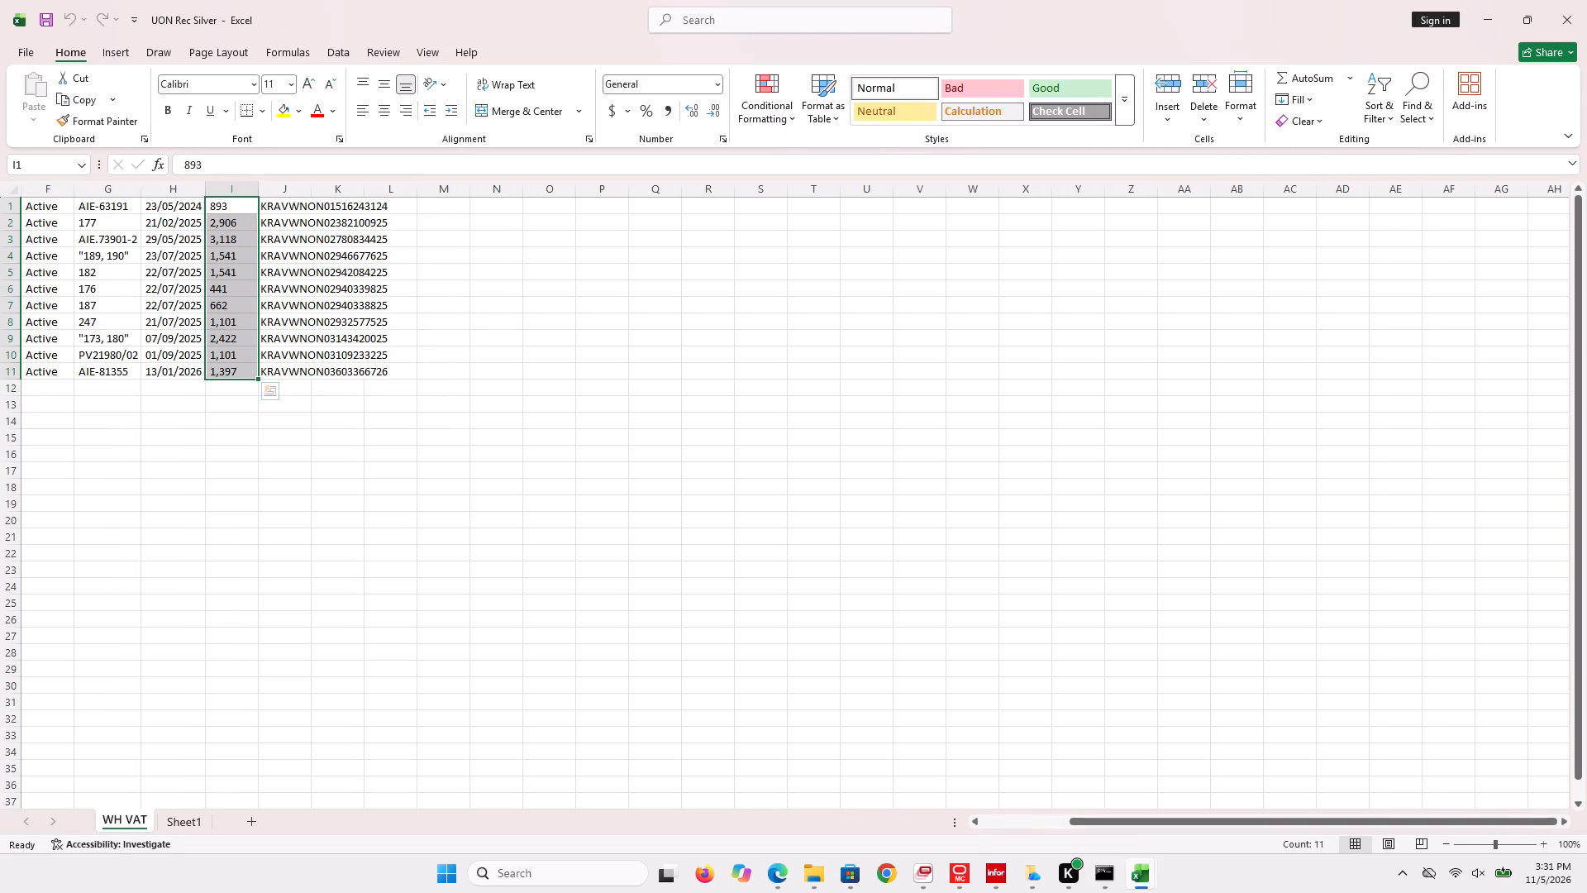
pyautogui.rightClick(128, 821)
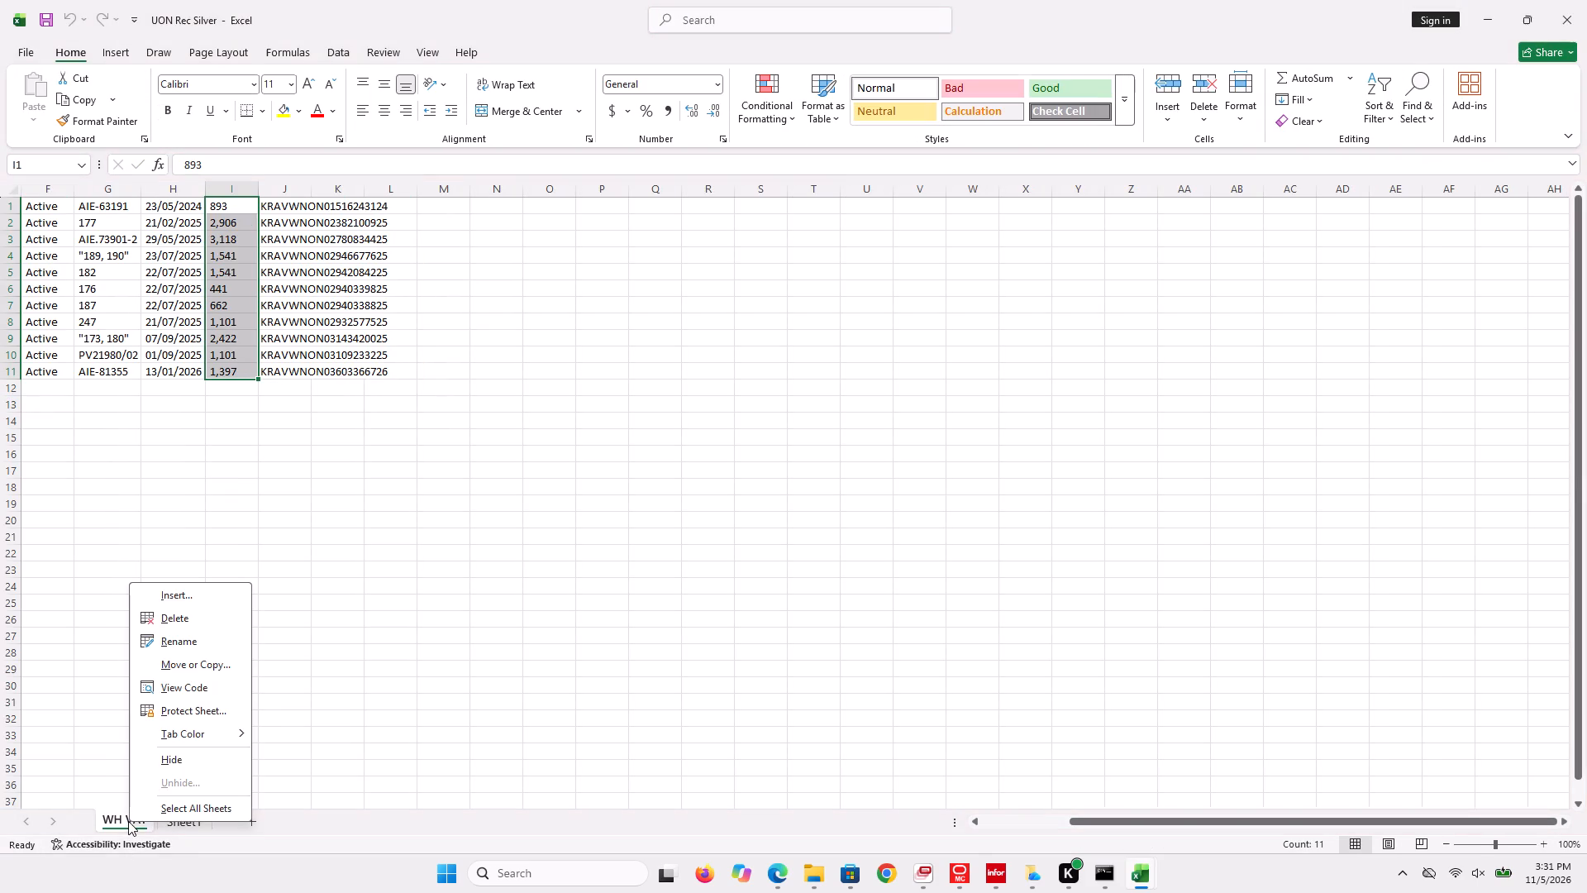
pyautogui.click(183, 623)
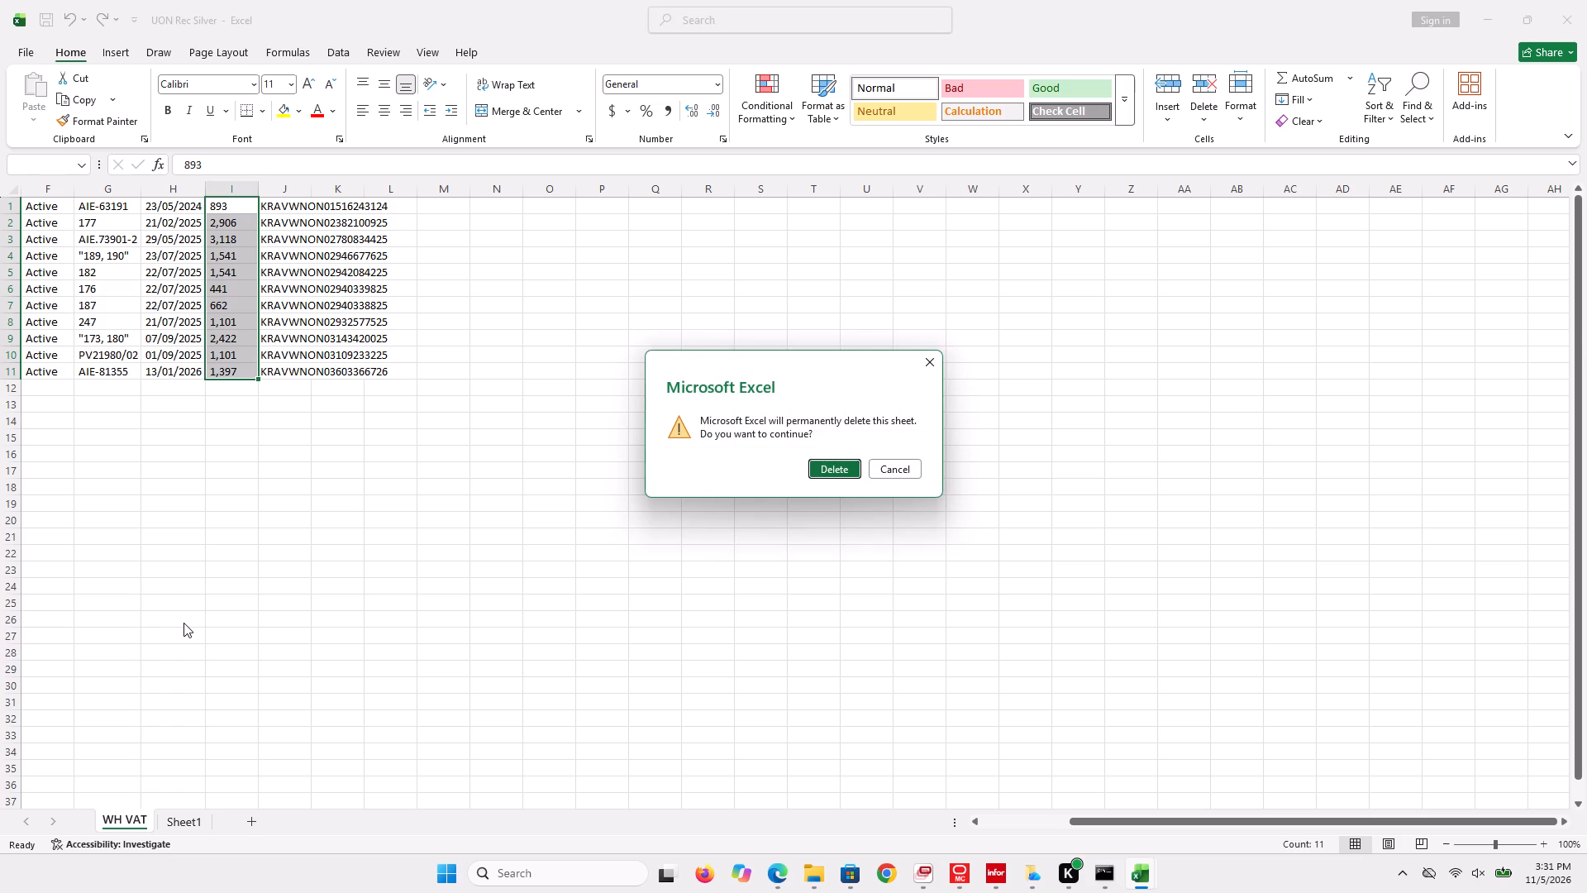
pyautogui.click(836, 465)
pyautogui.click(642, 466)
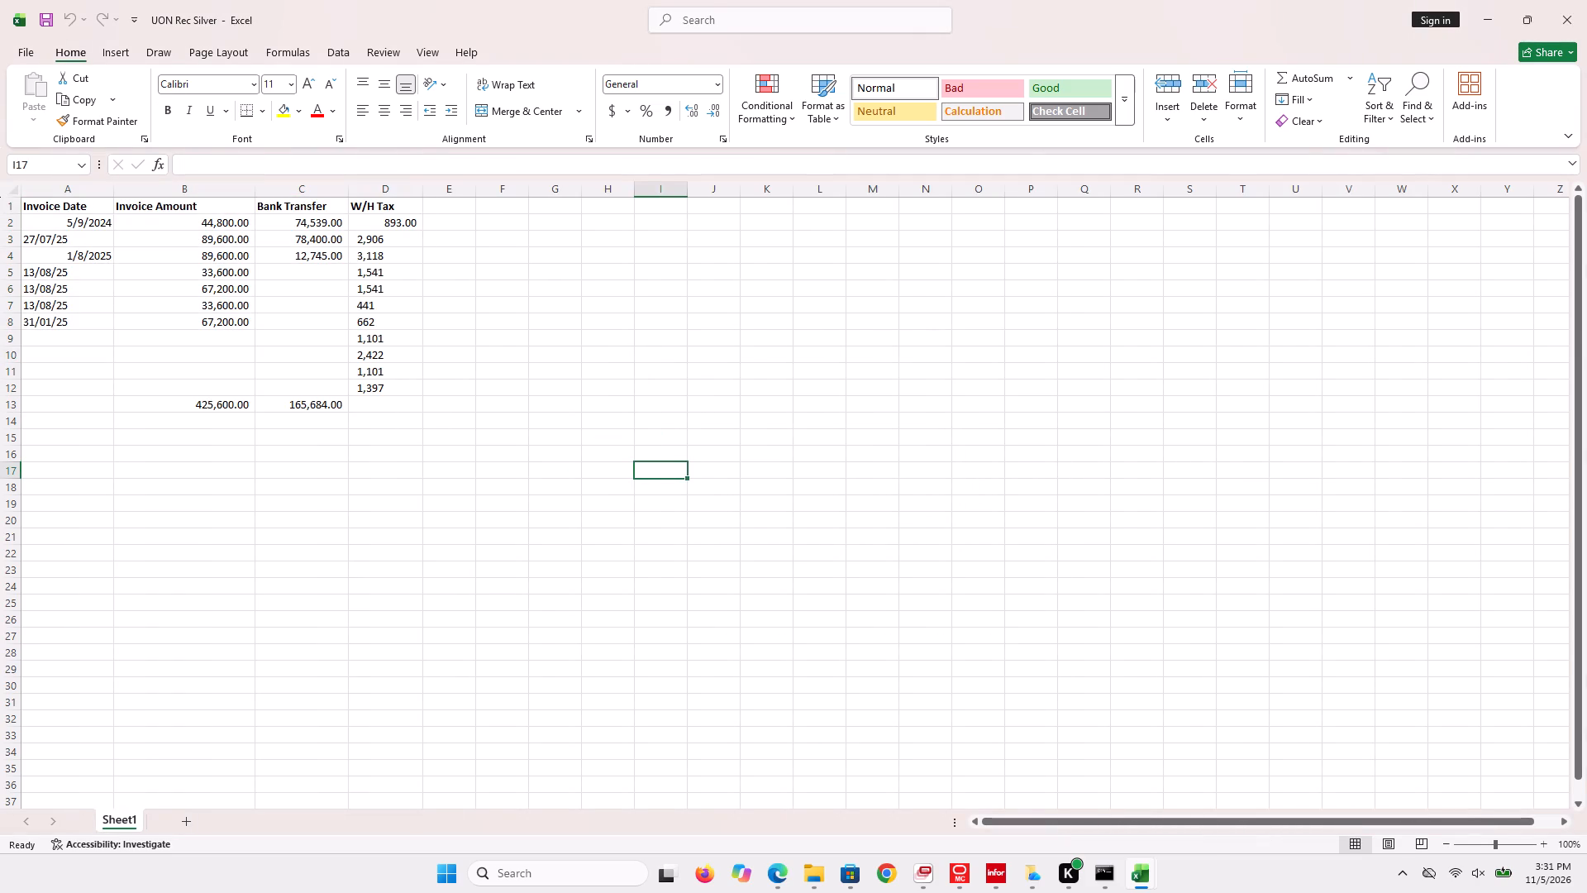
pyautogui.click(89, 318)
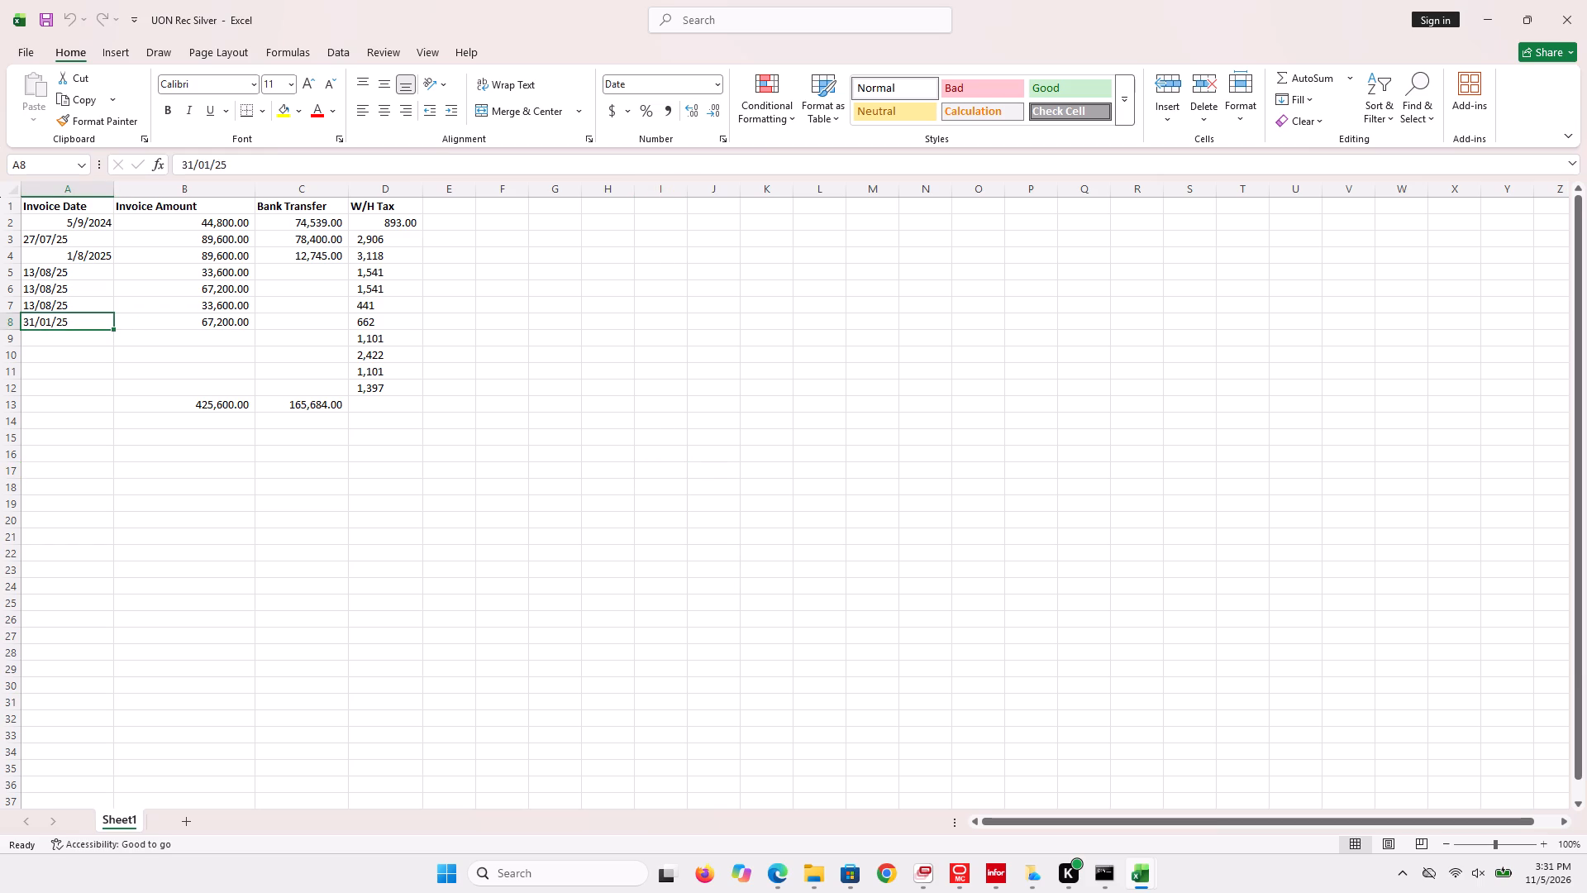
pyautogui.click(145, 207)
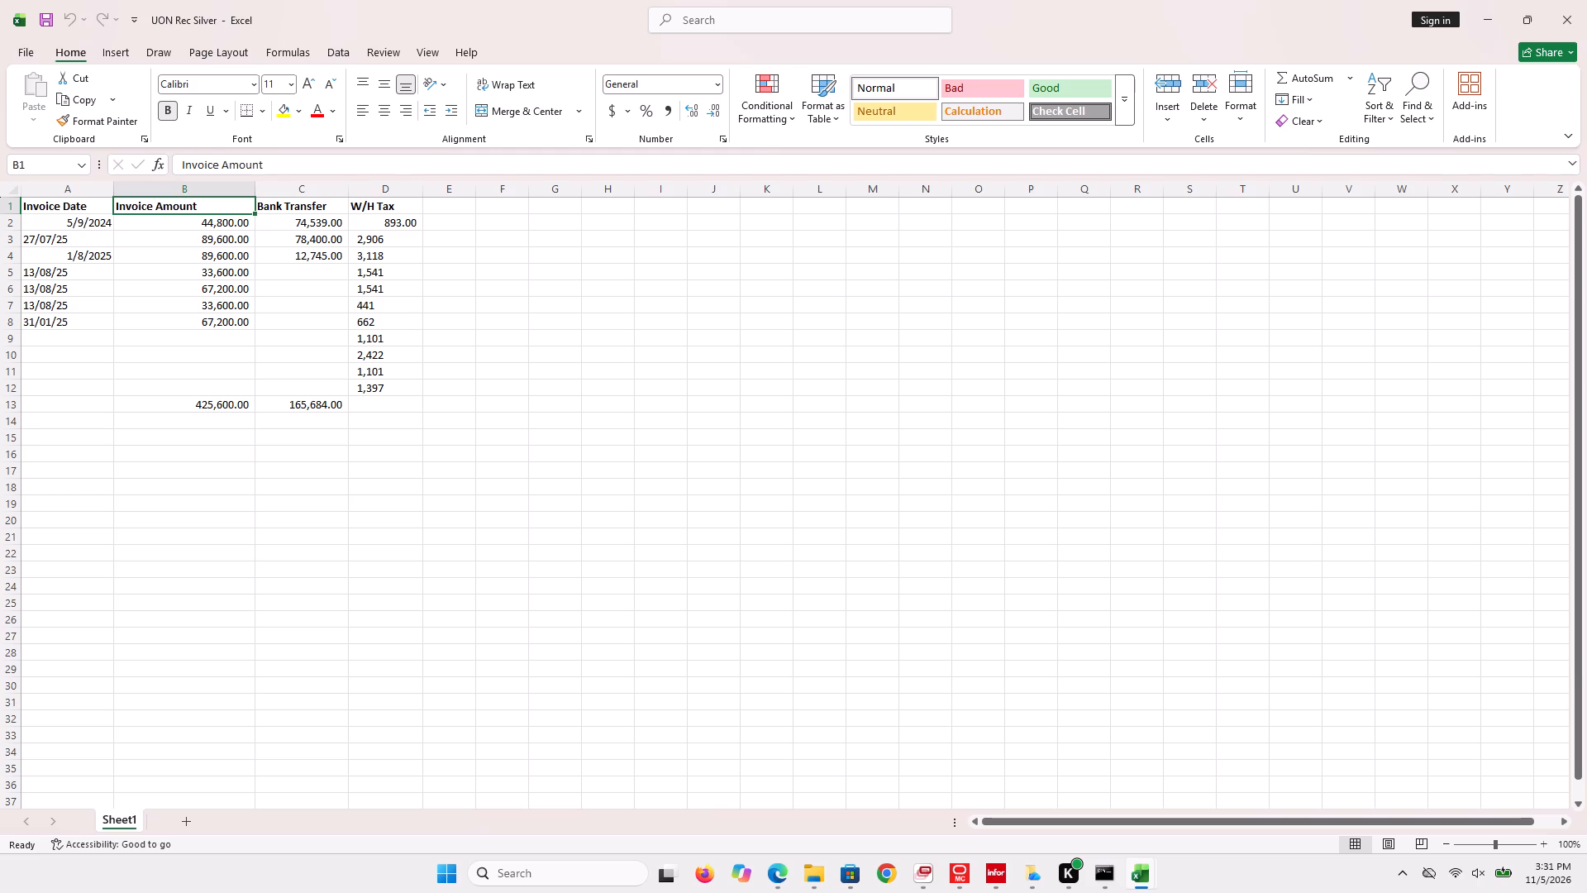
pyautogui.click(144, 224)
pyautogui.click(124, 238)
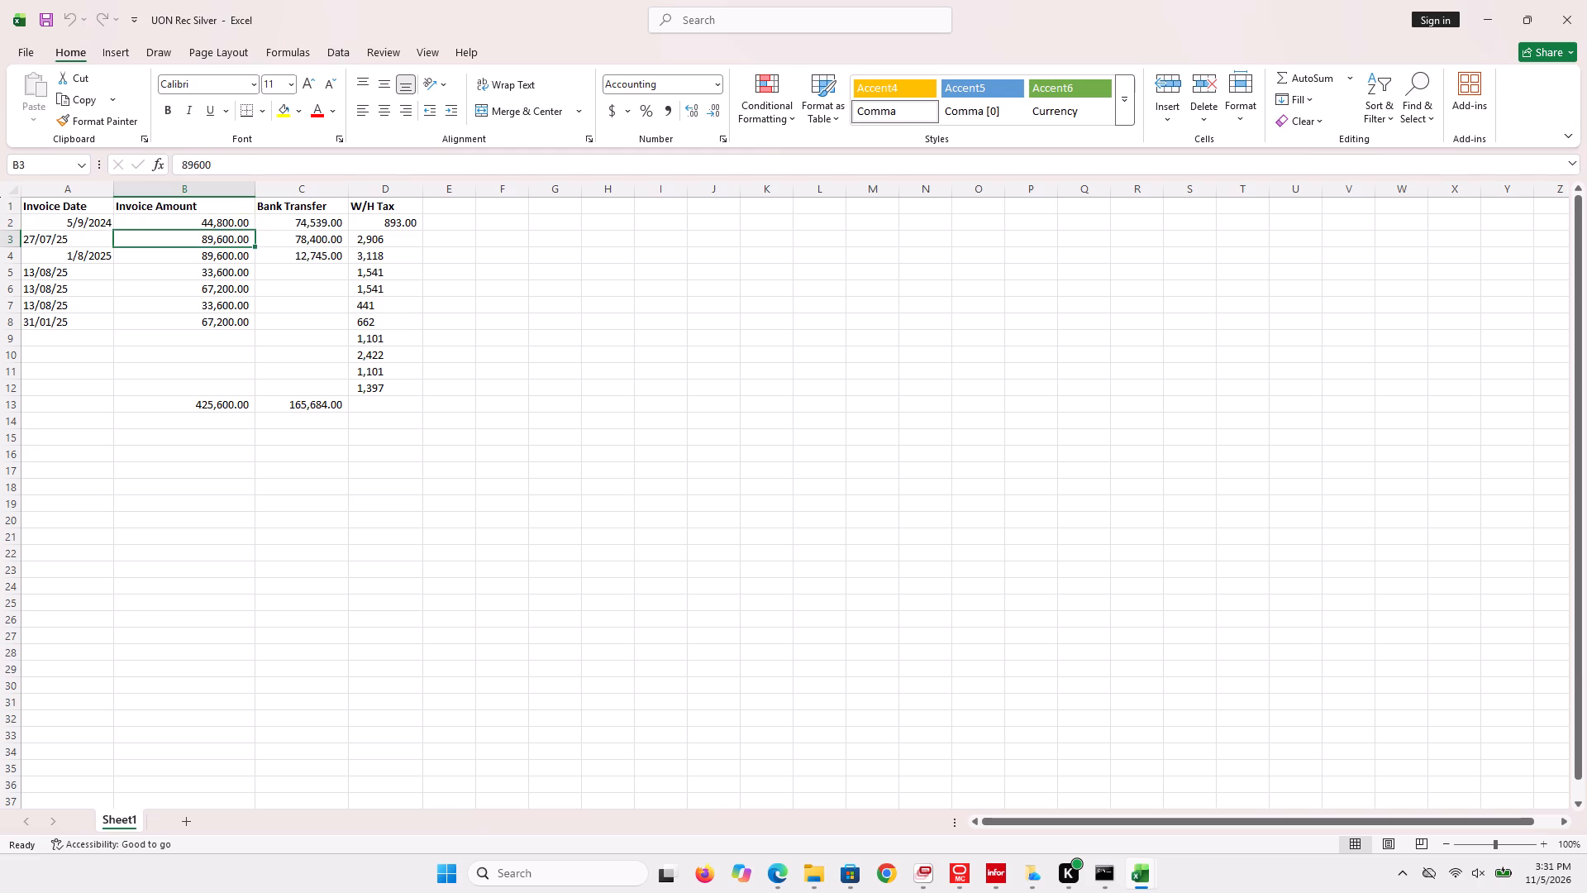
# Save a copy of the workbook to the Desktop folder under the name "uon oct 2026" as an Excel Workbook.
pyautogui.moveTo(25, 50); pyautogui.dragTo(65, 197)
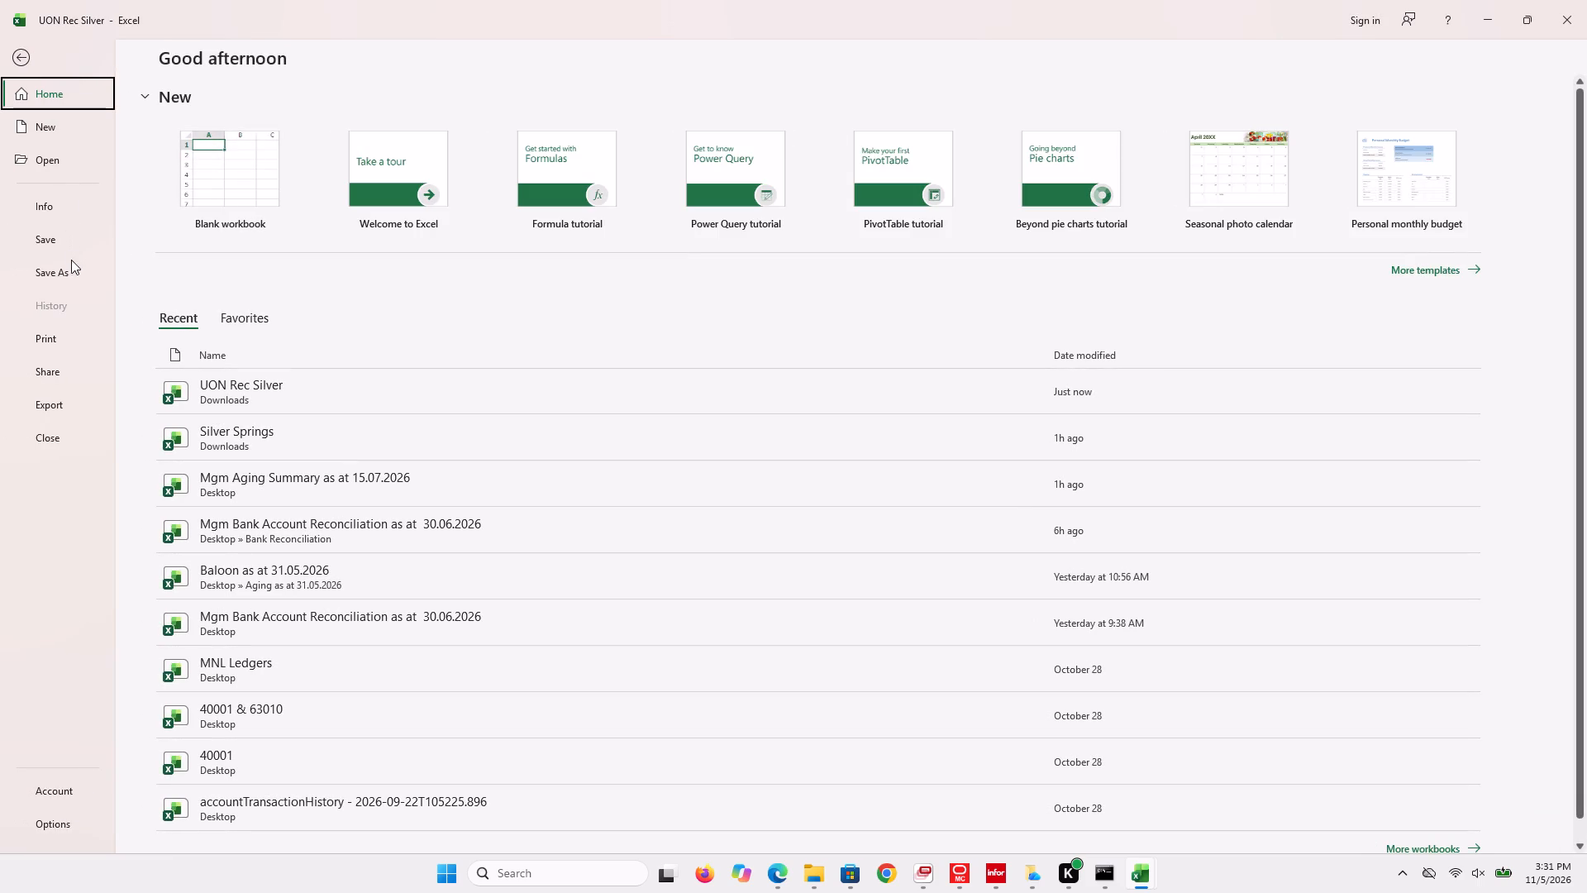
pyautogui.click(71, 265)
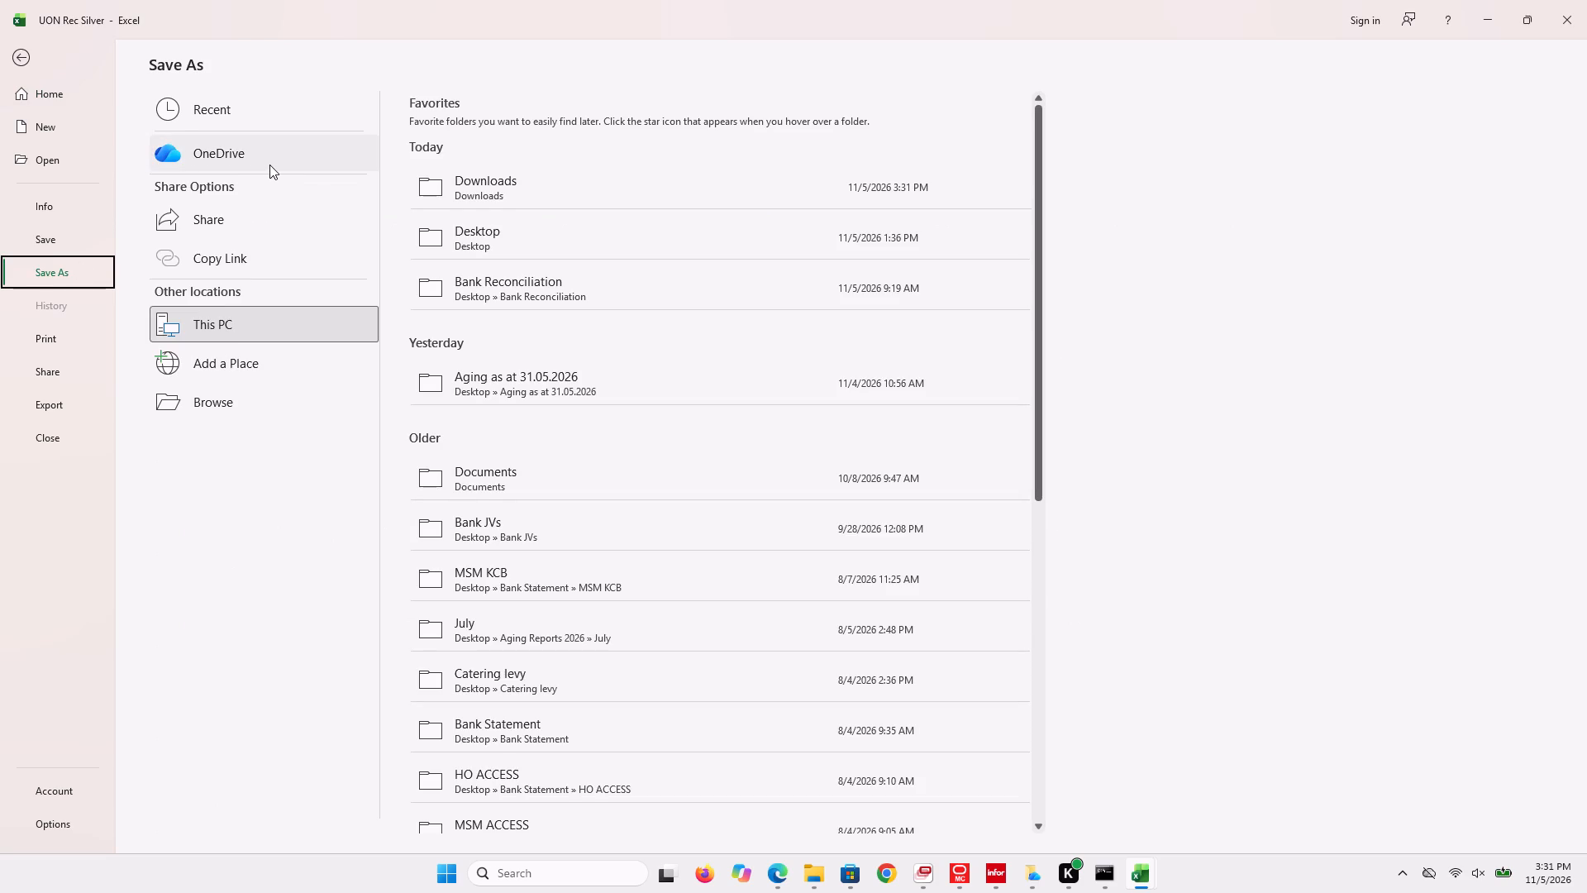
pyautogui.click(483, 227)
pyautogui.click(501, 227)
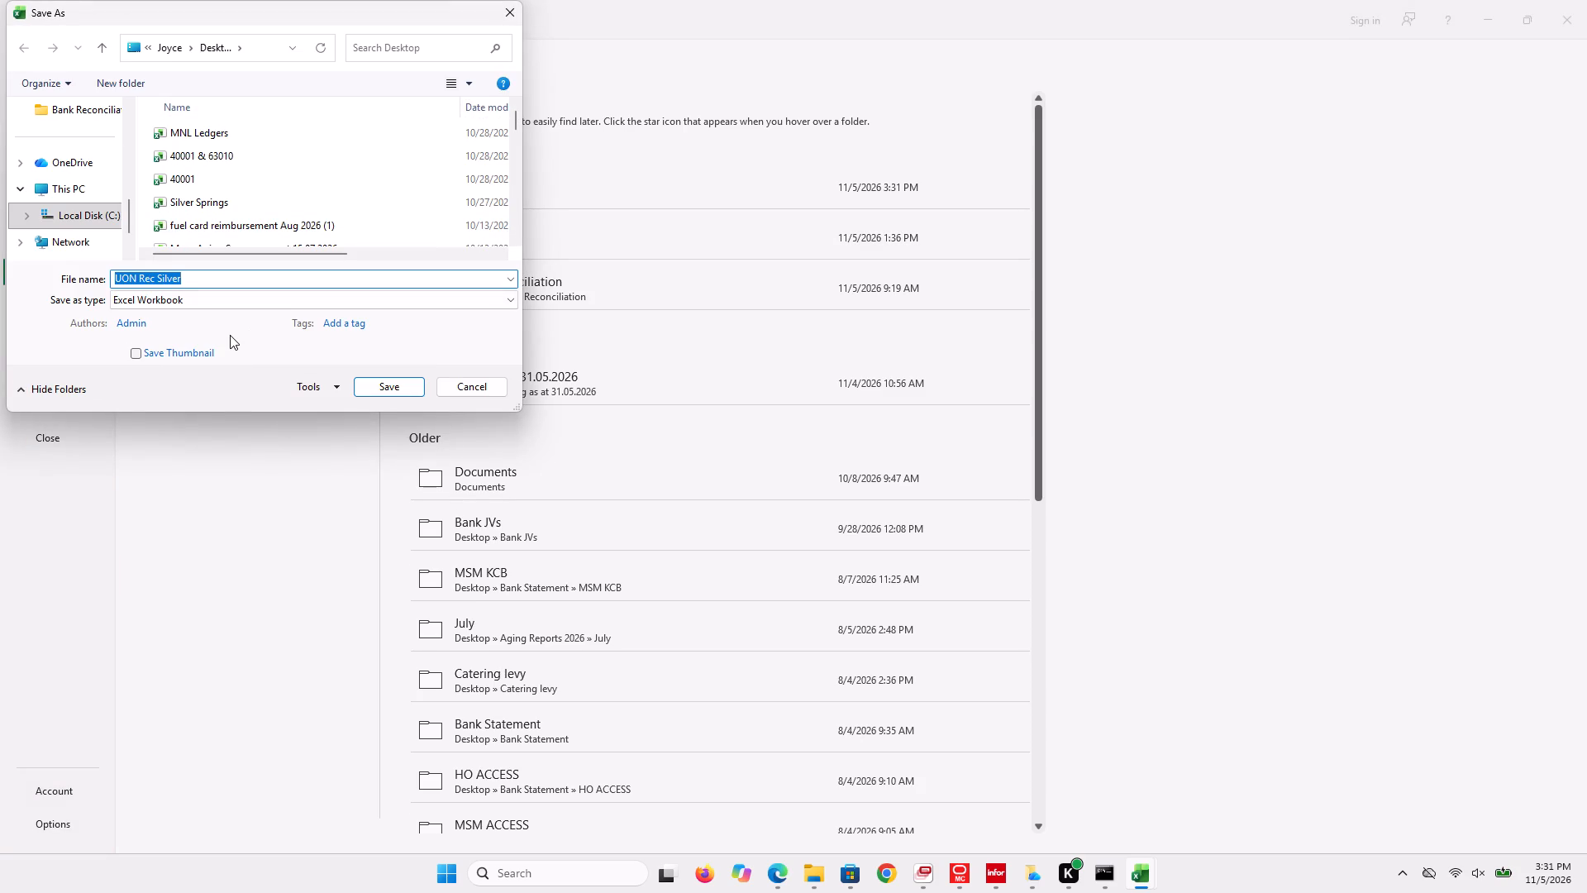
pyautogui.write('ui')
pyautogui.press('BackSpace')
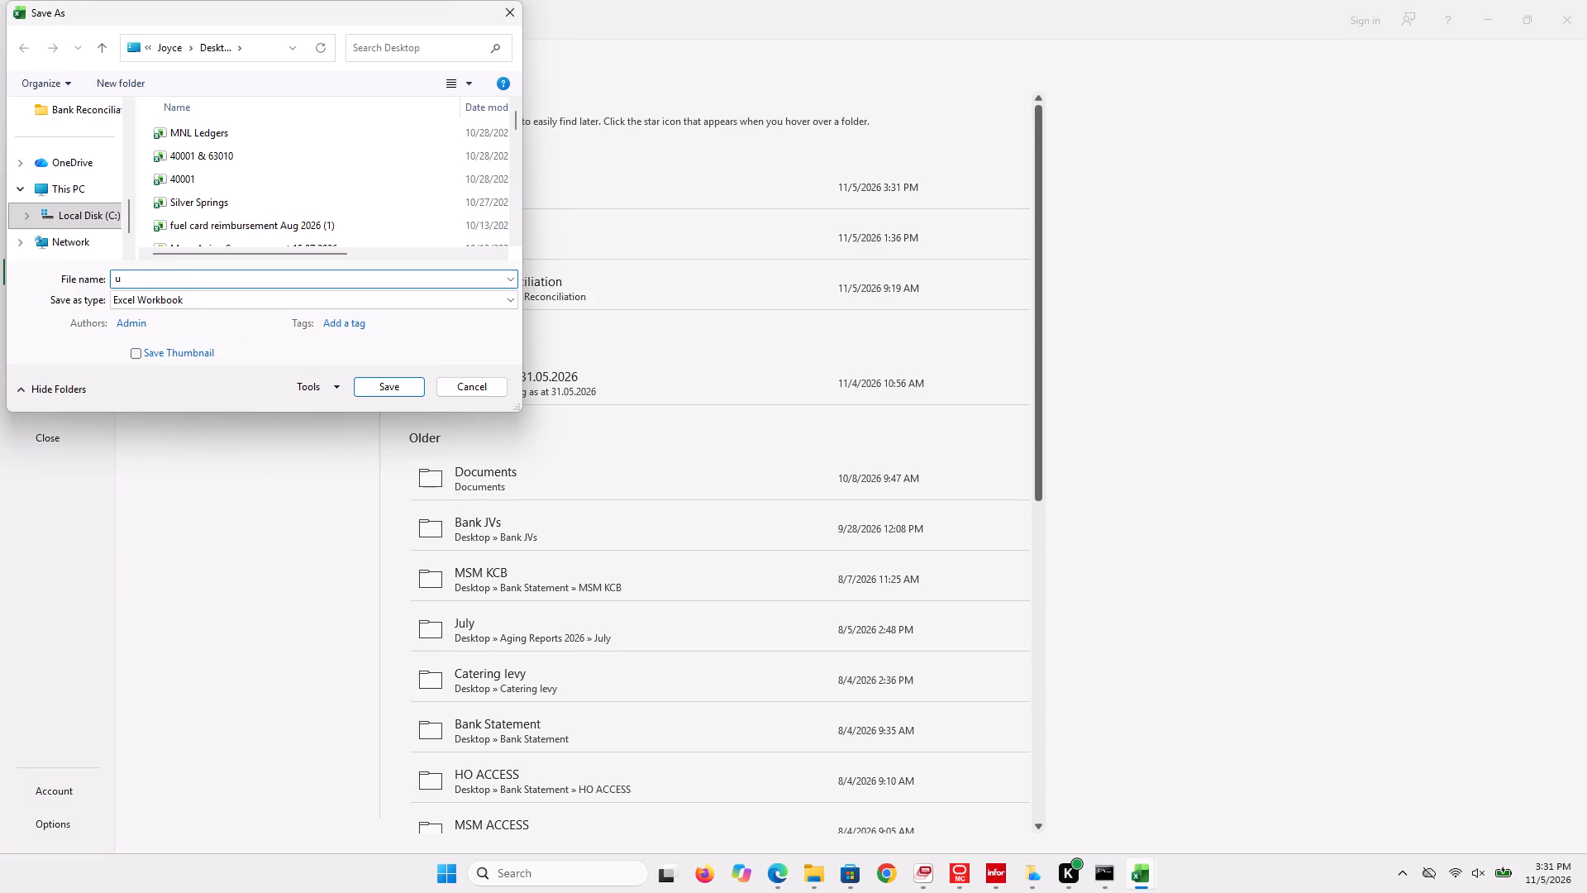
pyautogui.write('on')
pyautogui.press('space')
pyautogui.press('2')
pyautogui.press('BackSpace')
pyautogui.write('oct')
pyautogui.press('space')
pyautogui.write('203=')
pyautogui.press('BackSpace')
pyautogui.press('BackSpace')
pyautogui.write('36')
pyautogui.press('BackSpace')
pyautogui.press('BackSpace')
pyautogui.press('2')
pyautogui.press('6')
pyautogui.click(406, 411)
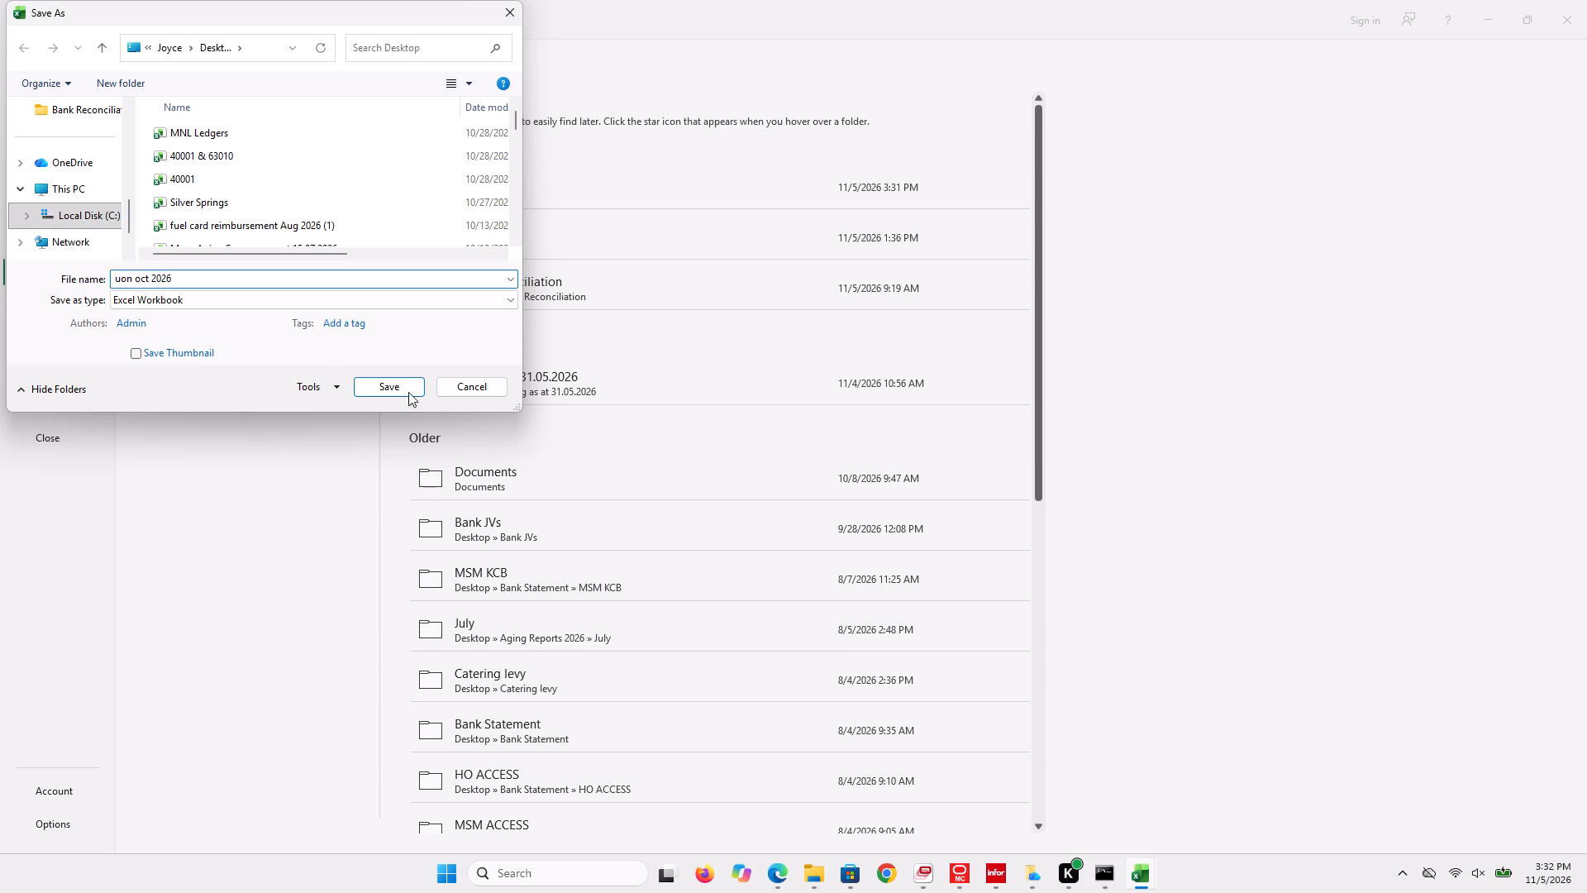
# Complete saving the workbook to the Desktop folder as "uon oct 2026" in Excel Workbook format.
pyautogui.click(408, 386)
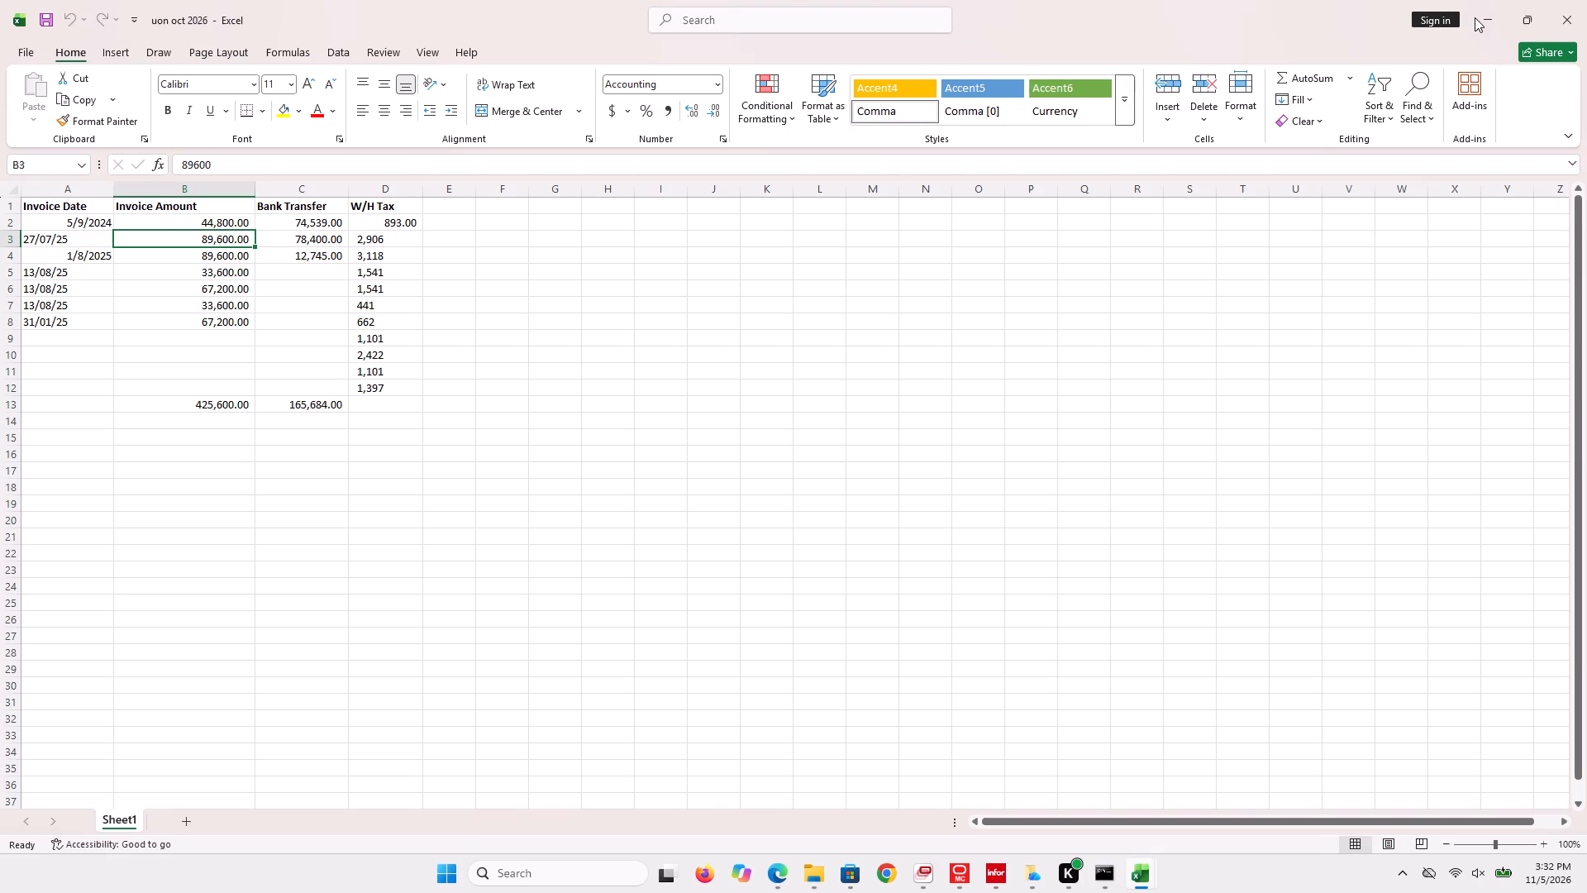
# Minimise the uon oct 2026 workbook and the blank Book1 workbook to reach the University of Nairobi statement PDF in the browser.
pyautogui.click(1475, 16)
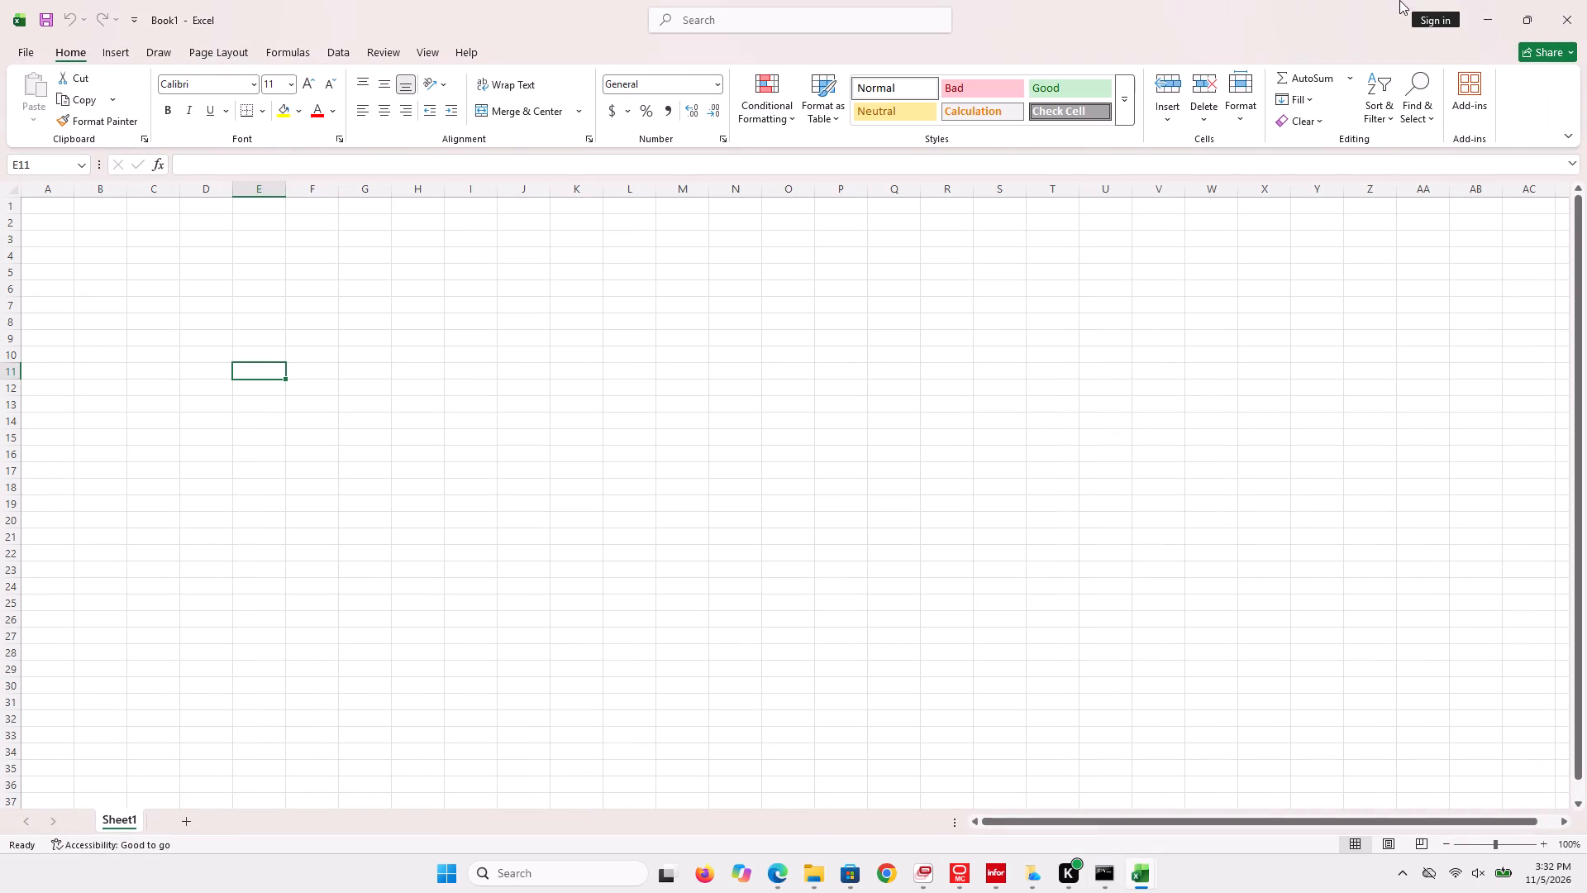